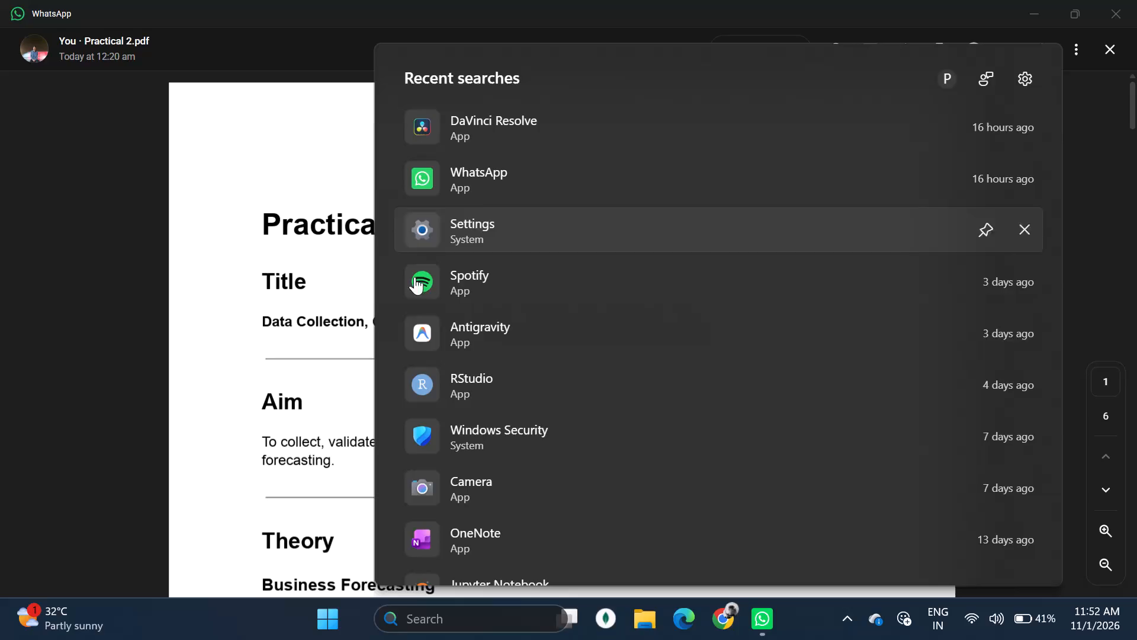
# Search the computer for excel and launch the Excel app.
pyautogui.write('excel')
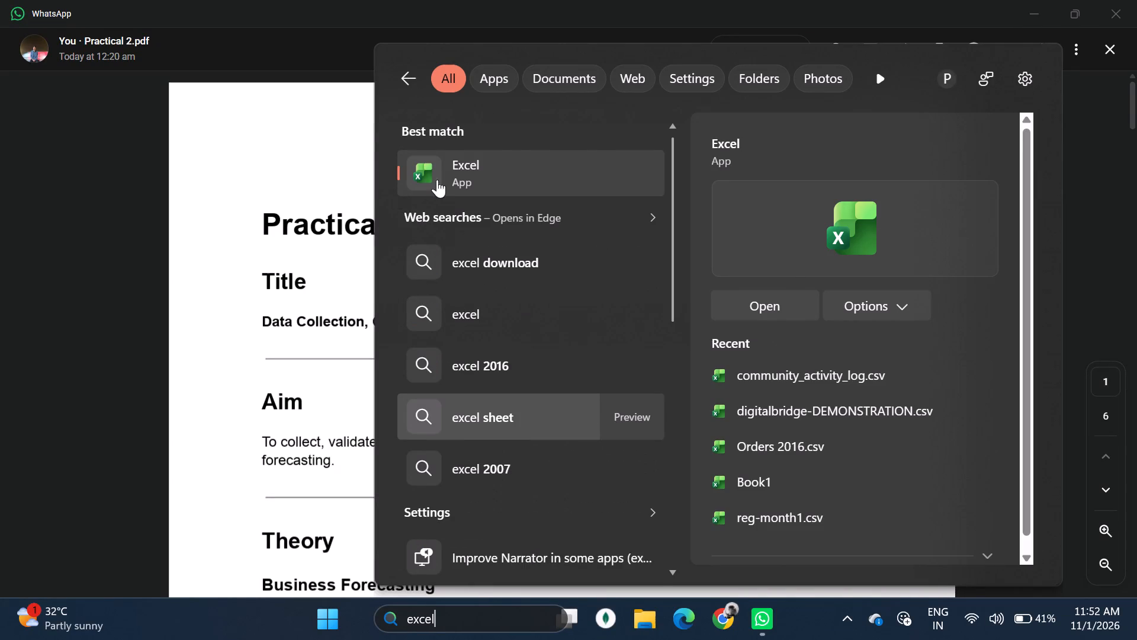
pyautogui.click(465, 166)
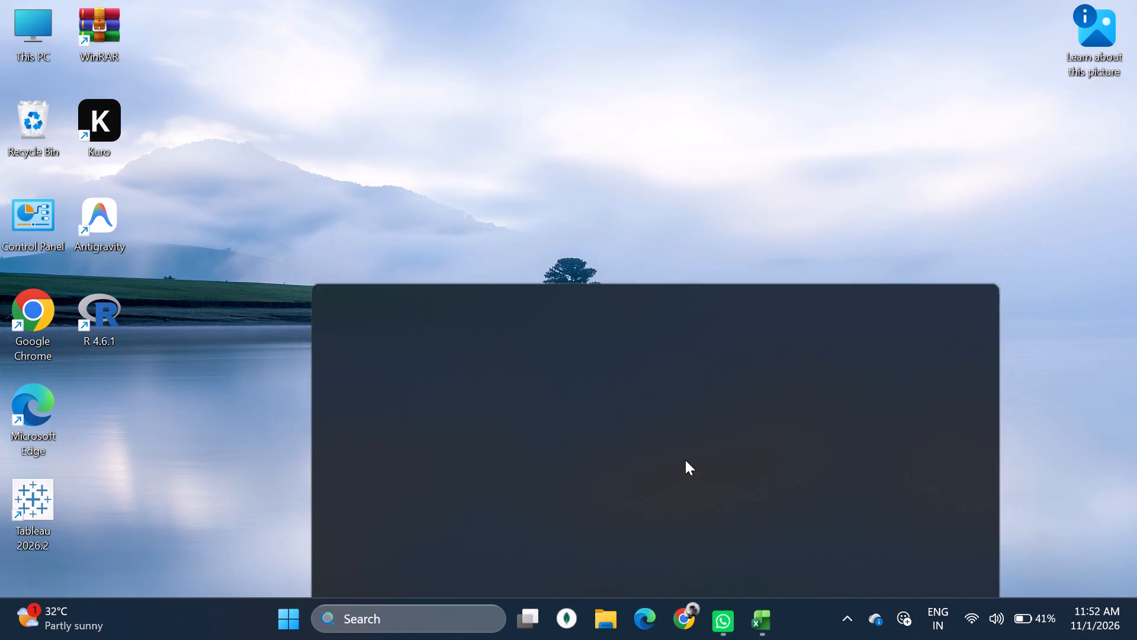
# Launch the Kuro app from its desktop shortcut.
pyautogui.doubleClick(88, 140)
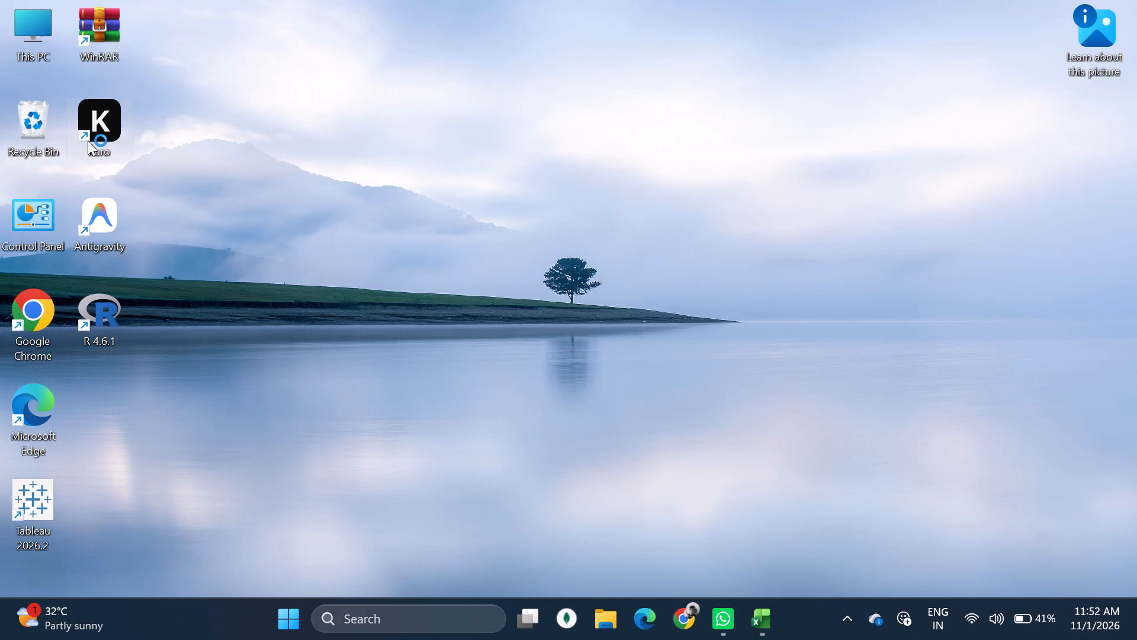
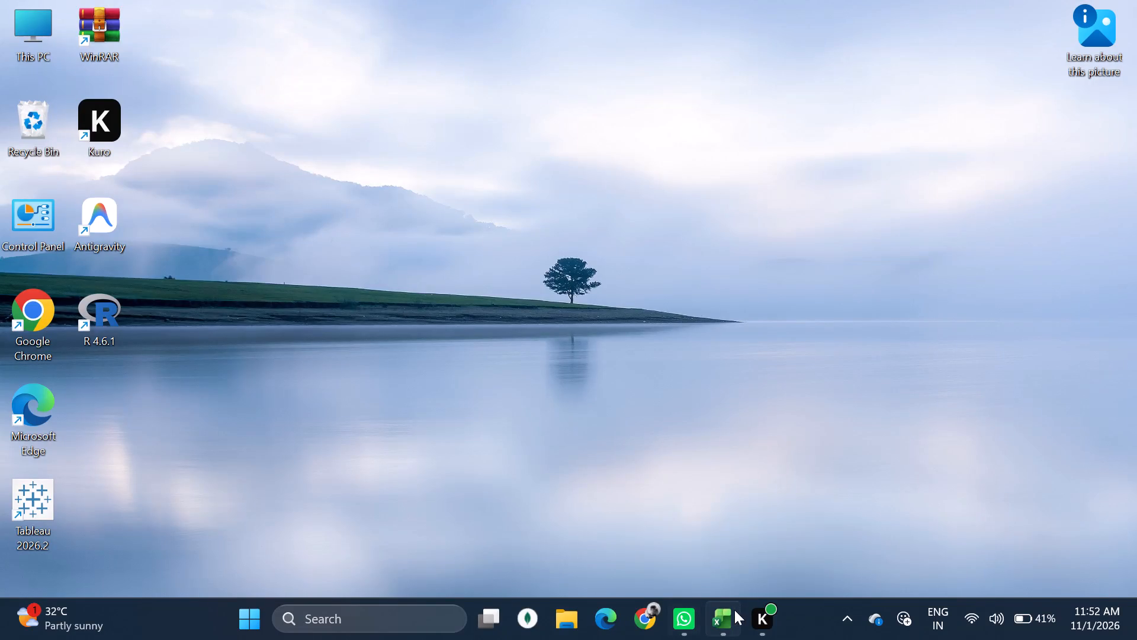
# Switch to the open Excel window and maximize it to fill the screen.
pyautogui.click(714, 531)
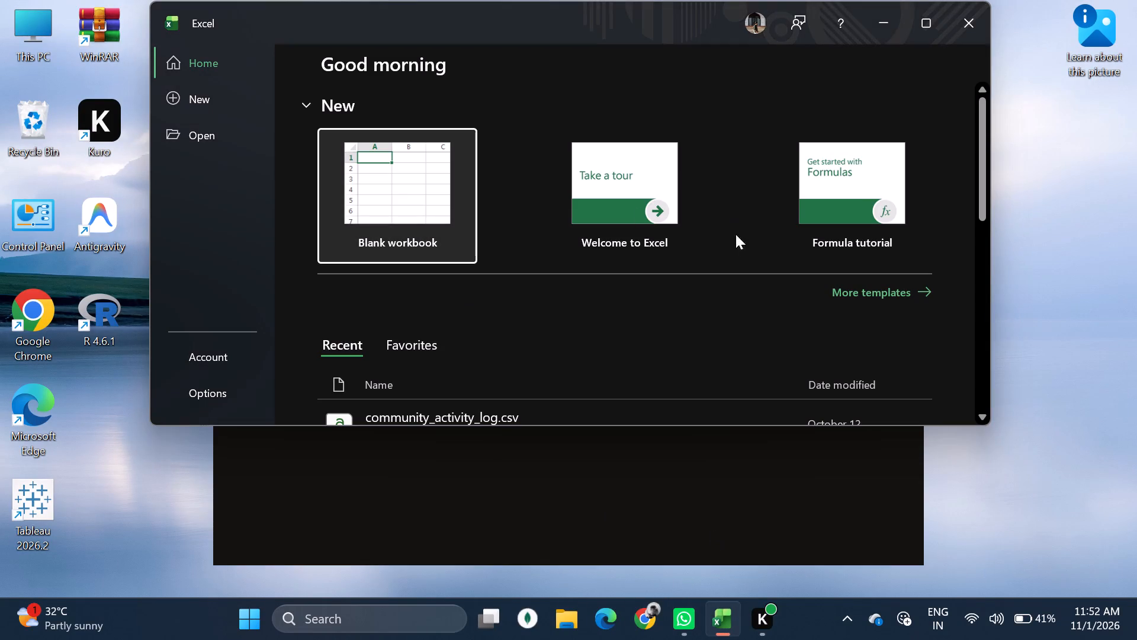
pyautogui.click(927, 14)
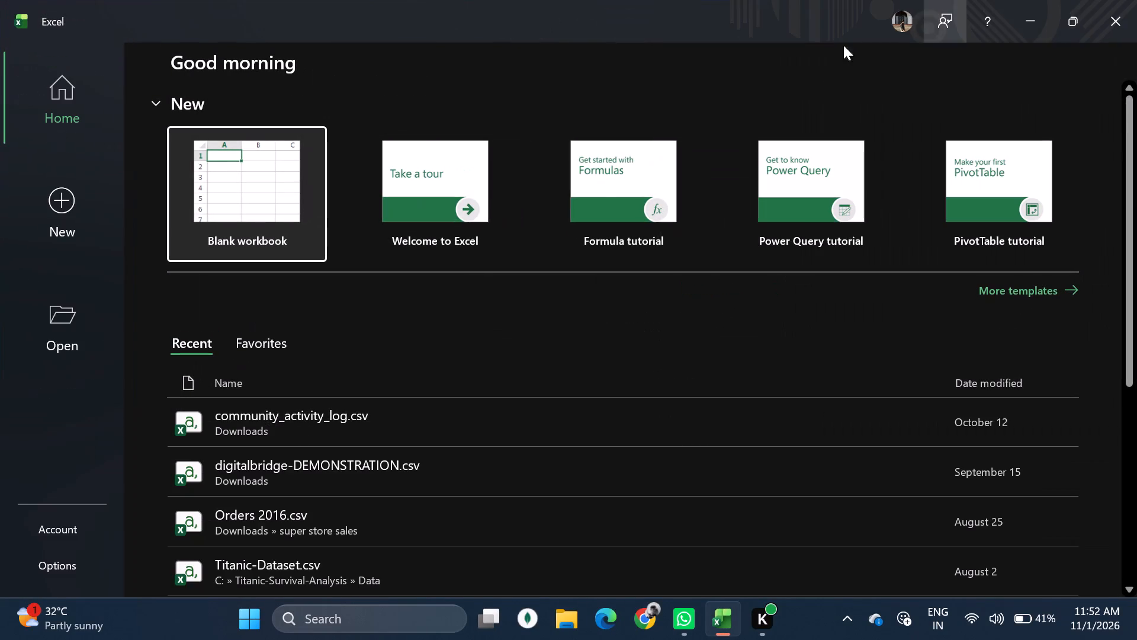
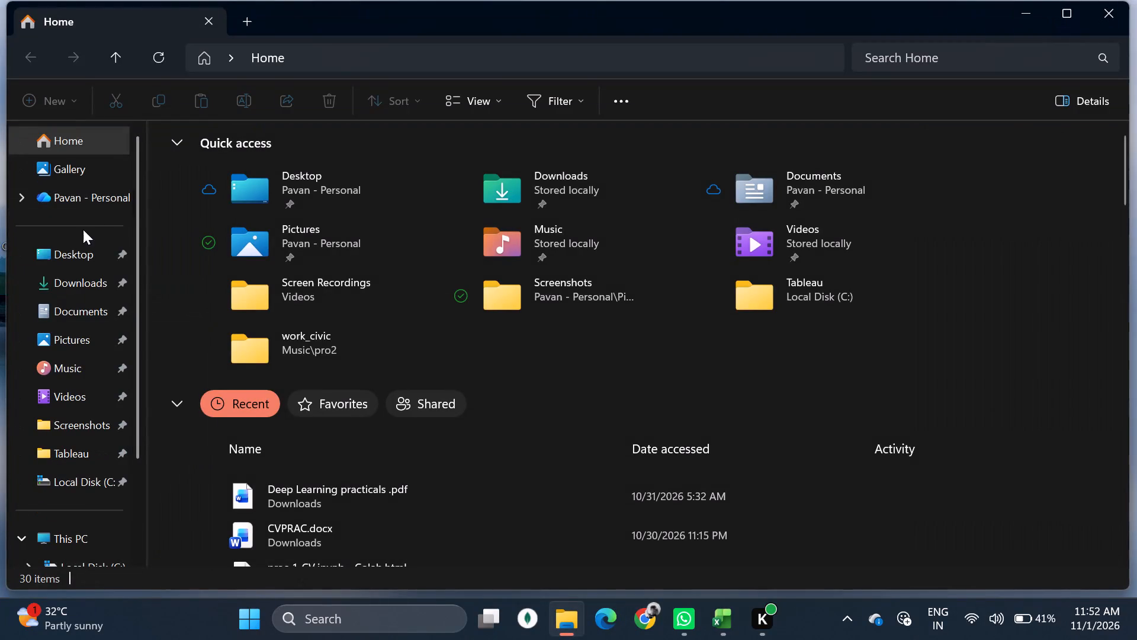
# Open Practical 2.pdf from the Downloads folder in Microsoft Edge and maximize its window.
pyautogui.click(76, 290)
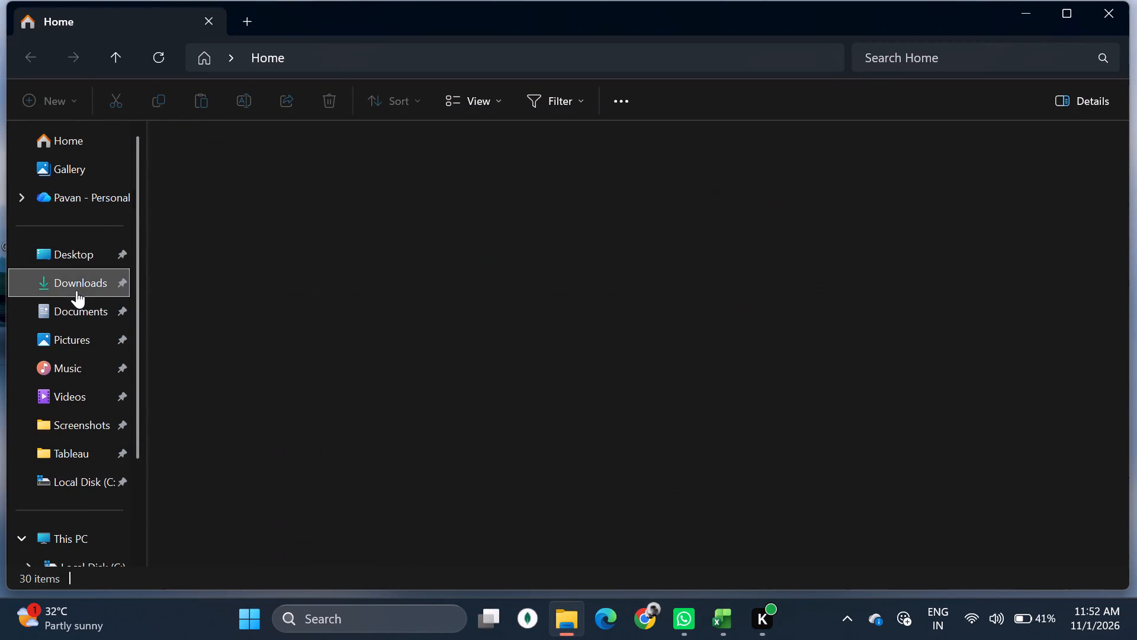
pyautogui.click(253, 185)
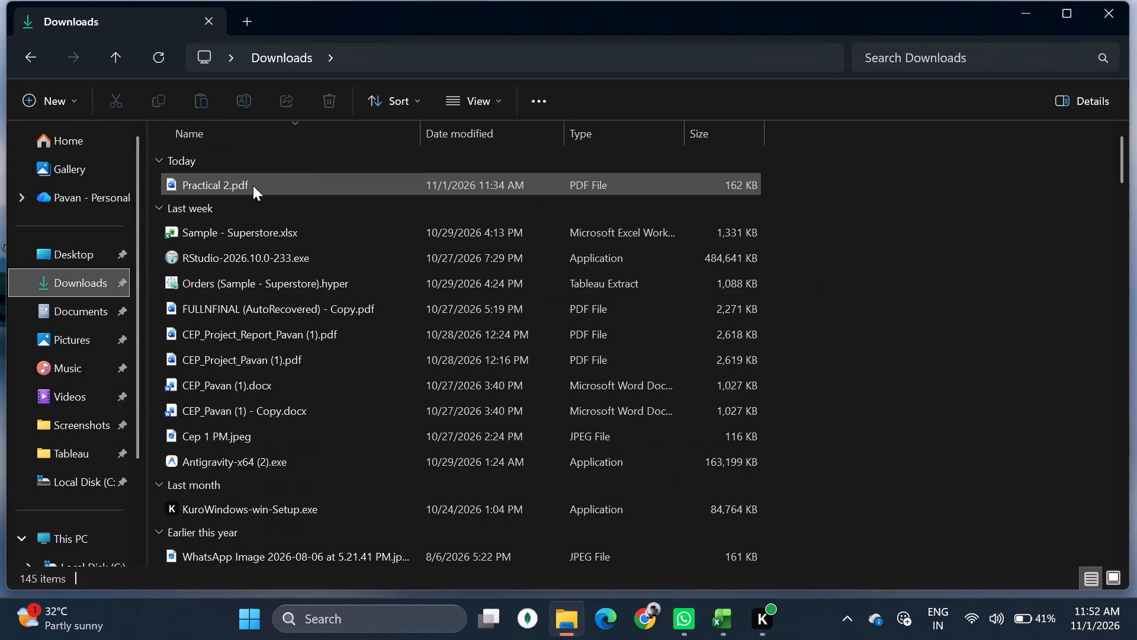
pyautogui.rightClick(253, 185)
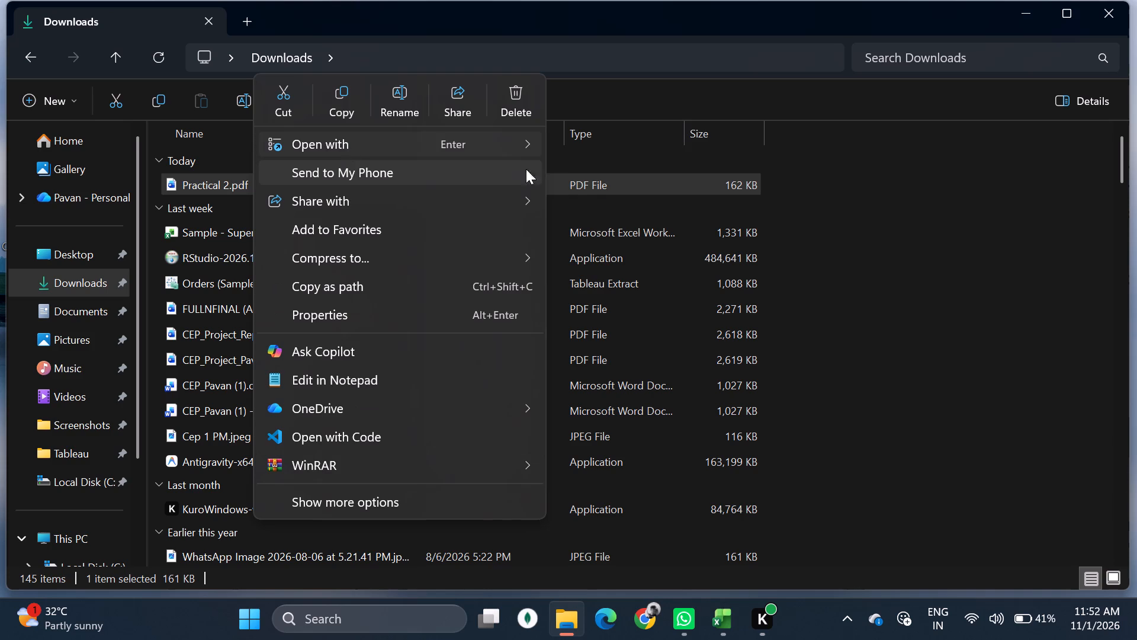
pyautogui.click(615, 180)
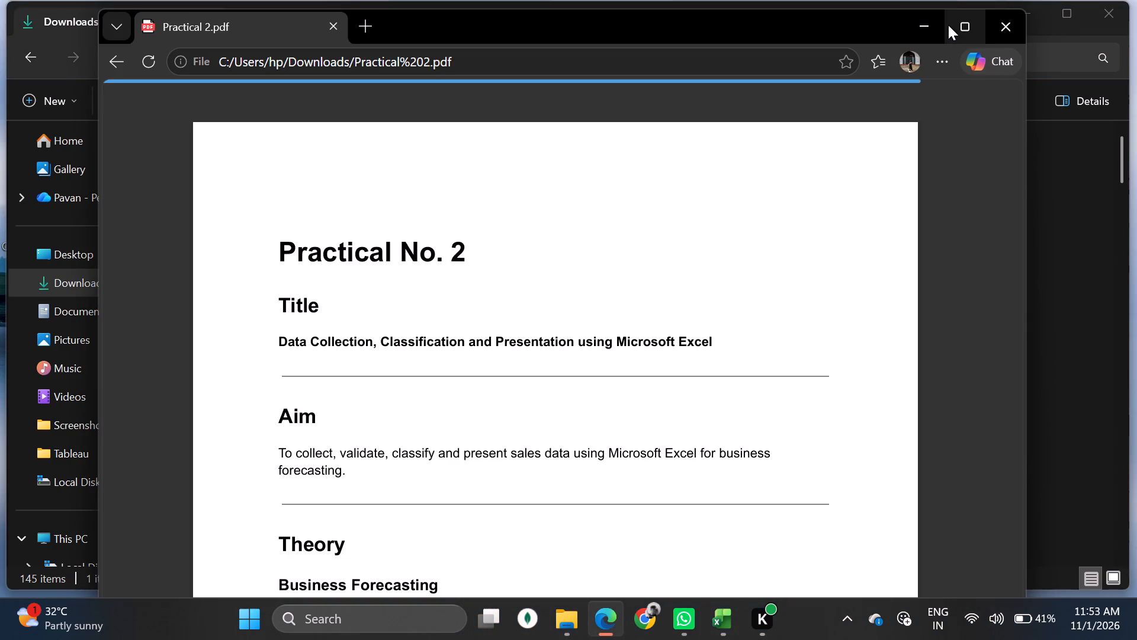
pyautogui.click(948, 25)
# Read the Aim and the Business Forecasting theory of Practical No. 2 in the PDF.
pyautogui.scroll(-1, 546, 252)
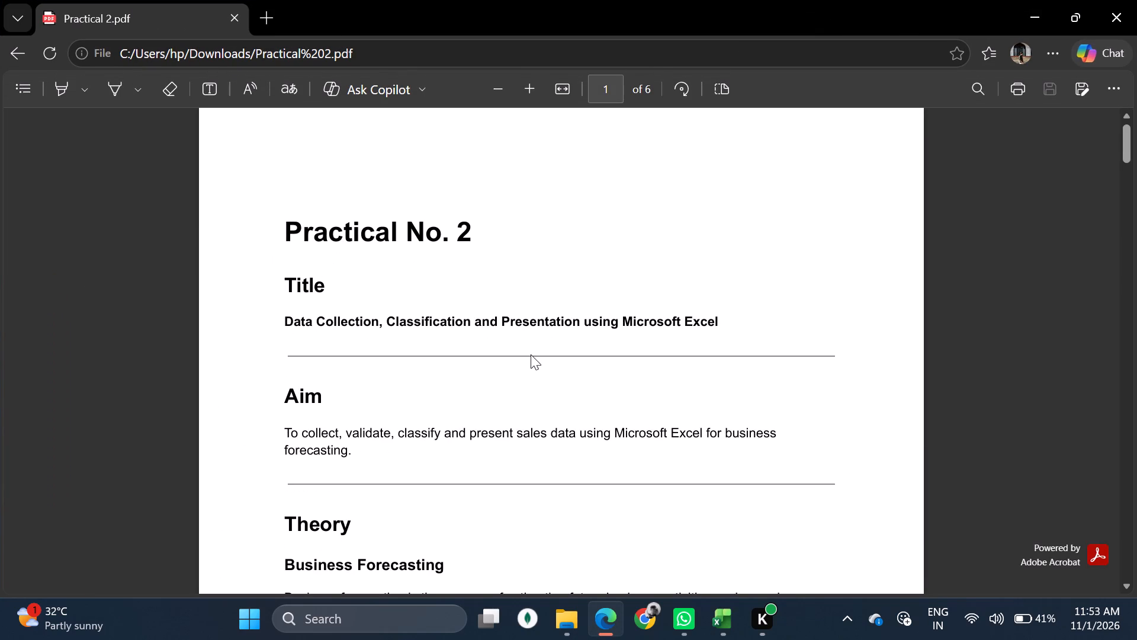
pyautogui.moveTo(279, 408); pyautogui.dragTo(378, 414)
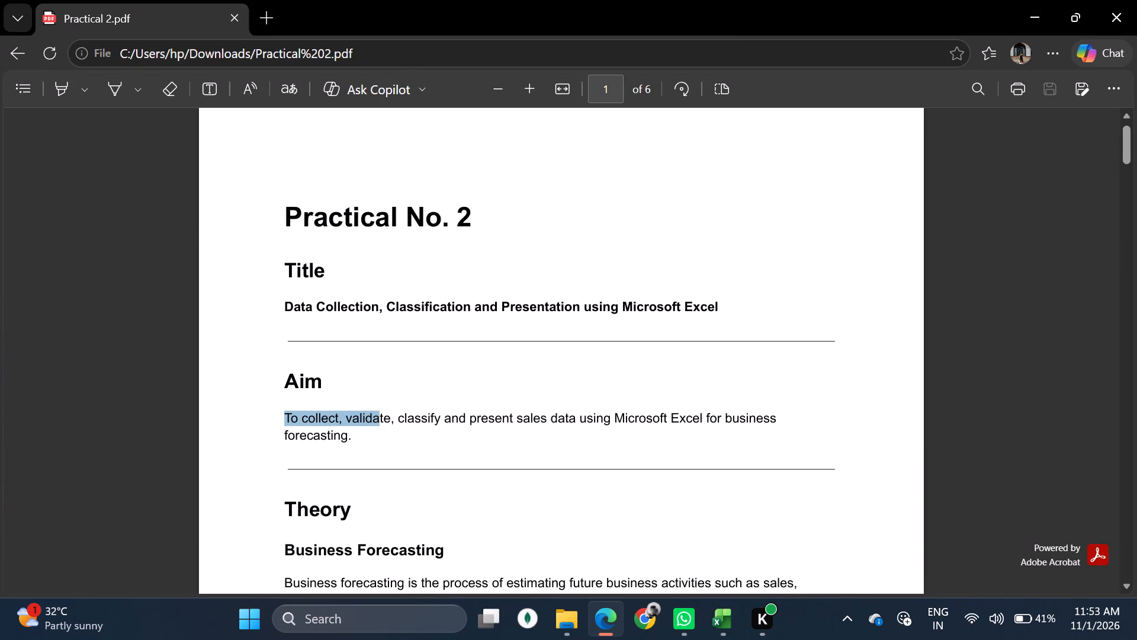
pyautogui.moveTo(378, 414); pyautogui.dragTo(422, 399)
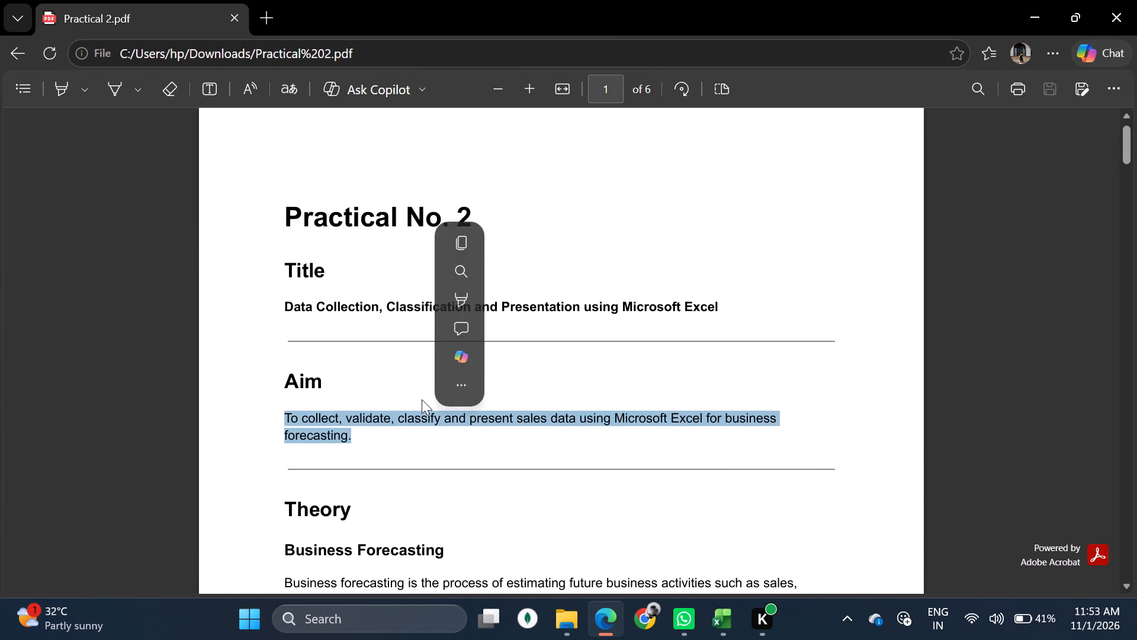
pyautogui.click(532, 414)
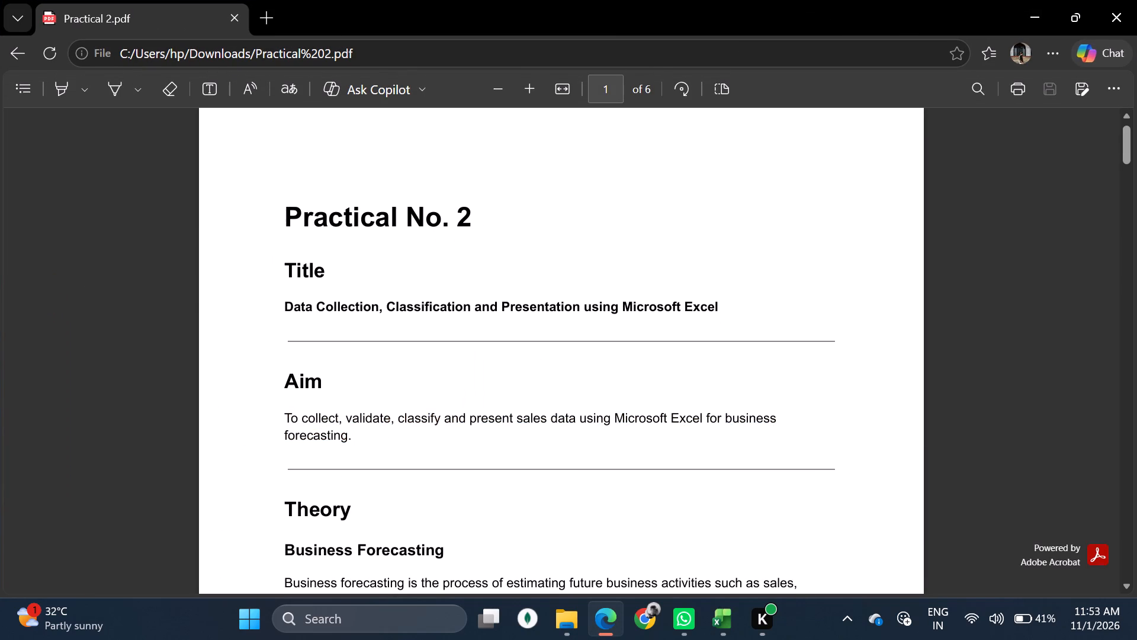
pyautogui.scroll(-3, 532, 414)
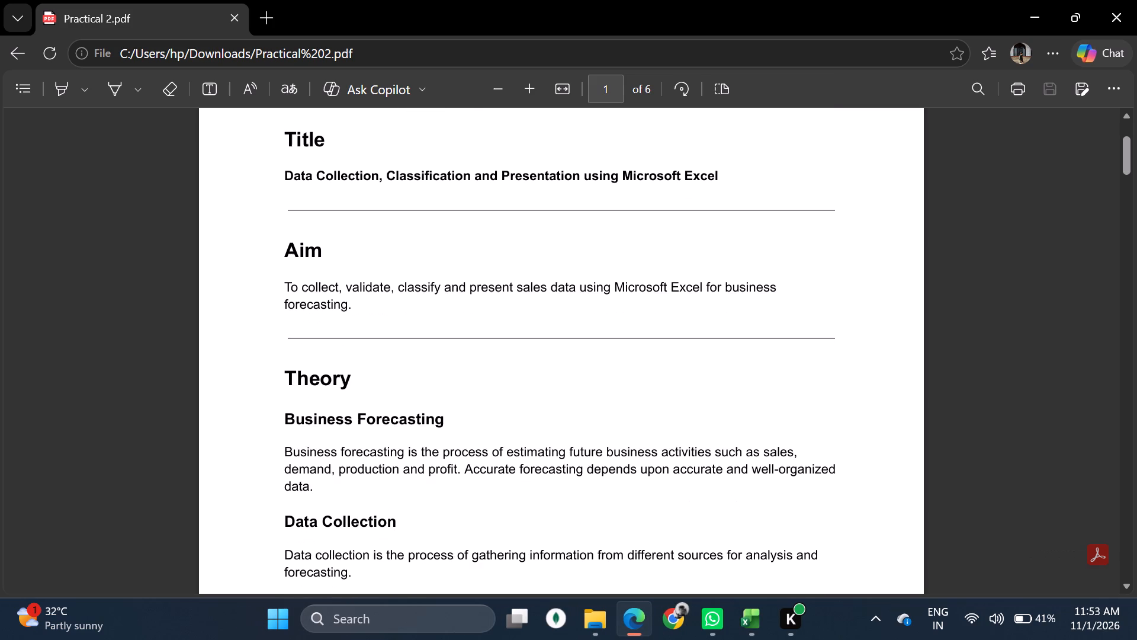
pyautogui.scroll(-1, 532, 414)
pyautogui.moveTo(272, 452); pyautogui.dragTo(380, 462)
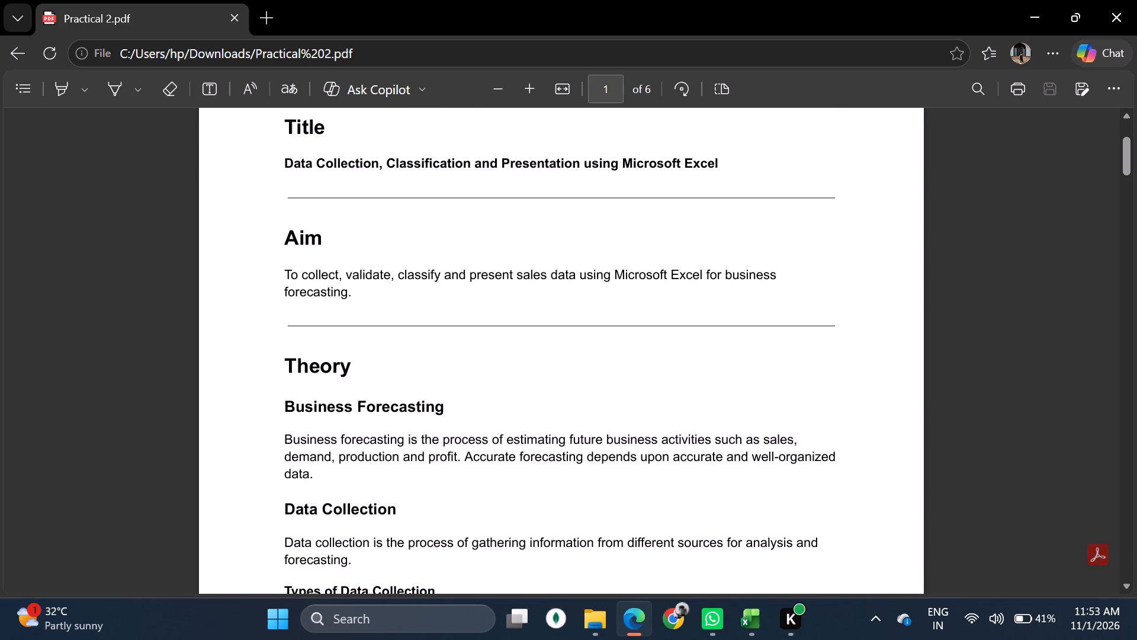
pyautogui.moveTo(345, 474); pyautogui.dragTo(268, 433)
pyautogui.moveTo(309, 471); pyautogui.dragTo(284, 447)
pyautogui.click(394, 478)
# Read the Data Collection section of the practical, covering the types Primary Data and Secondary Data.
pyautogui.scroll(-2, 394, 478)
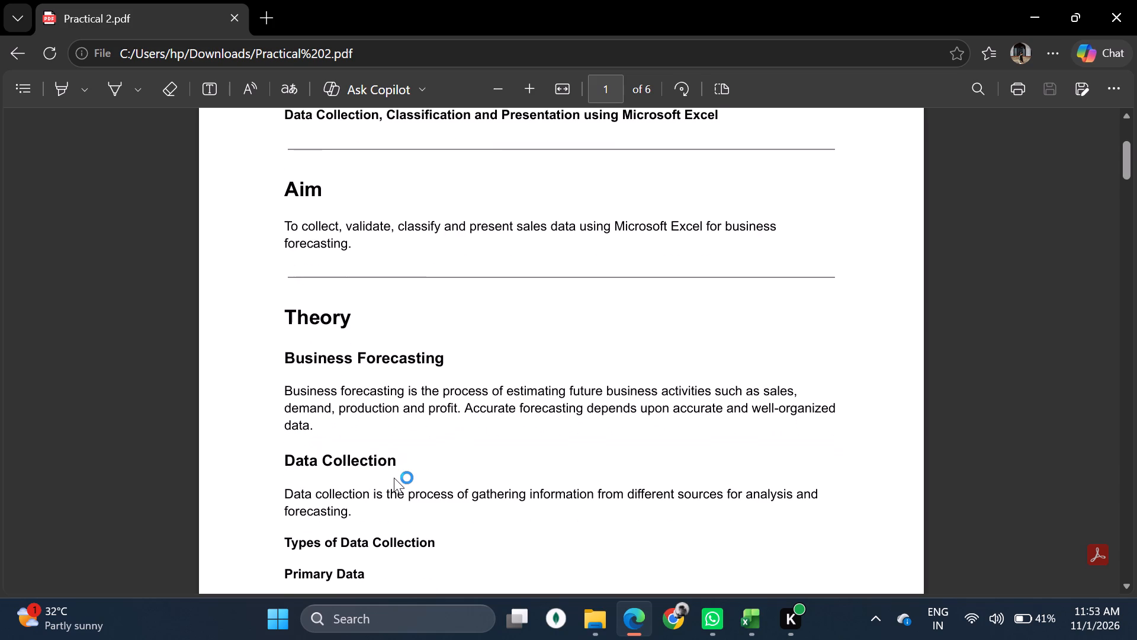
pyautogui.scroll(-3, 394, 478)
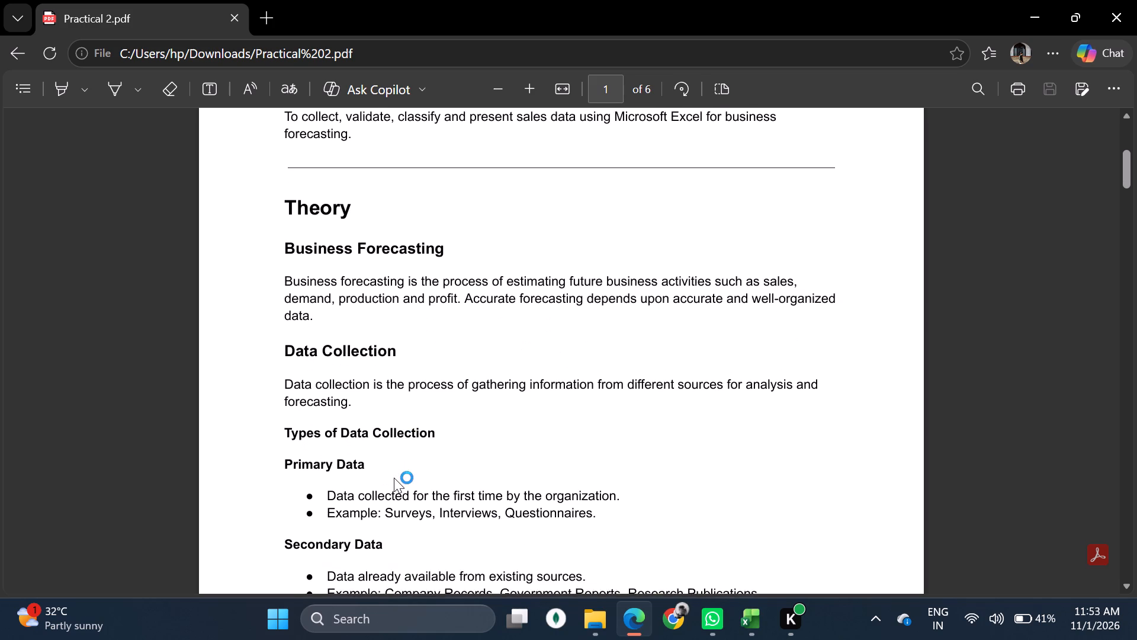
pyautogui.scroll(-1, 394, 478)
pyautogui.scroll(-2, 351, 428)
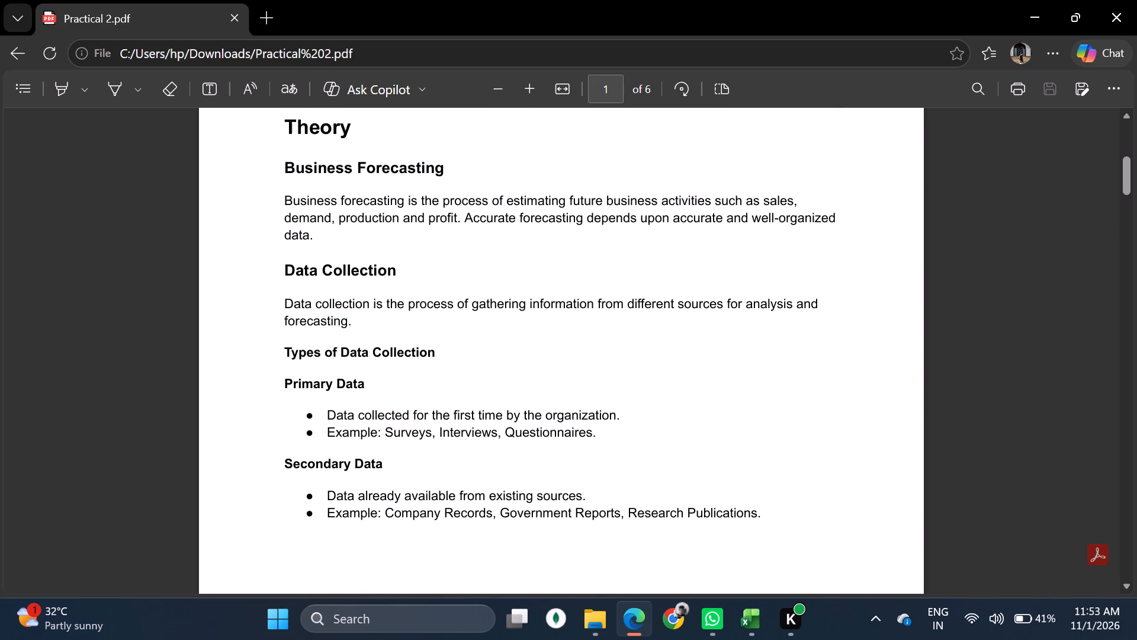
pyautogui.scroll(-3, 351, 428)
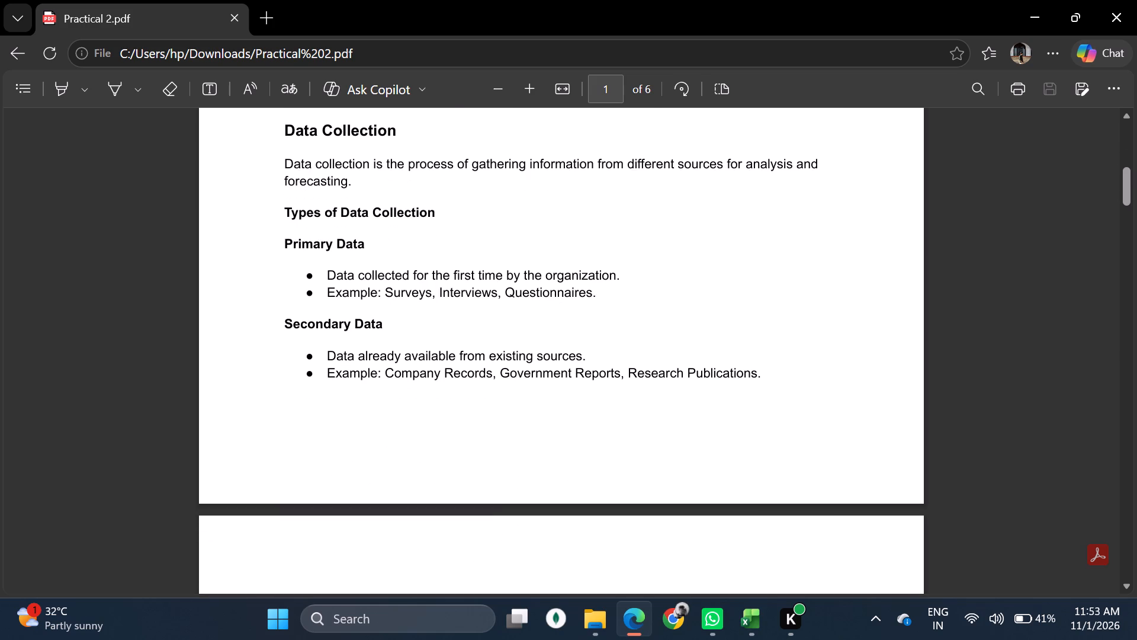
pyautogui.scroll(1, 351, 428)
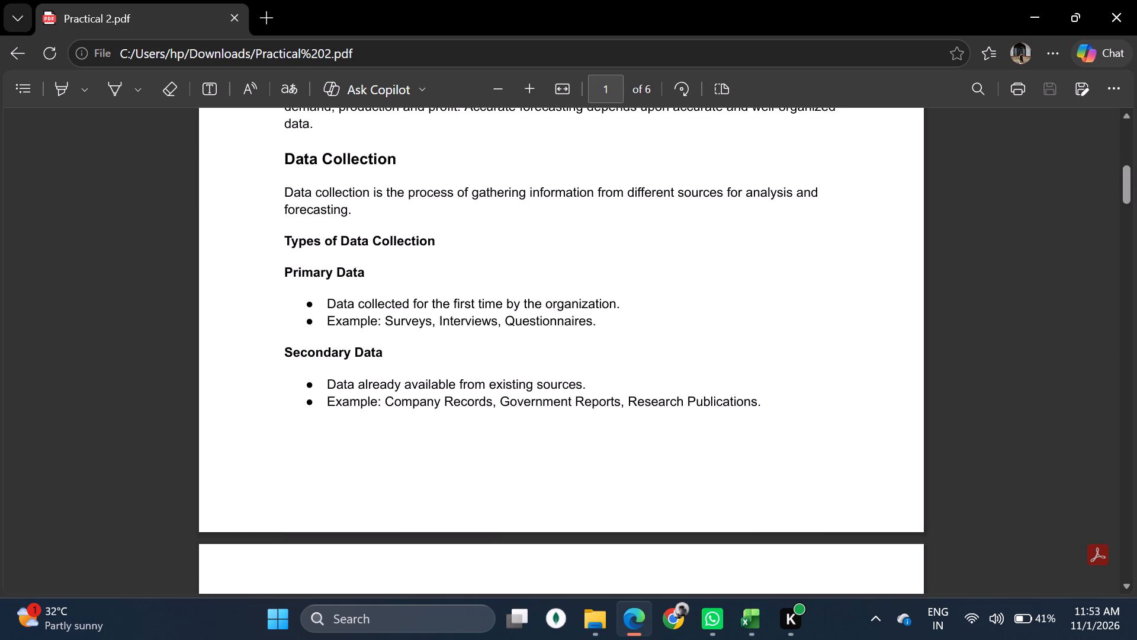
pyautogui.moveTo(327, 301); pyautogui.dragTo(721, 310)
pyautogui.click(721, 310)
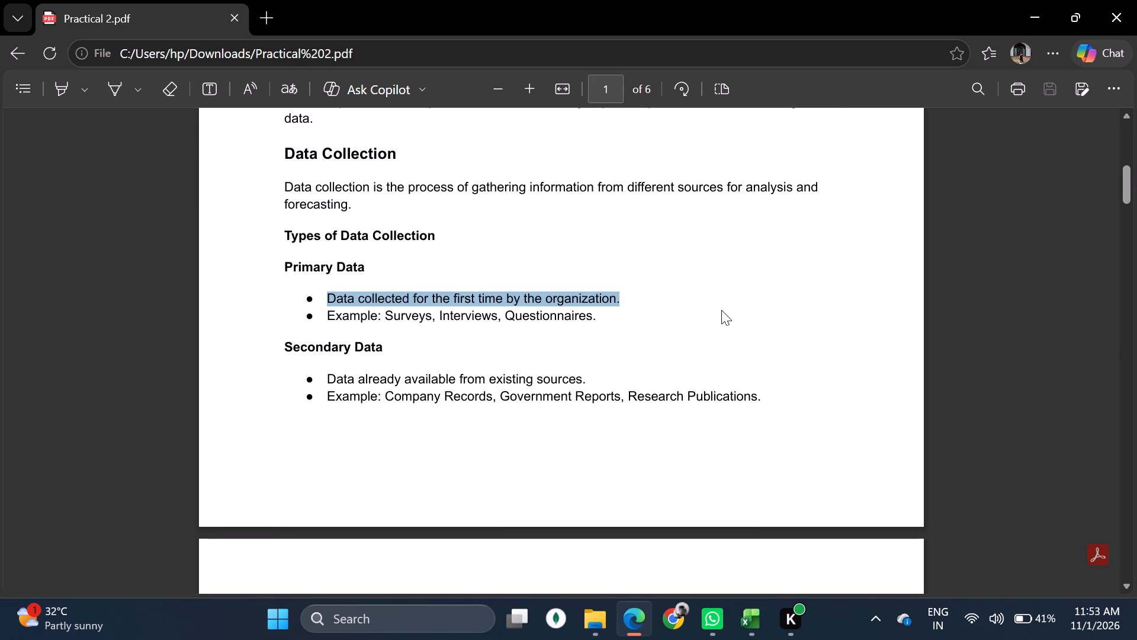
# Read the Data Classification and Data Presentation sections on page 2, up to the start of the Procedure.
pyautogui.scroll(-1, 623, 397)
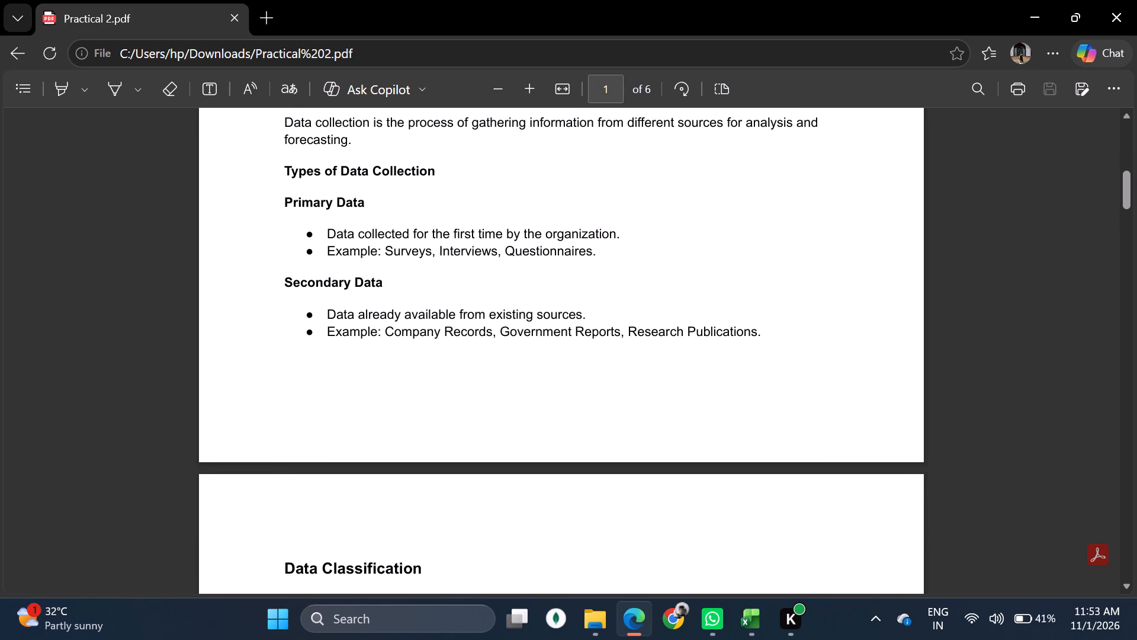
pyautogui.scroll(-1, 537, 313)
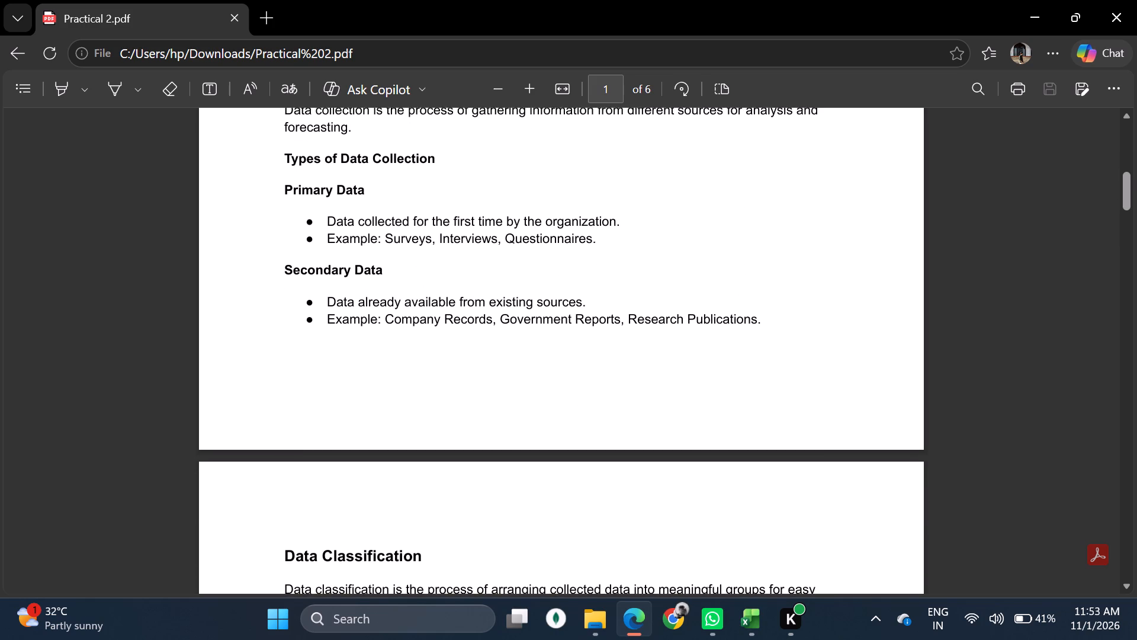
pyautogui.scroll(-4, 609, 354)
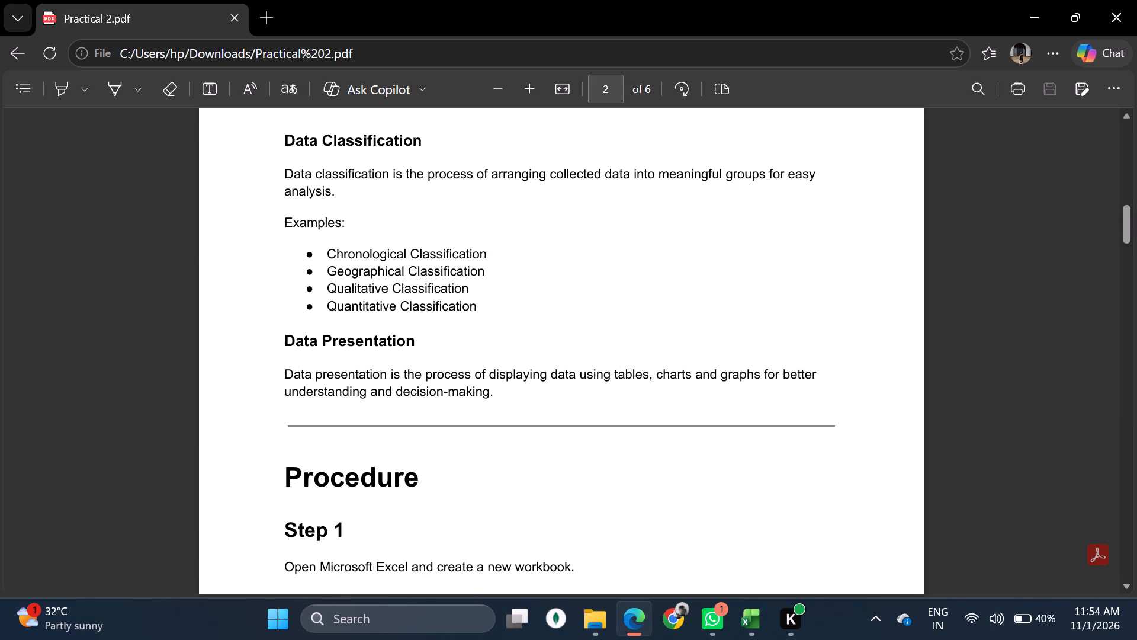
pyautogui.scroll(-1, 328, 274)
pyautogui.moveTo(290, 296); pyautogui.dragTo(429, 293)
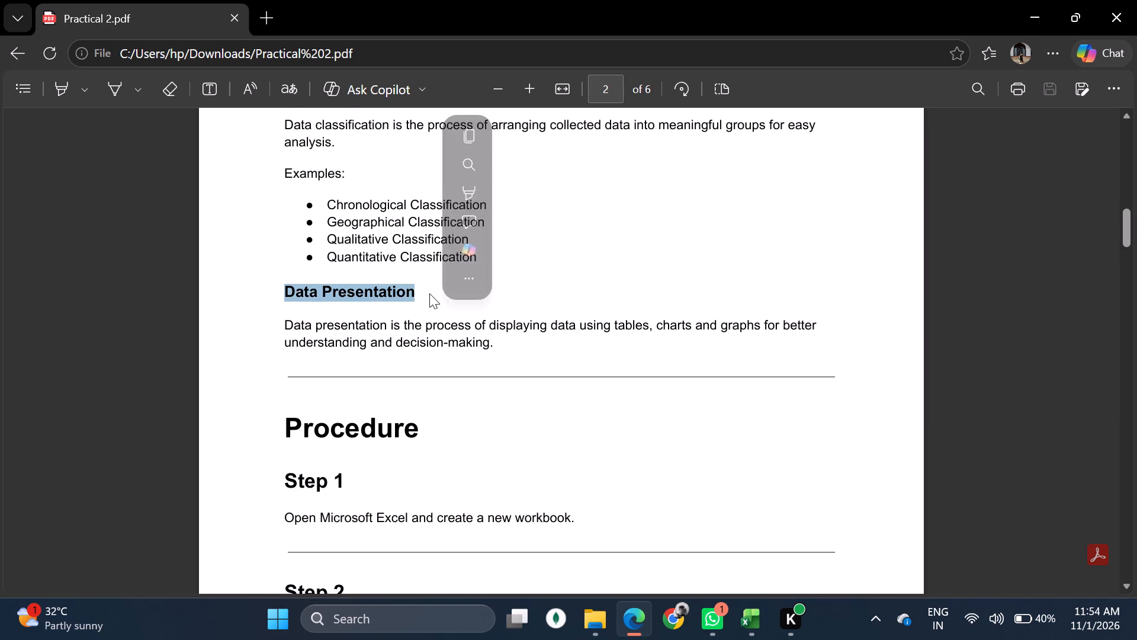
pyautogui.click(429, 293)
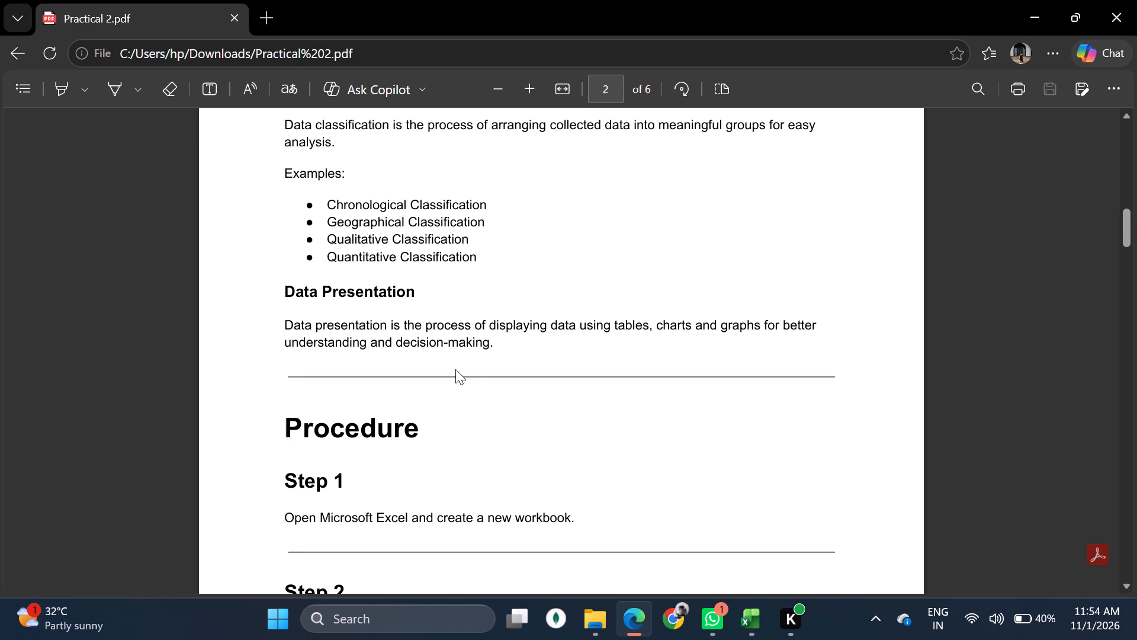
# Review Step 1 and the Step 2 sales dataset table in the PDF's Procedure section.
pyautogui.scroll(-1, 392, 377)
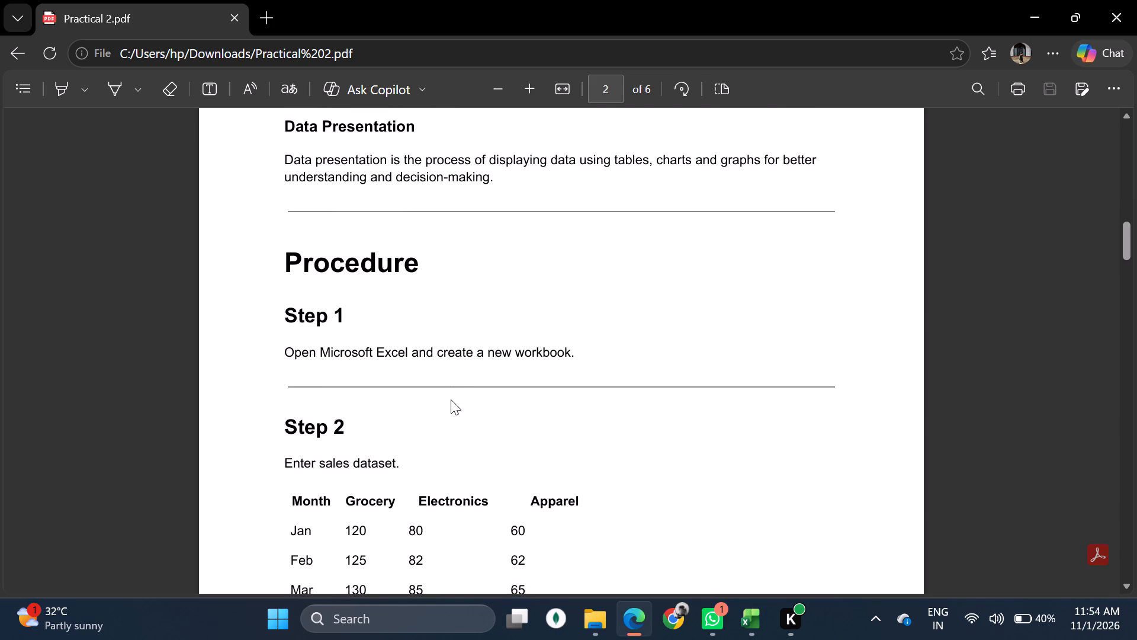
pyautogui.scroll(-3, 451, 399)
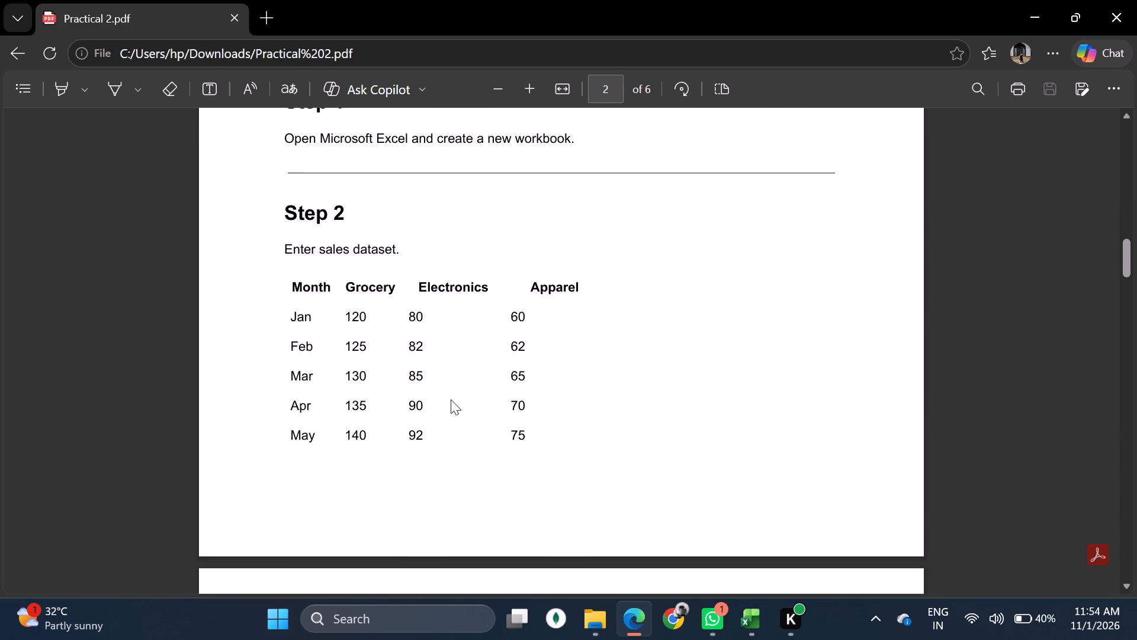
pyautogui.scroll(-1, 438, 376)
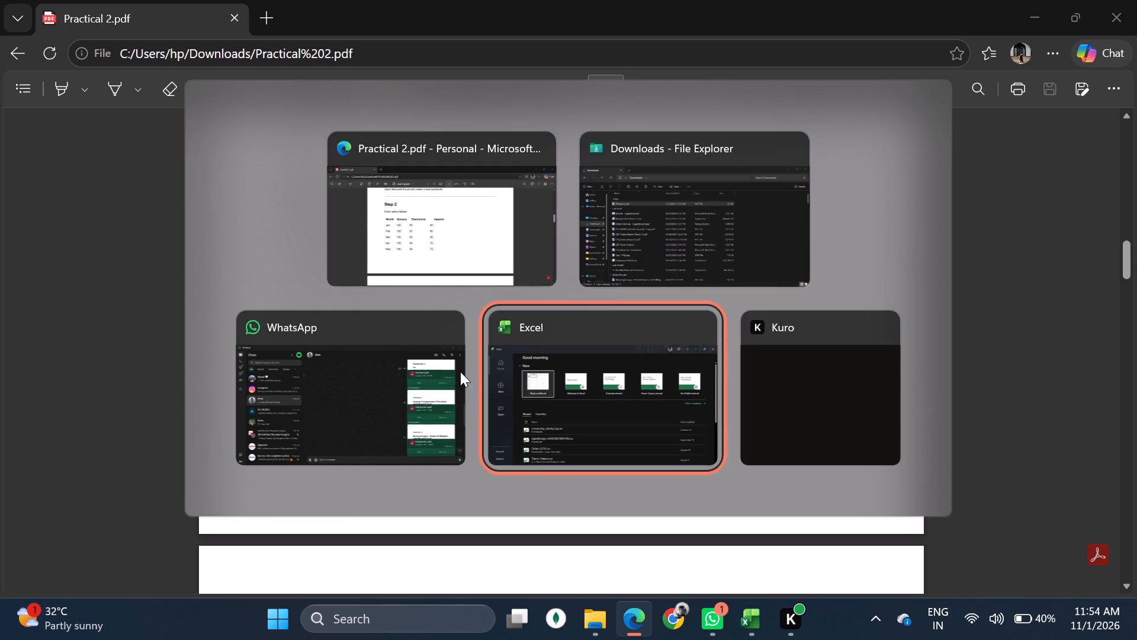
# Switch to Excel and create a new blank workbook from its start screen.
pyautogui.scroll(-8, 418, 391)
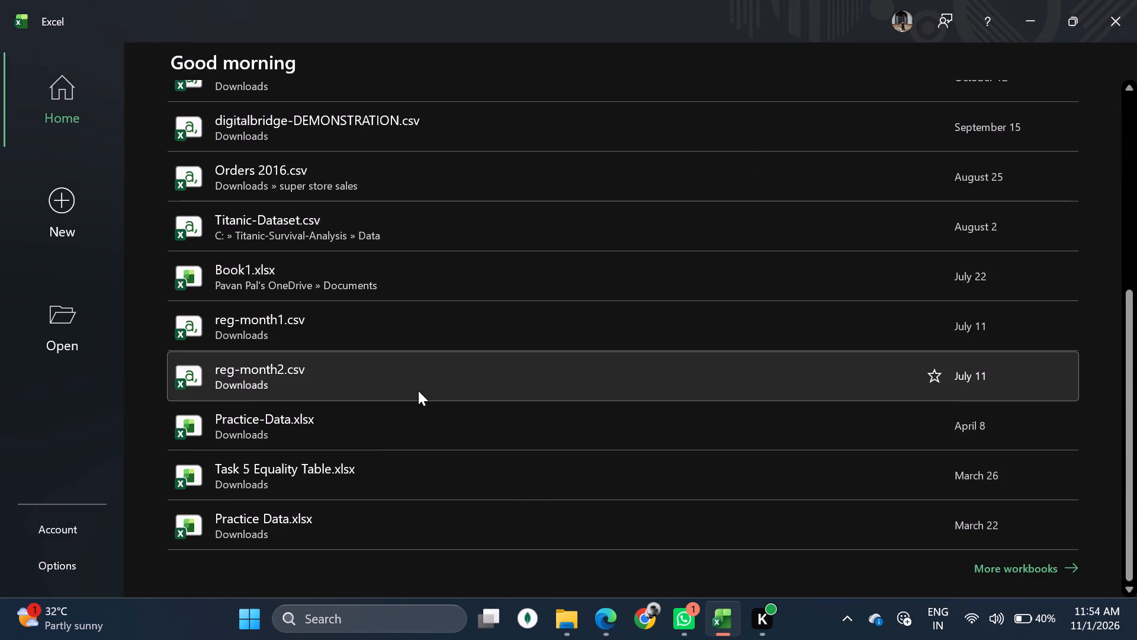
pyautogui.scroll(-1, 418, 391)
pyautogui.scroll(8, 418, 391)
pyautogui.click(304, 183)
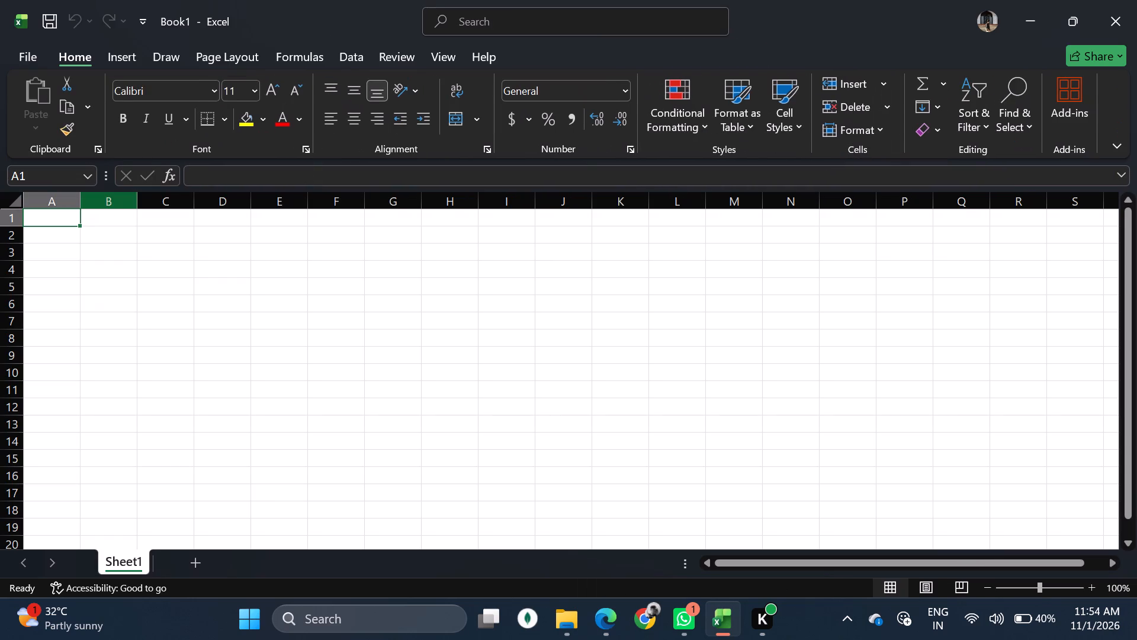
# Enter the heading "sales" in cell A1.
pyautogui.click(44, 216)
pyautogui.write('sales')
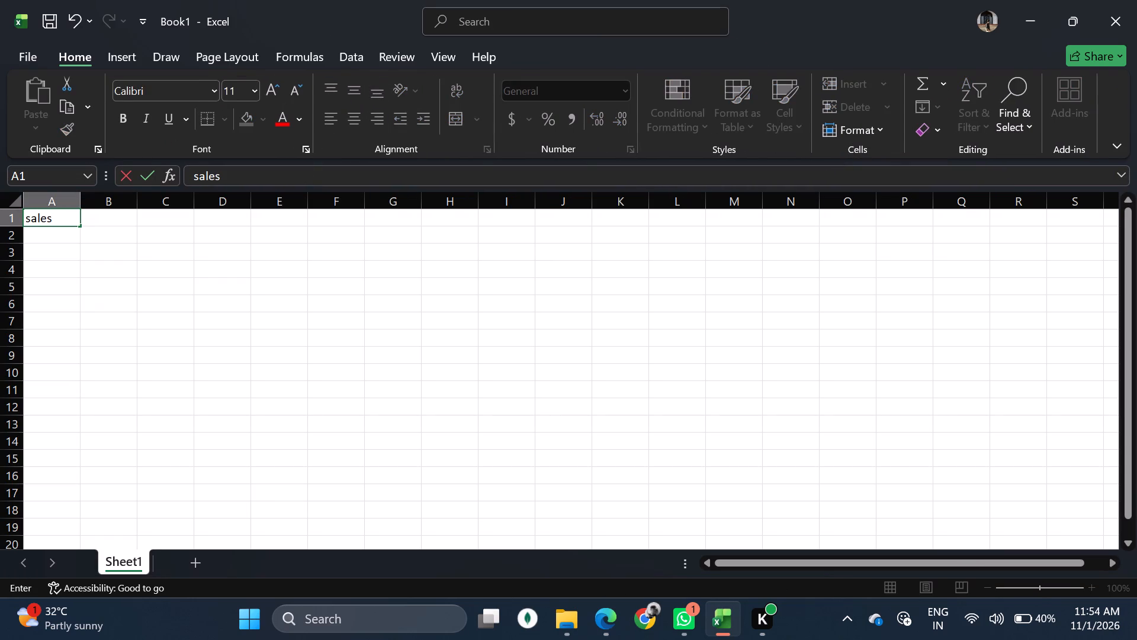
pyautogui.press('Return')
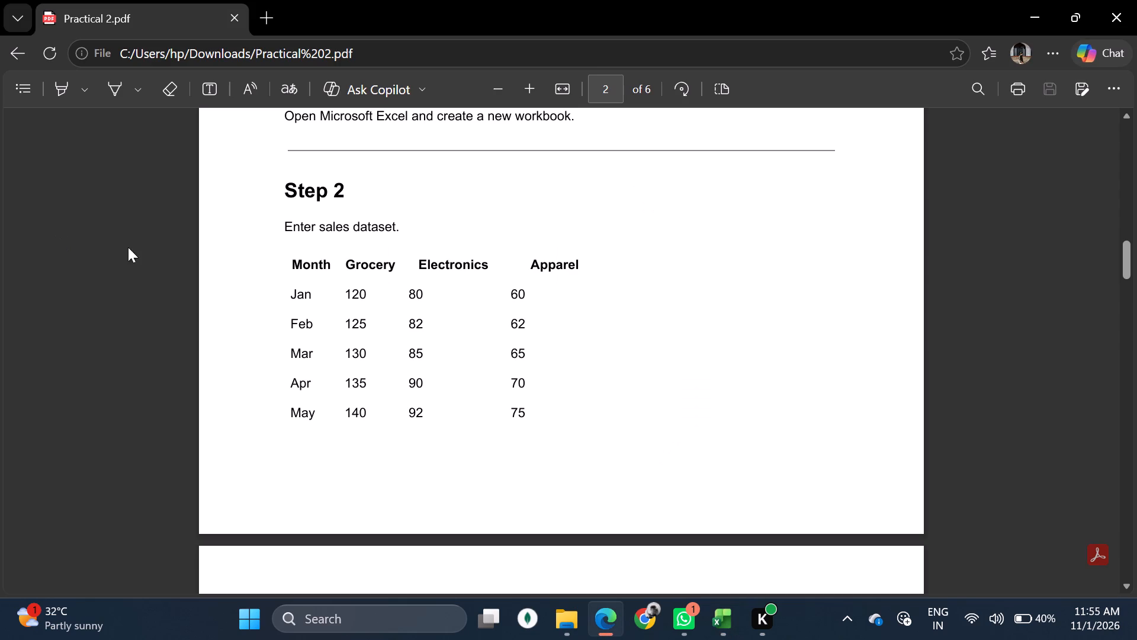
# After consulting the PDF's sales dataset, return to Excel and make the A1 heading bold and centred horizontally and vertically.
pyautogui.scroll(-2, 292, 348)
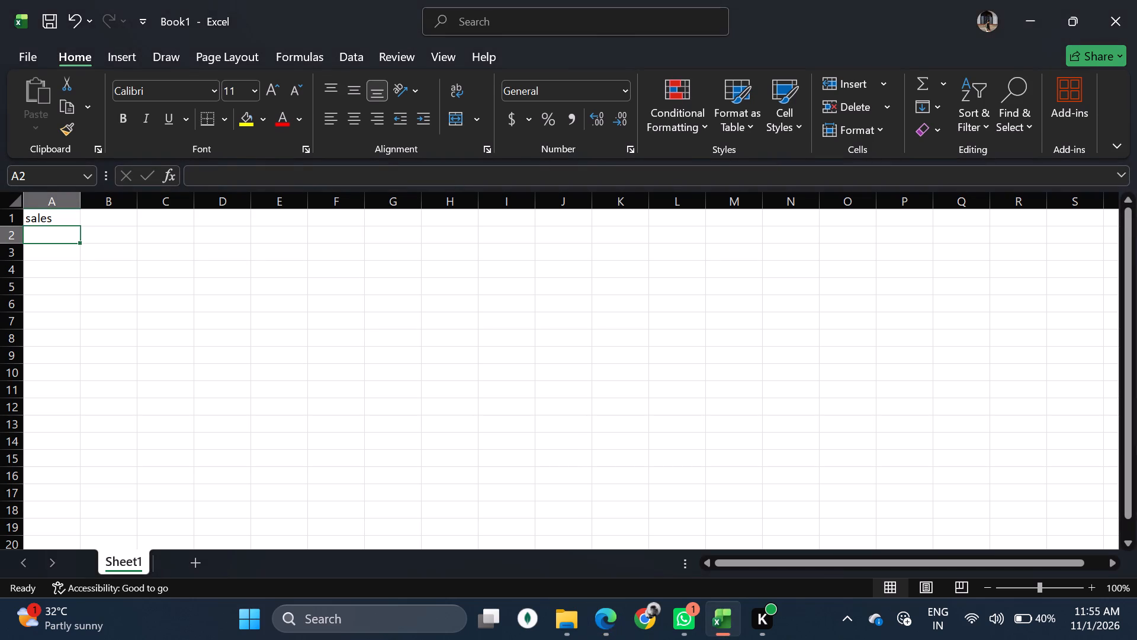
pyautogui.click(52, 223)
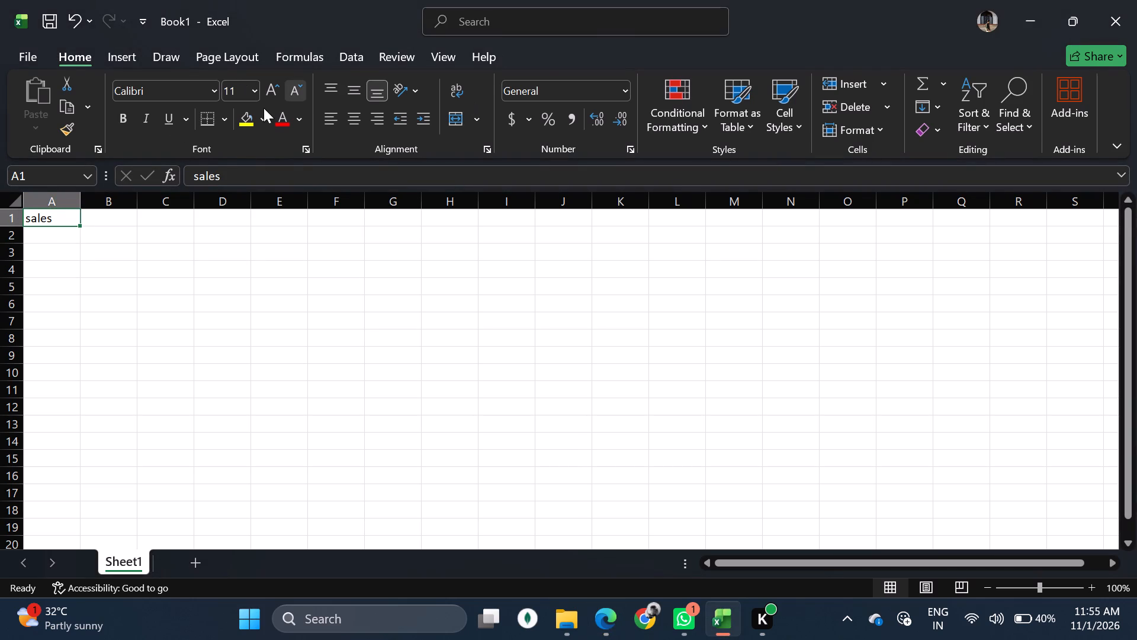
pyautogui.click(122, 117)
pyautogui.click(66, 238)
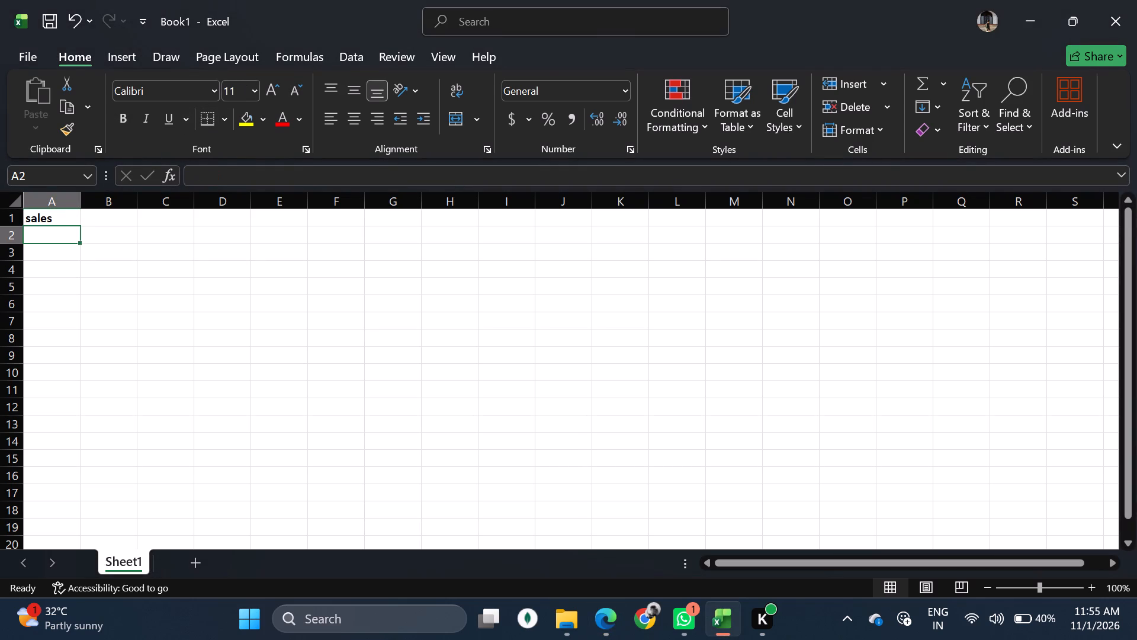
pyautogui.click(64, 222)
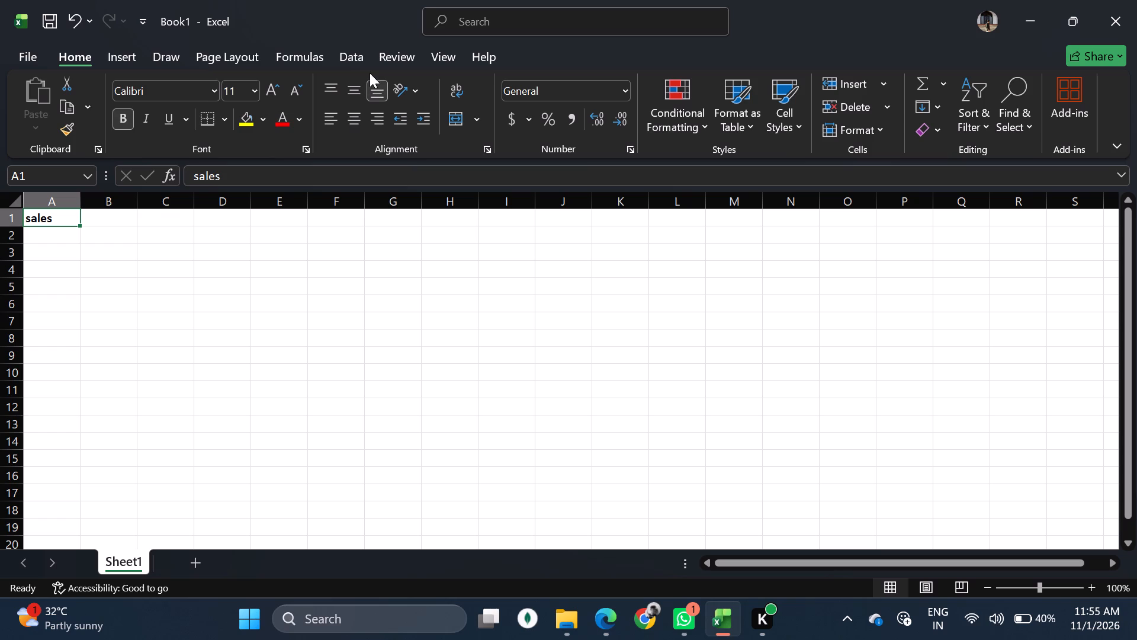
pyautogui.click(361, 83)
pyautogui.click(345, 114)
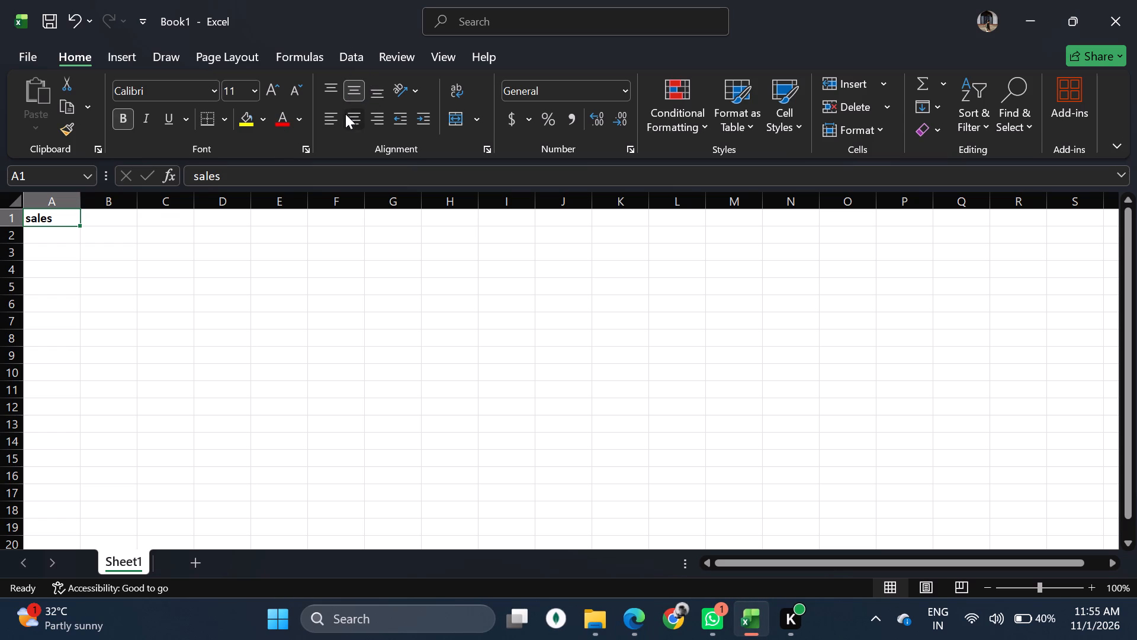
# Enter the months "jan", "feb" and "mar" in cells A2 to A4, below the sales heading.
pyautogui.click(42, 235)
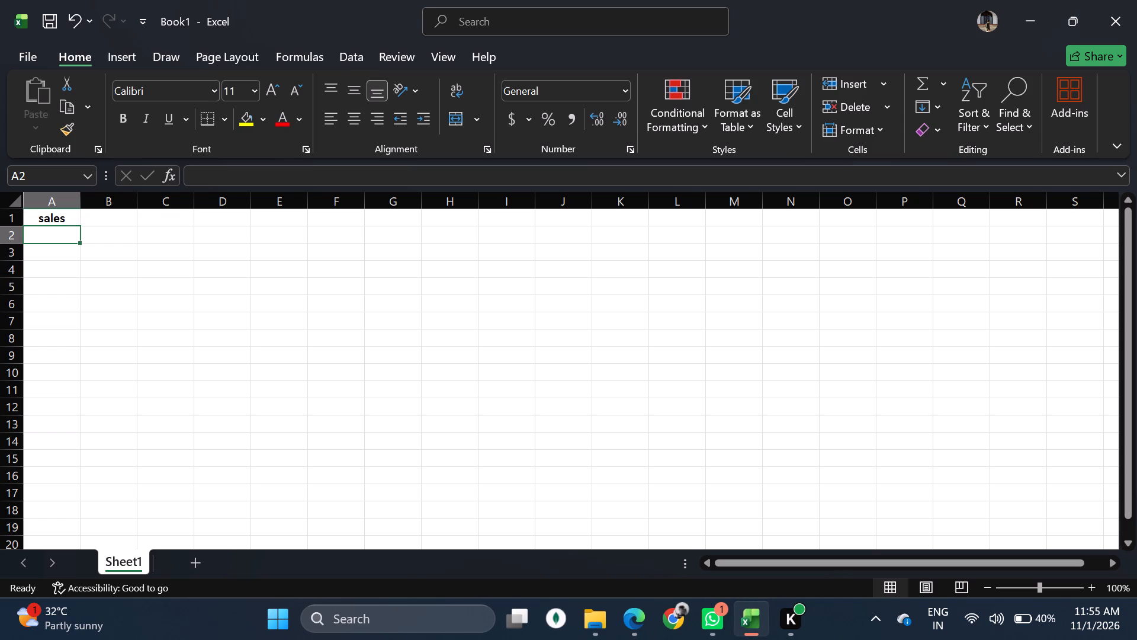
pyautogui.write('ja')
pyautogui.press('n')
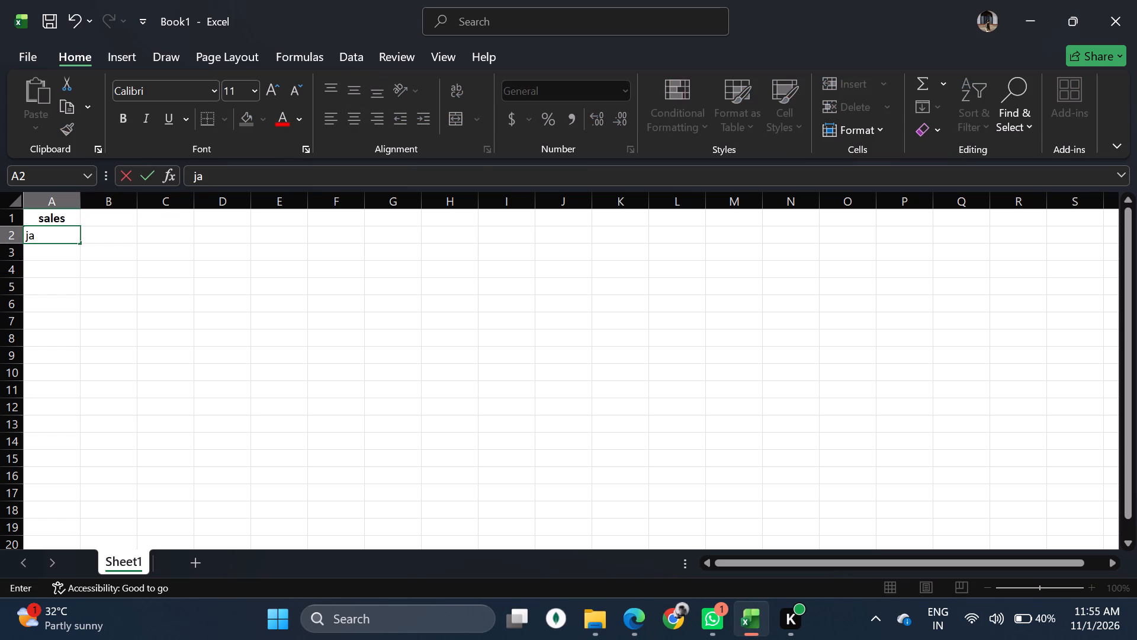
pyautogui.click(55, 248)
pyautogui.write('feb')
pyautogui.press('space')
pyautogui.press('Return')
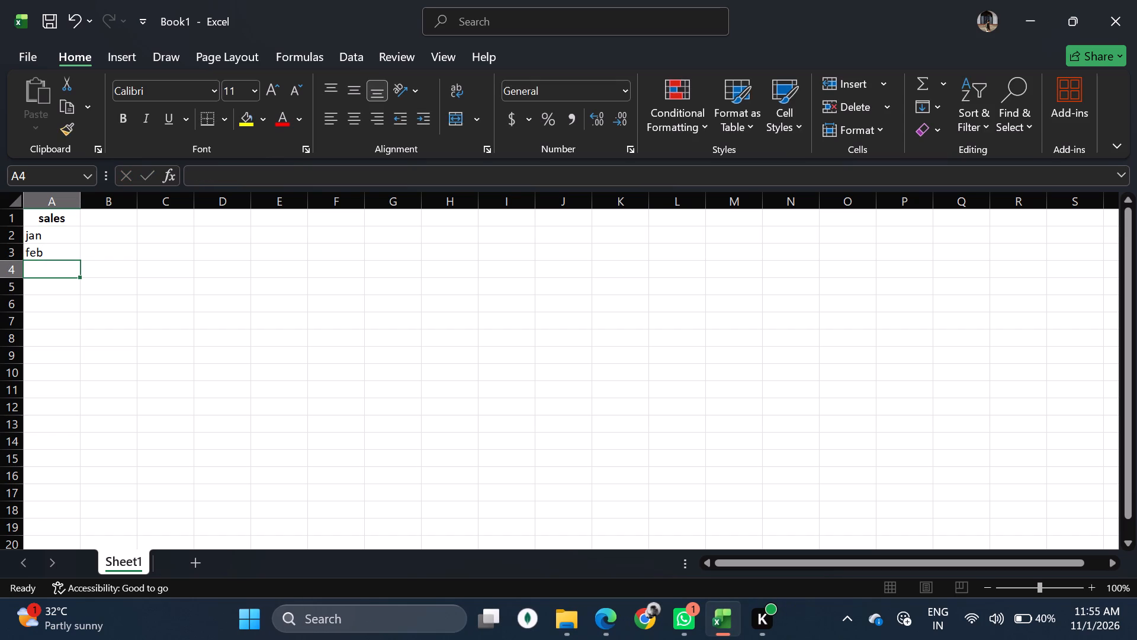
pyautogui.press('n')
pyautogui.click(45, 238)
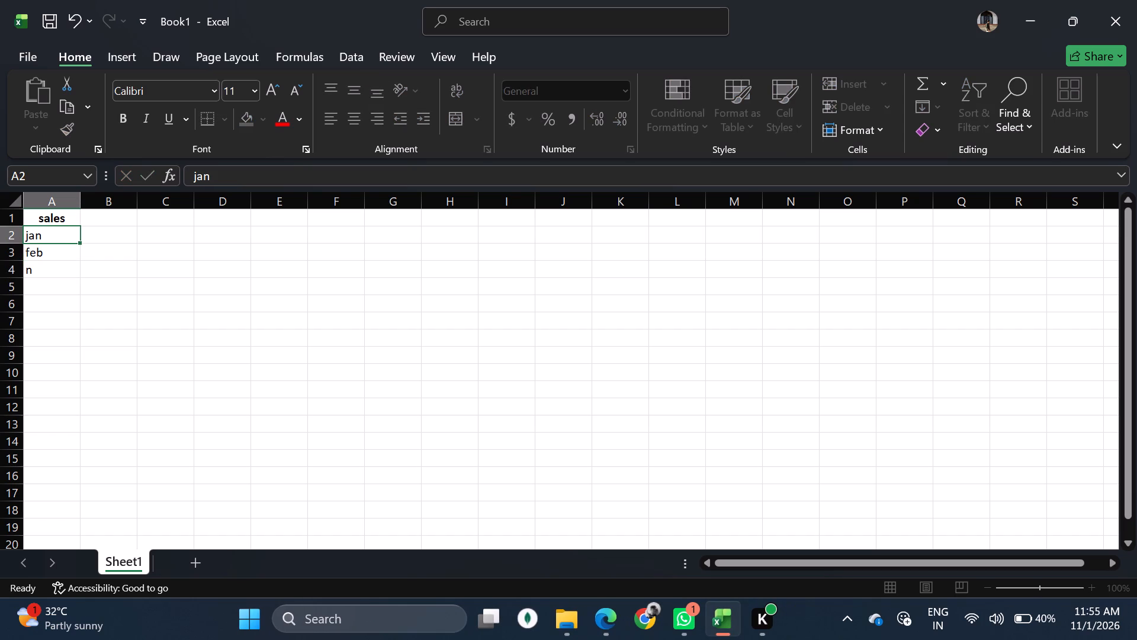
pyautogui.click(62, 268)
pyautogui.press('BackSpace')
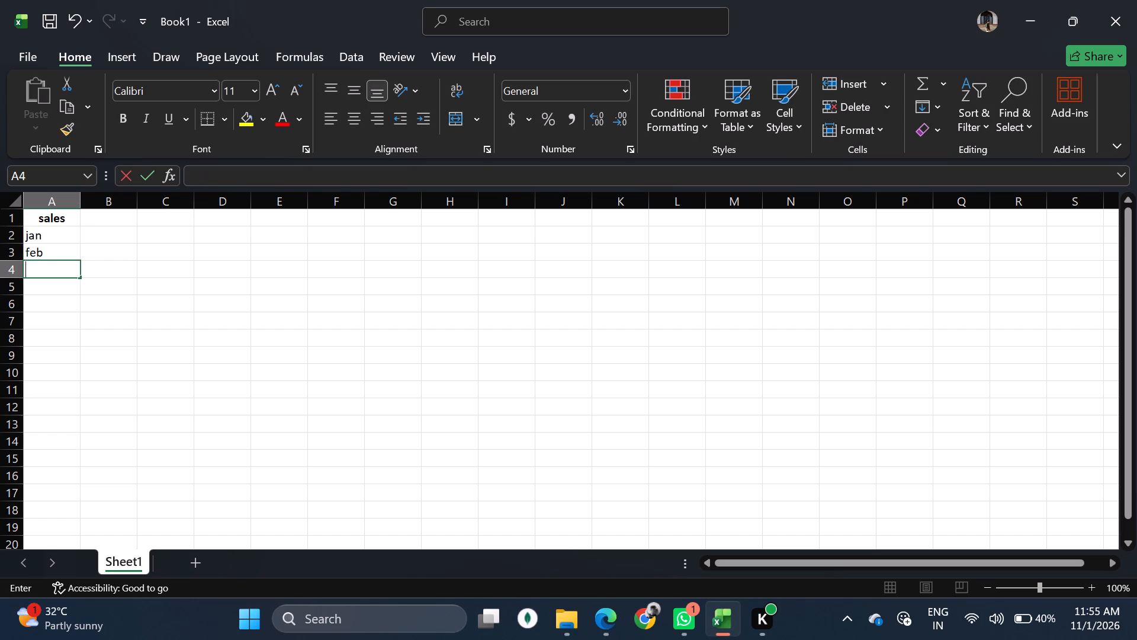
pyautogui.write('mar')
pyautogui.click(56, 292)
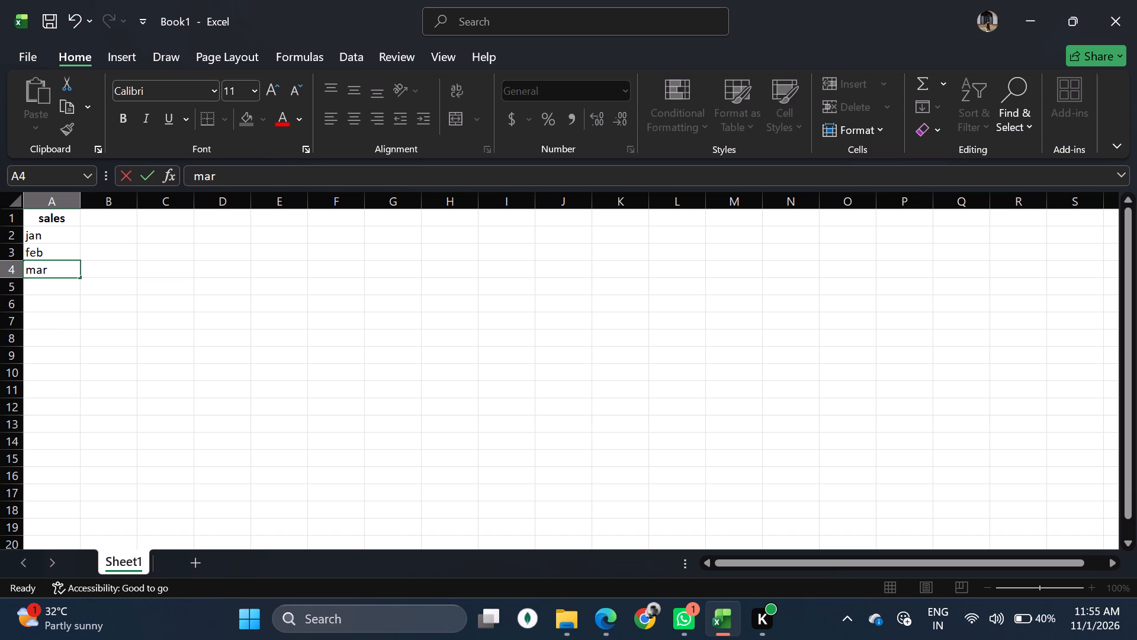
# Extend the month series from A2:A4 down to A13 with AutoFill, ending at "dec".
pyautogui.click(65, 246)
pyautogui.click(72, 276)
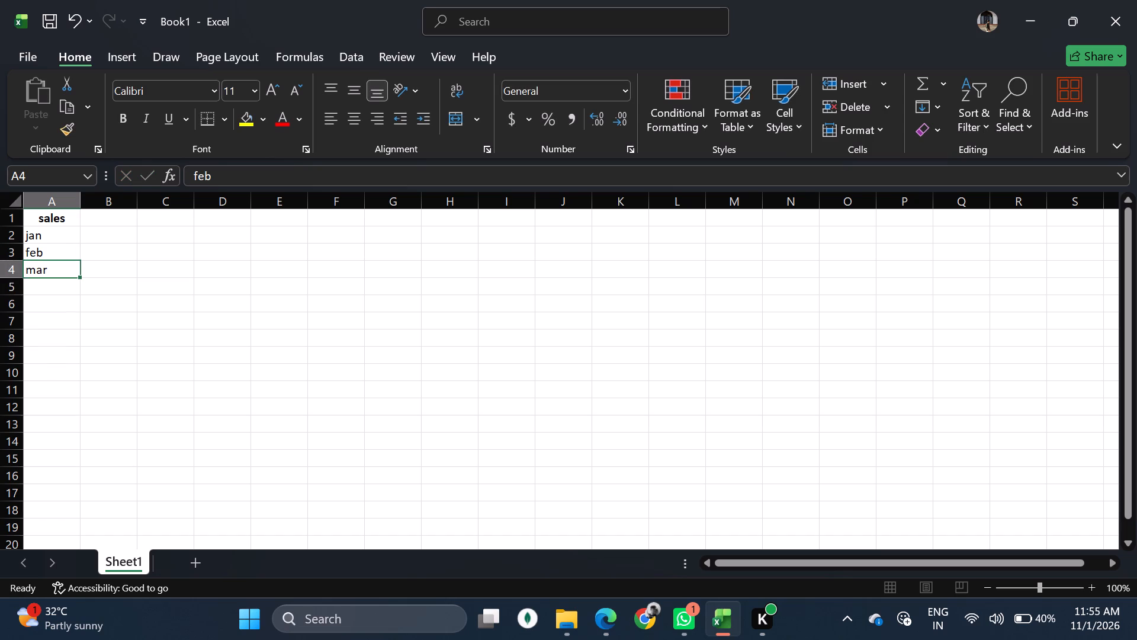
pyautogui.doubleClick(78, 274)
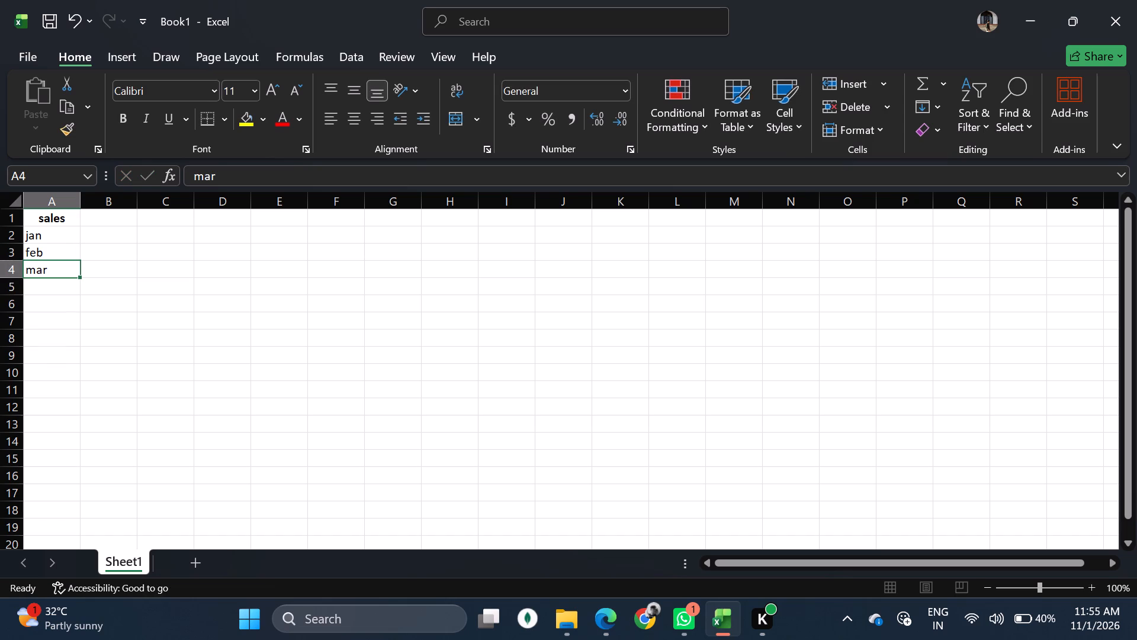
pyautogui.doubleClick(78, 277)
pyautogui.click(68, 231)
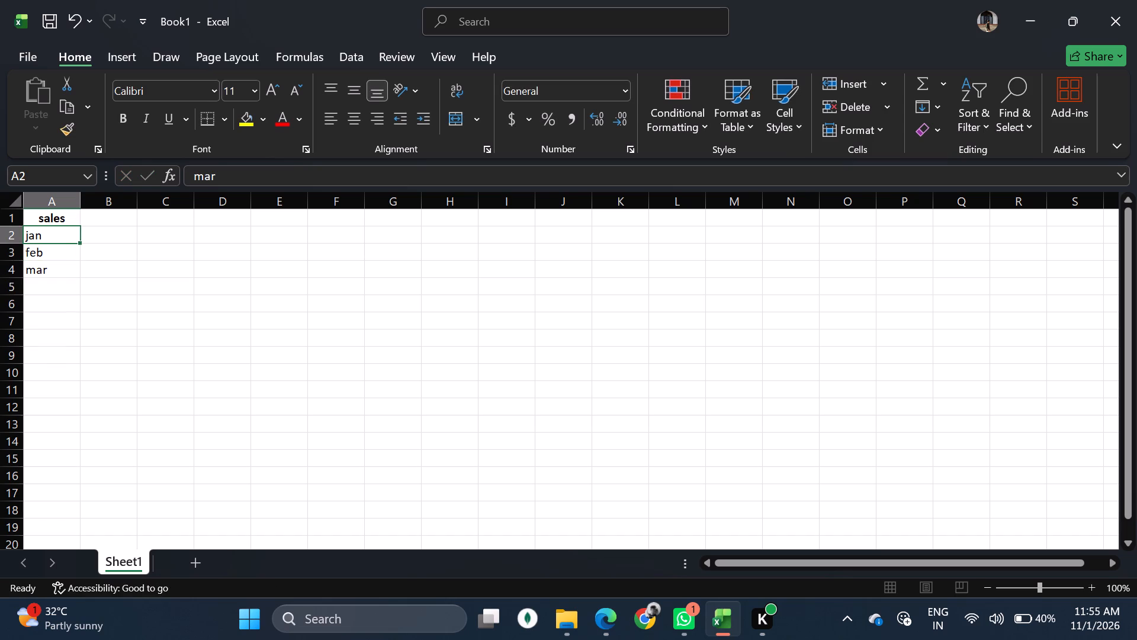
pyautogui.doubleClick(78, 241)
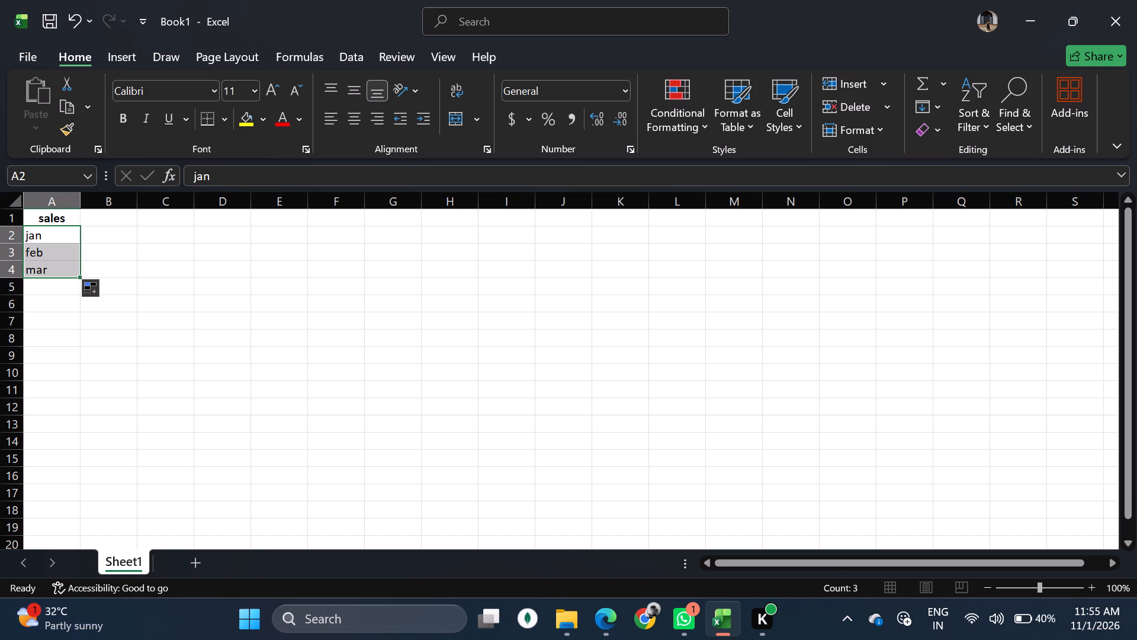
pyautogui.doubleClick(78, 275)
pyautogui.moveTo(78, 275); pyautogui.dragTo(71, 434)
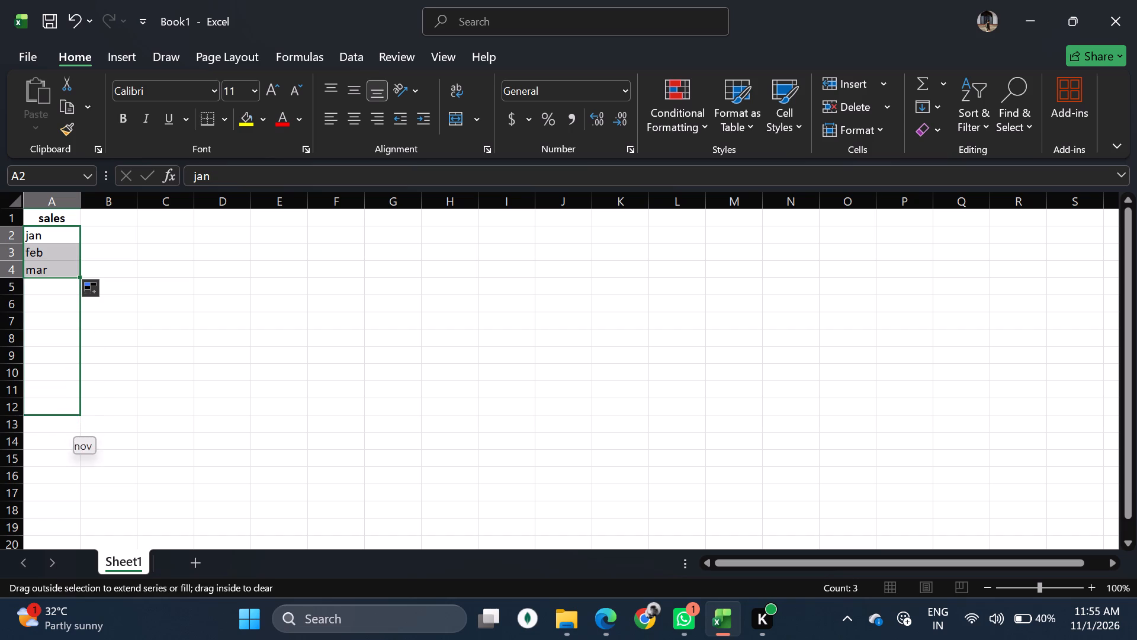
pyautogui.moveTo(71, 434); pyautogui.dragTo(70, 439)
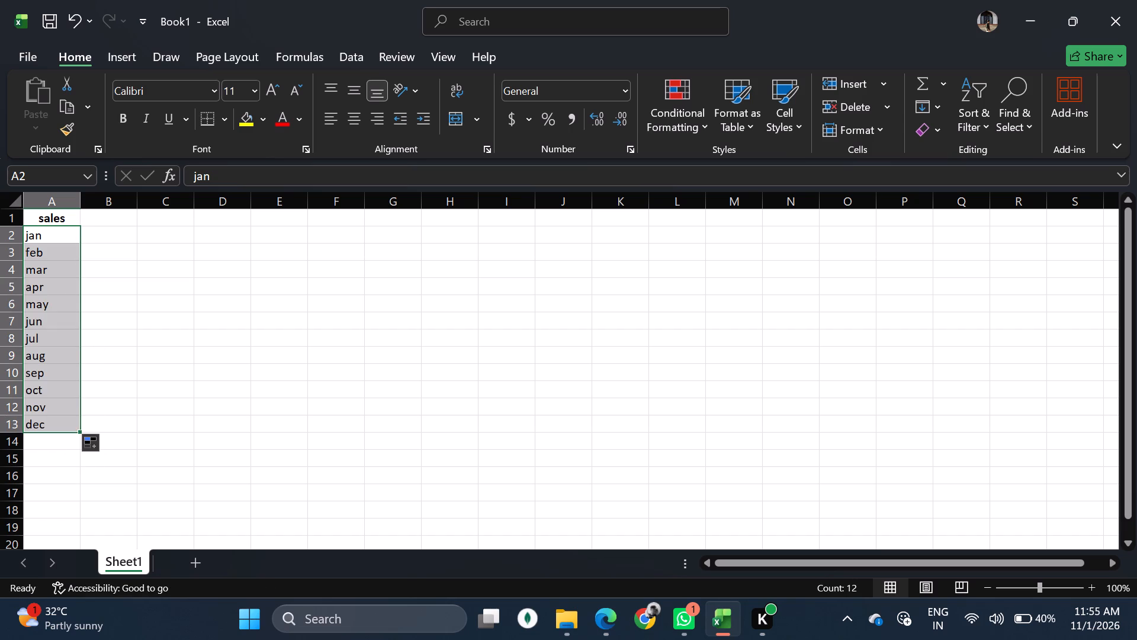
pyautogui.click(170, 337)
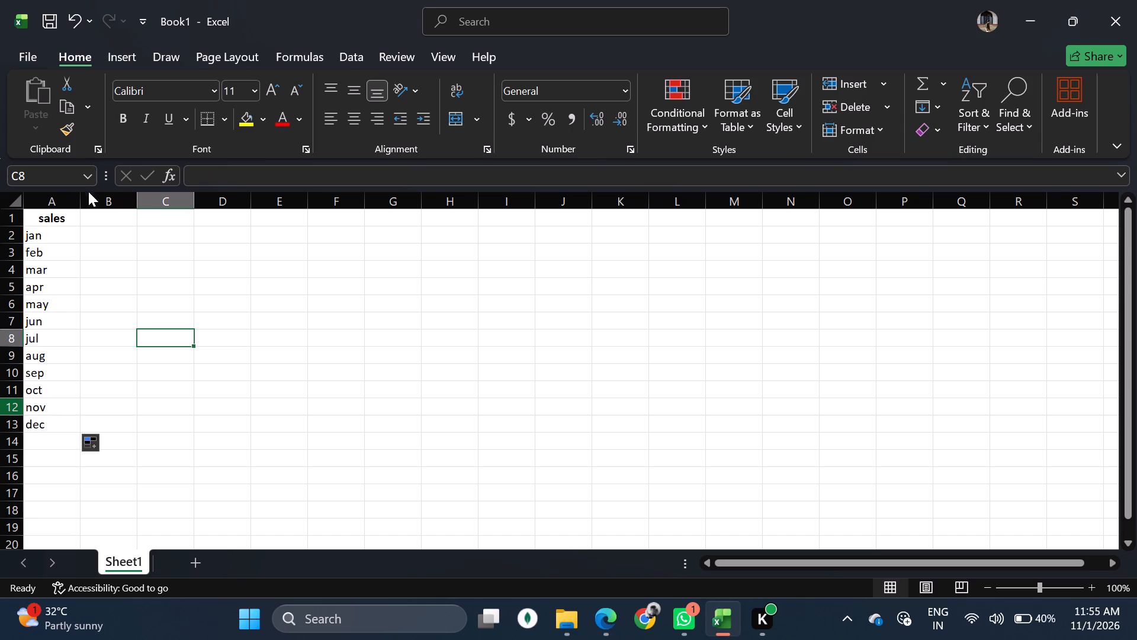
# Centre the whole of column A horizontally and vertically.
pyautogui.click(59, 247)
pyautogui.click(58, 222)
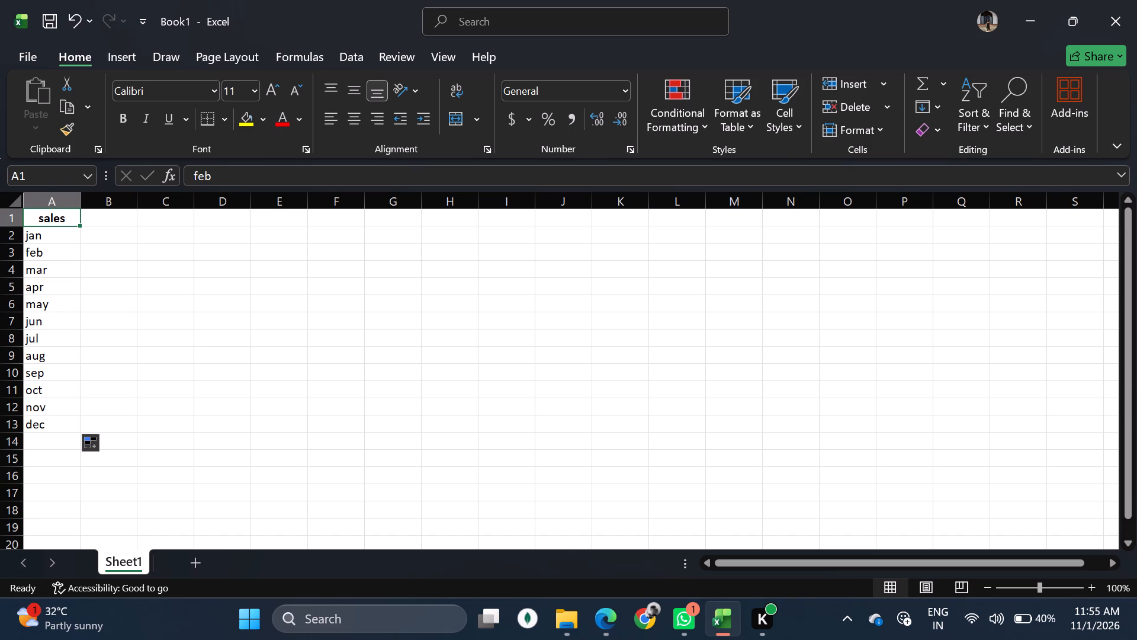
pyautogui.click(58, 195)
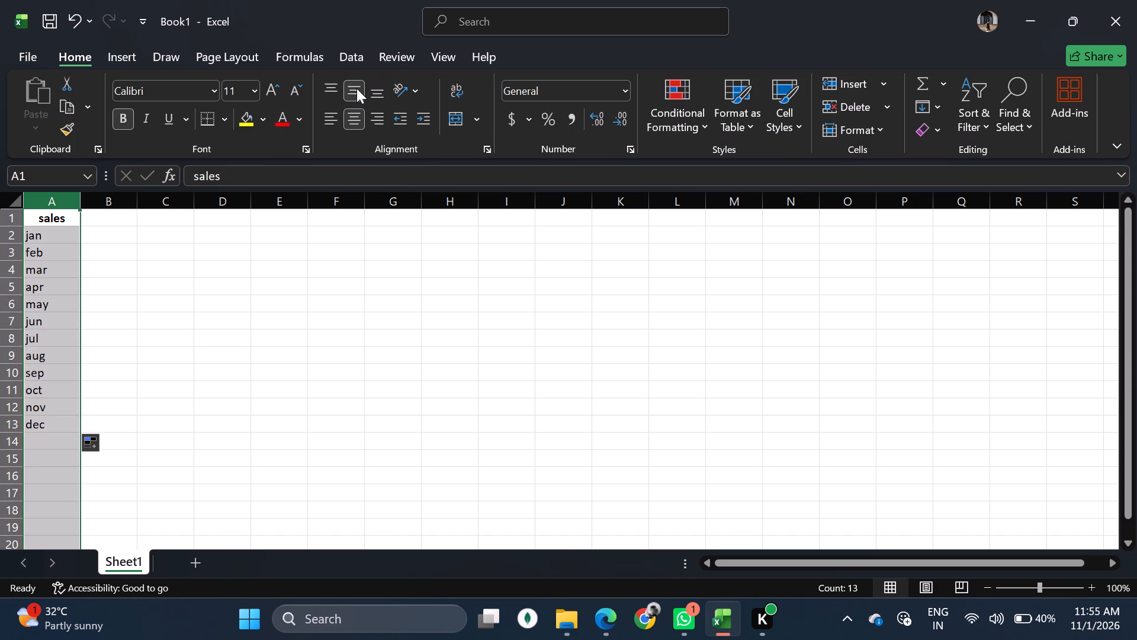
pyautogui.click(354, 87)
pyautogui.click(354, 110)
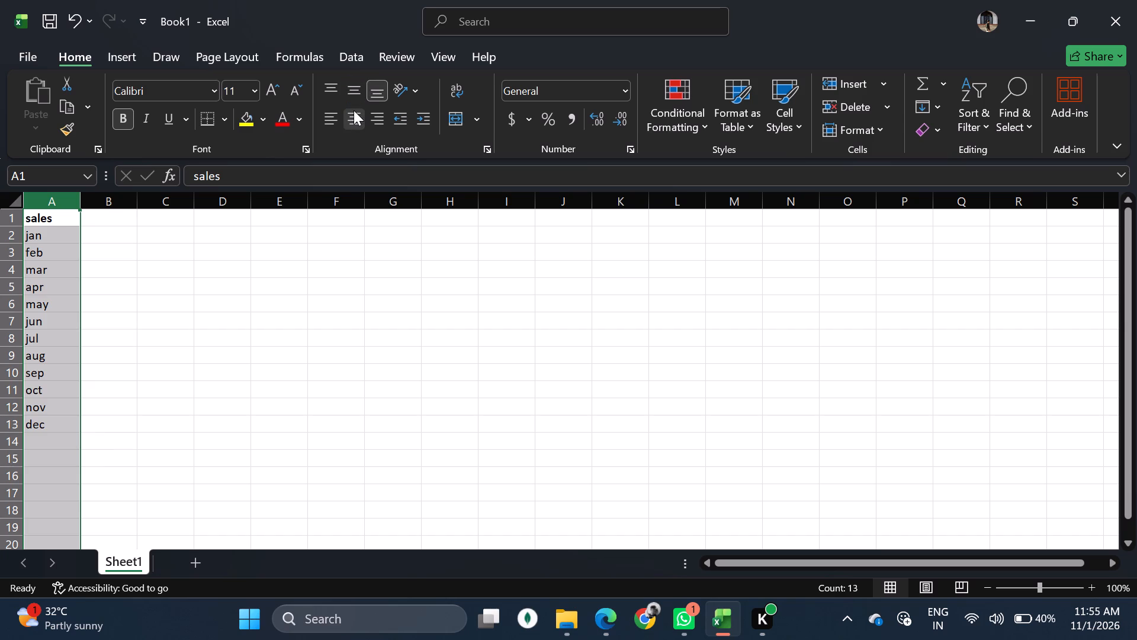
pyautogui.click(351, 95)
pyautogui.click(351, 112)
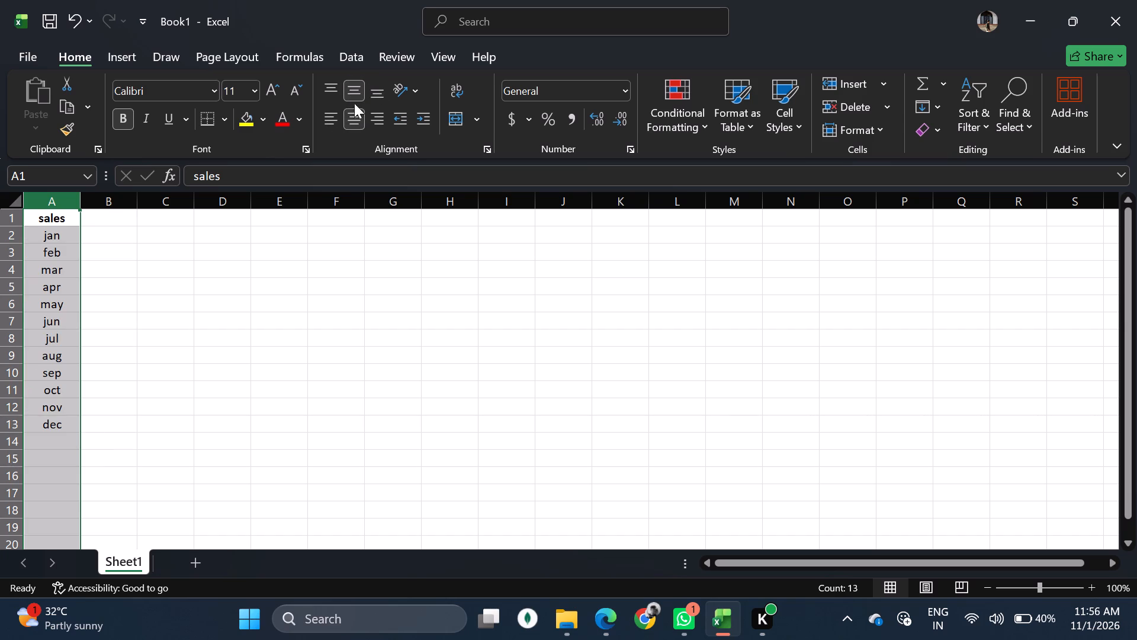
# After consulting the PDF's sales dataset table, return to Excel and enter the headings "grocery" in B1 and "apparel" in C1.
pyautogui.click(105, 217)
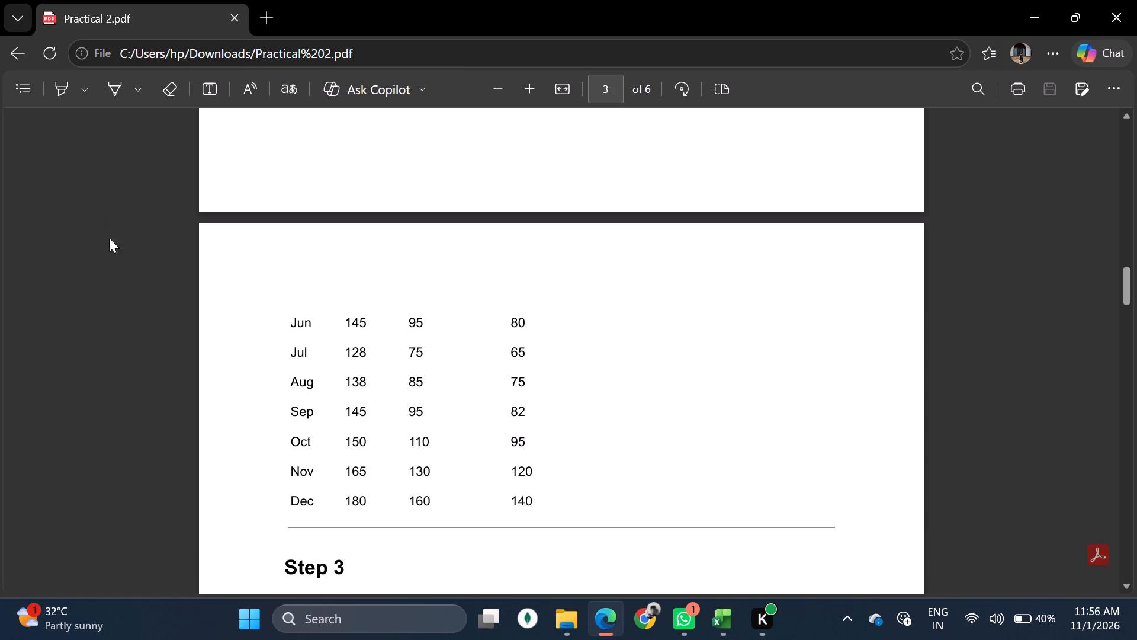
pyautogui.scroll(2, 354, 277)
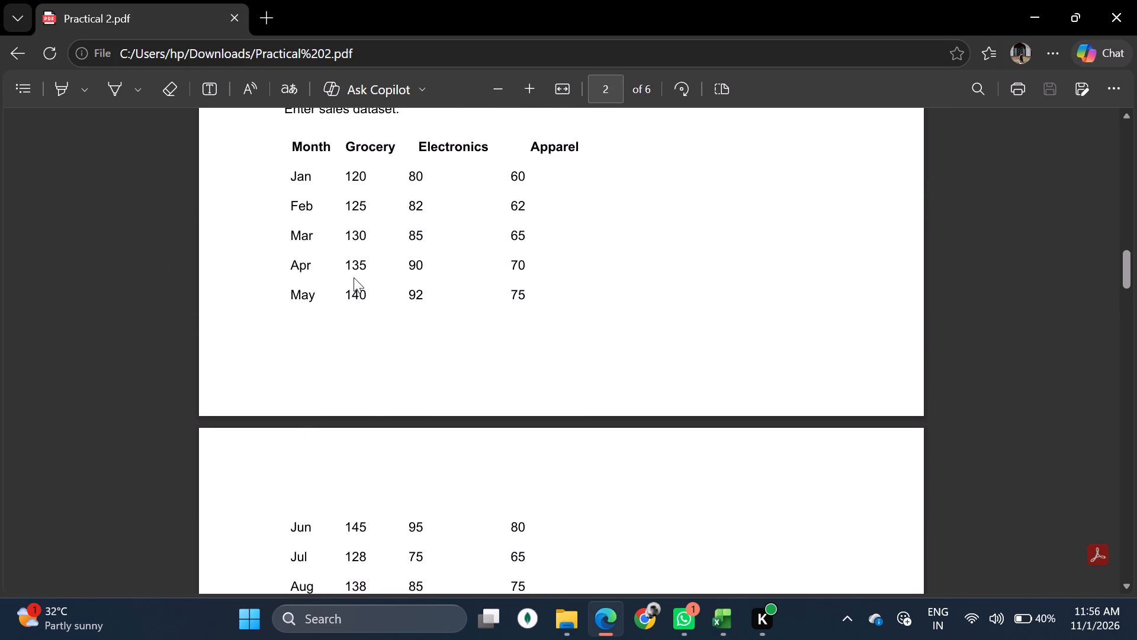
pyautogui.write('gra')
pyautogui.press('BackSpace')
pyautogui.write('ocery')
pyautogui.press('space')
pyautogui.click(163, 223)
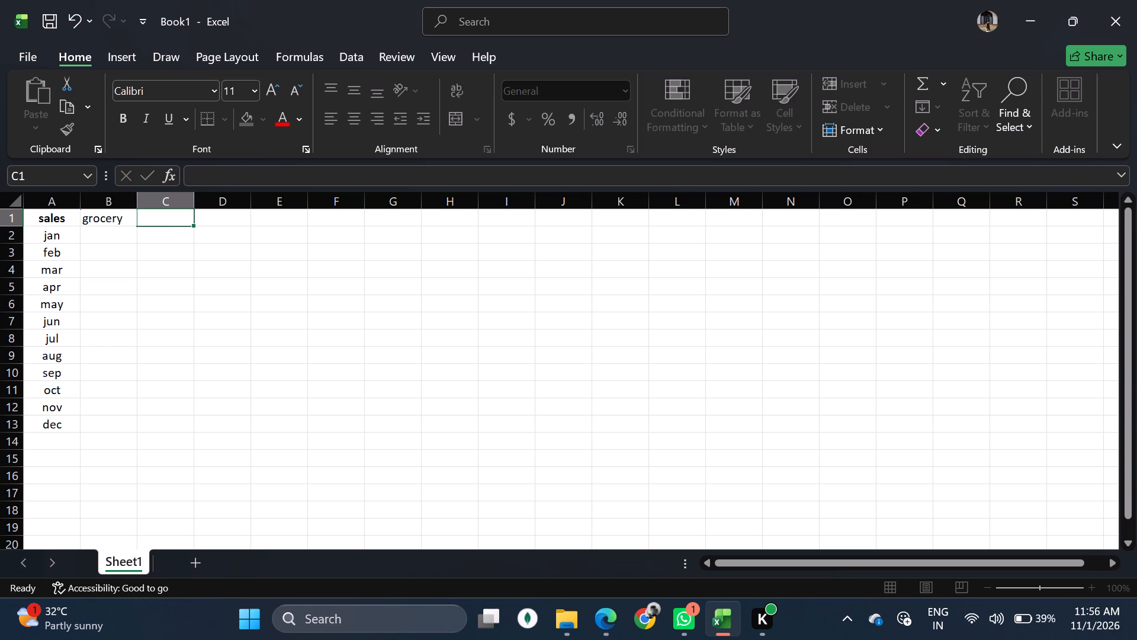
pyautogui.write('app')
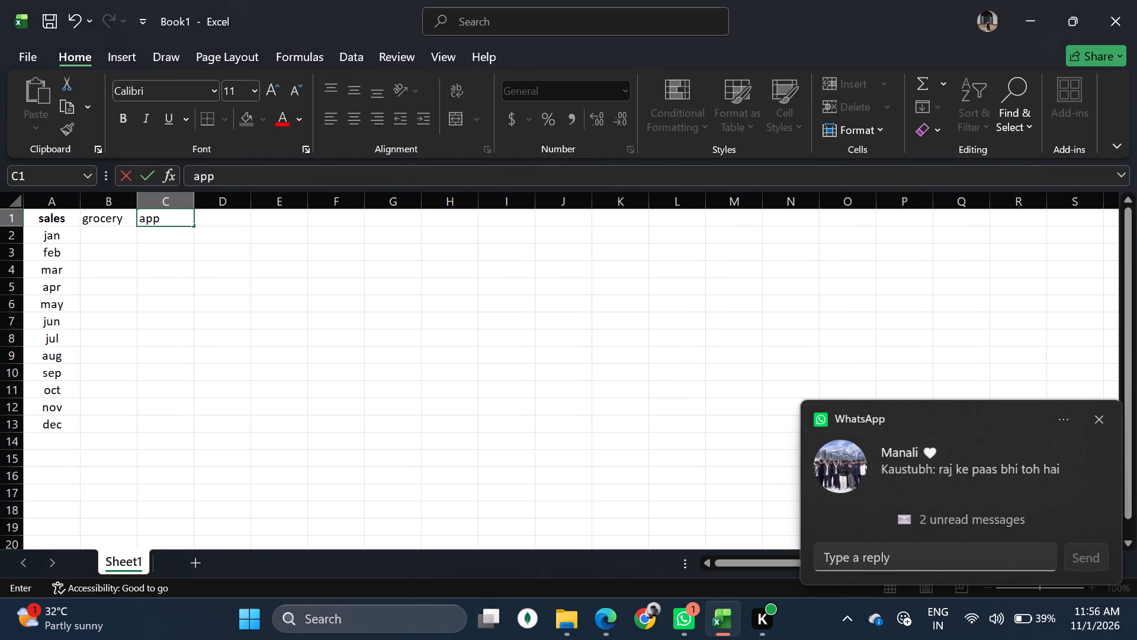
pyautogui.write('arel')
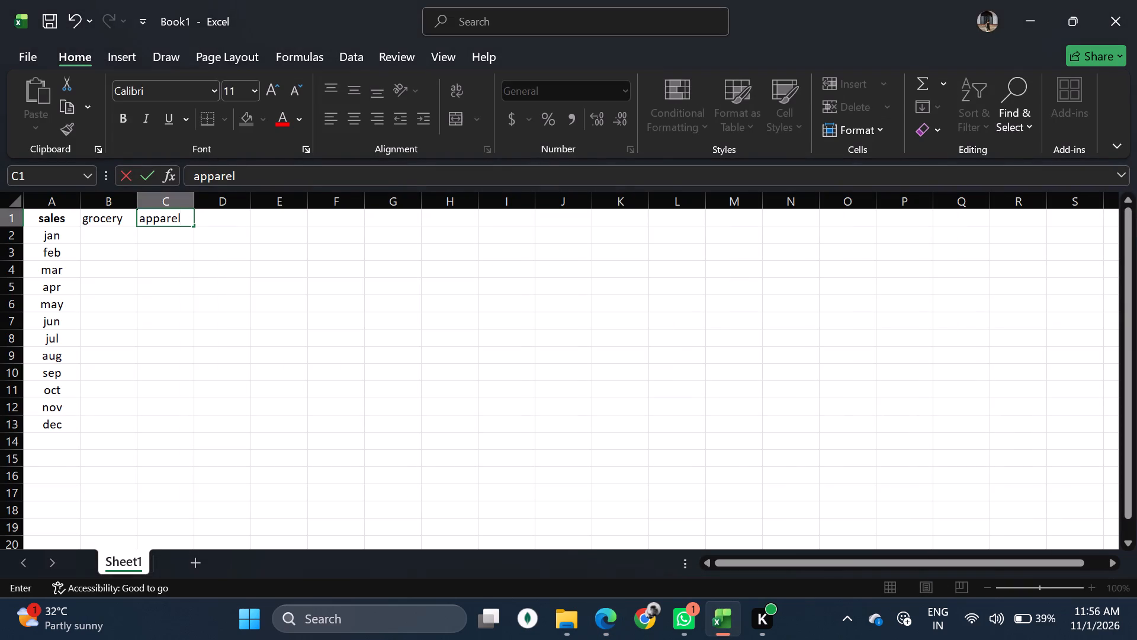
pyautogui.click(159, 236)
# Make the grocery and apparel headings in B1 and C1 bold and horizontally centred.
pyautogui.click(113, 235)
pyautogui.click(111, 218)
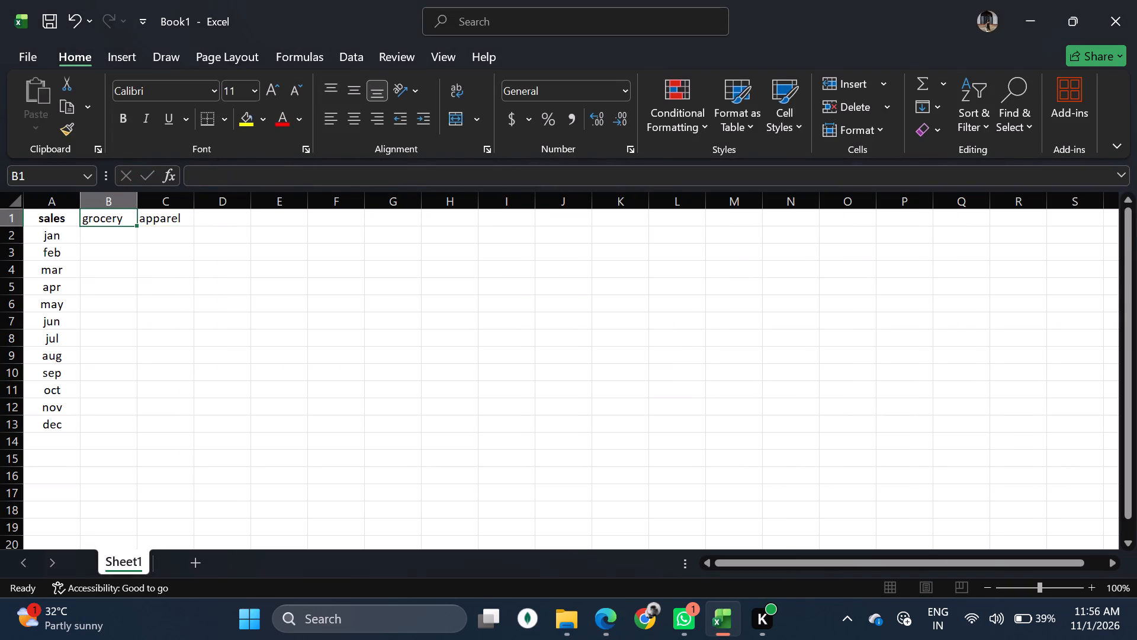
pyautogui.click(120, 120)
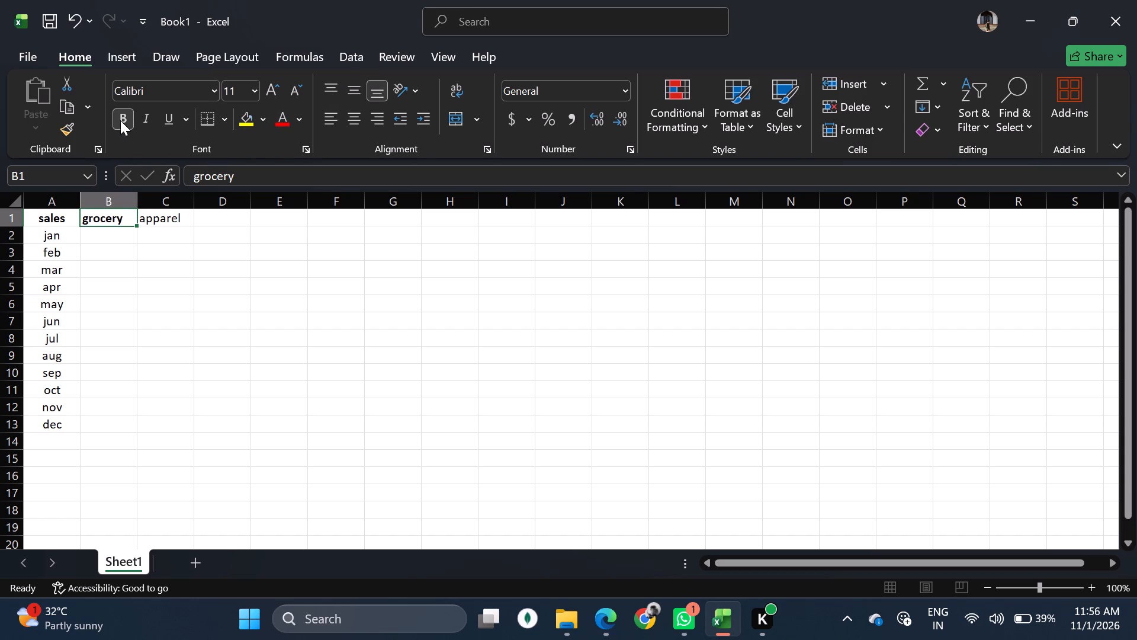
pyautogui.click(356, 124)
pyautogui.doubleClick(172, 214)
pyautogui.click(159, 264)
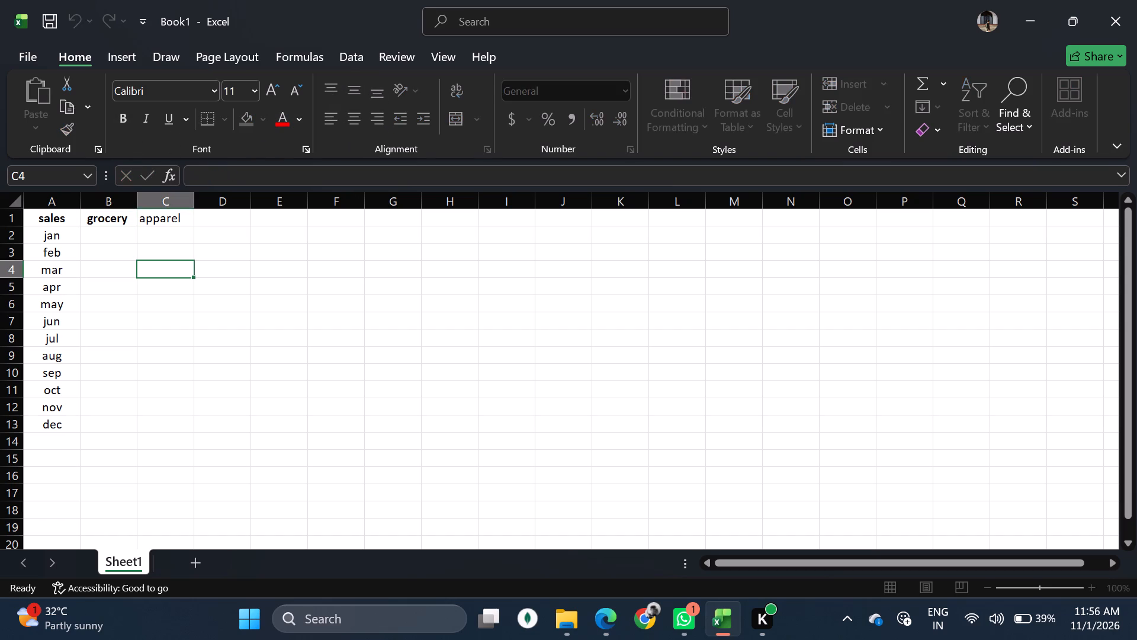
pyautogui.click(166, 217)
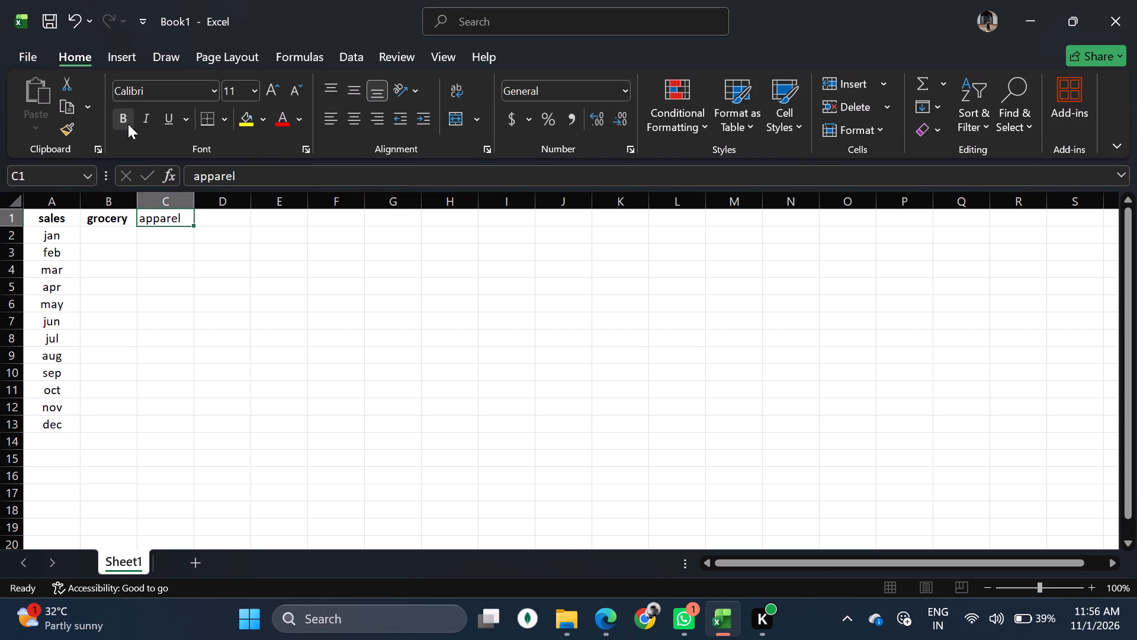
pyautogui.click(127, 121)
pyautogui.click(357, 117)
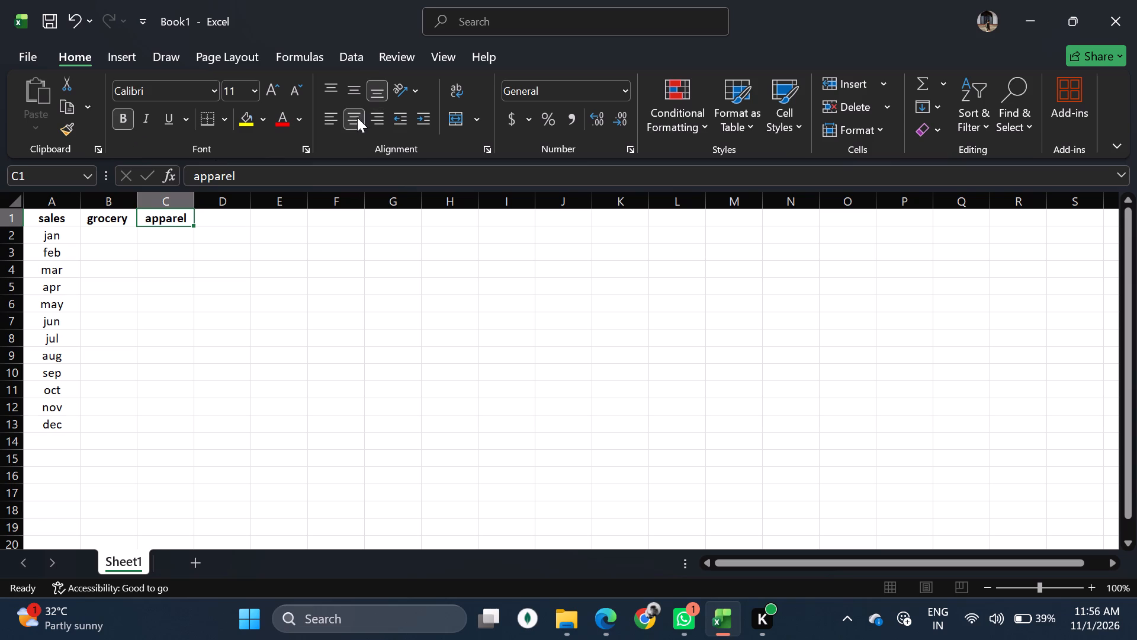
# Insert a blank column between the month column and the grocery column.
pyautogui.click(99, 240)
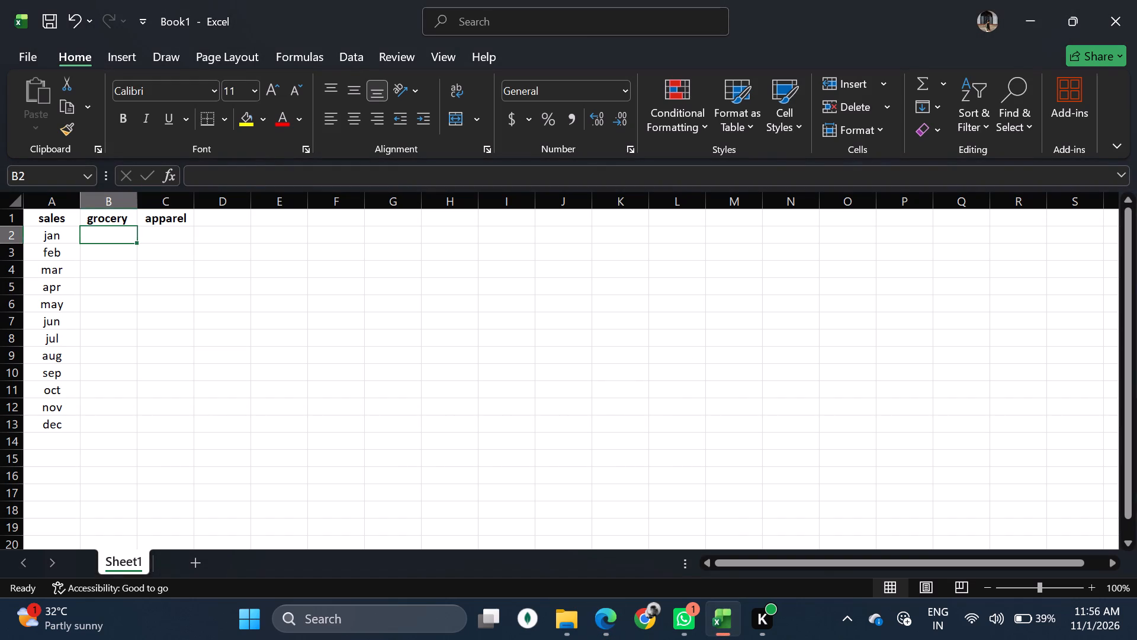
pyautogui.click(144, 196)
pyautogui.rightClick(144, 196)
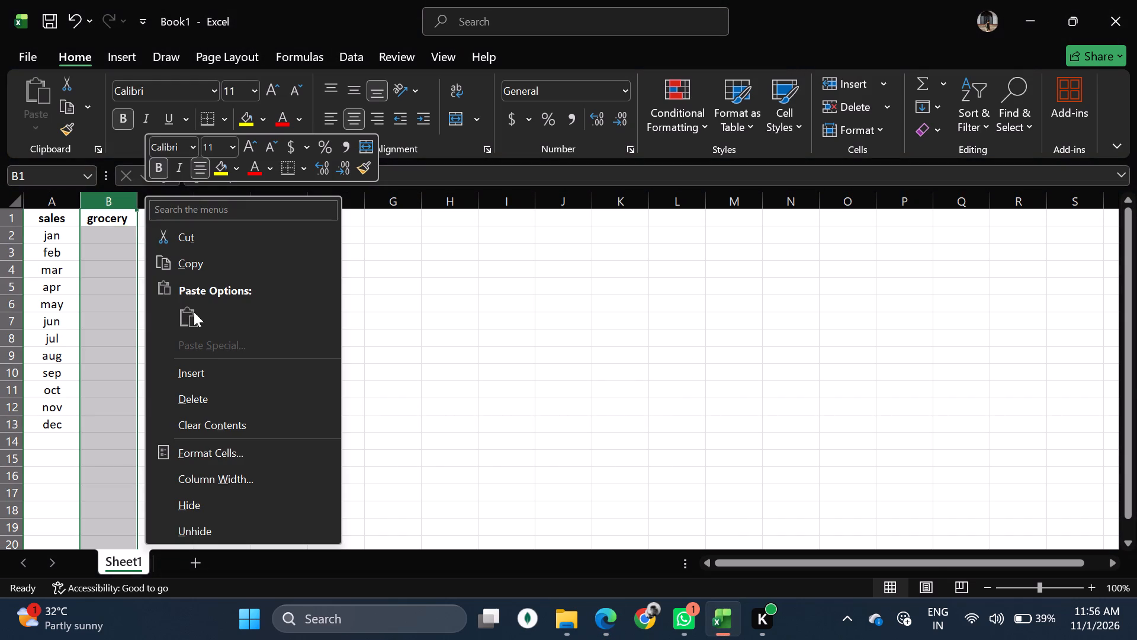
pyautogui.click(227, 370)
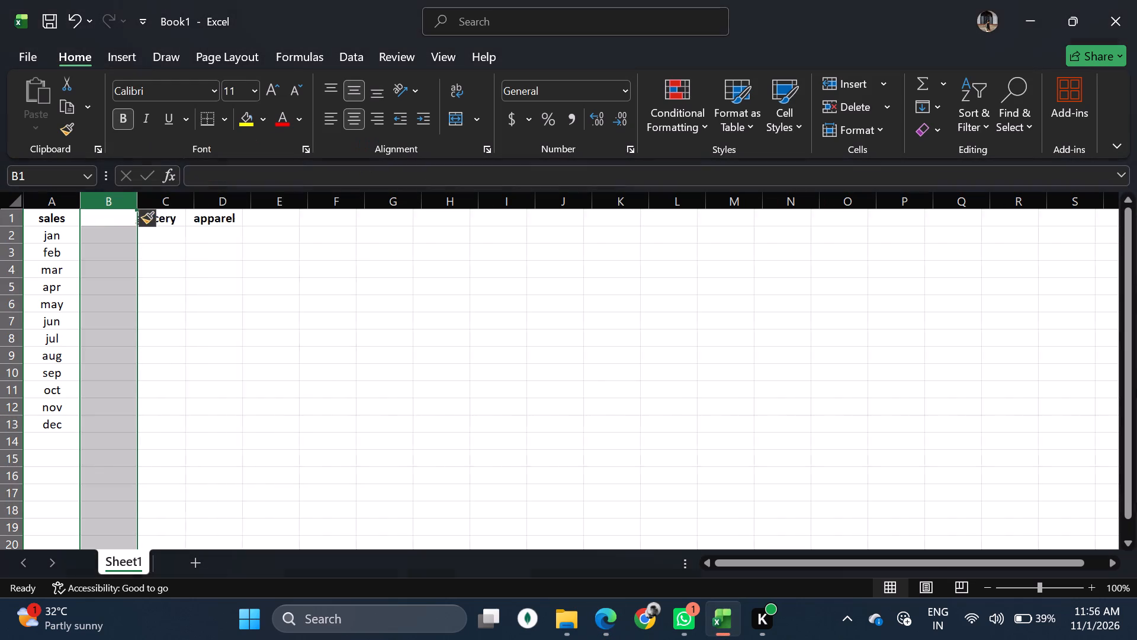
pyautogui.click(152, 223)
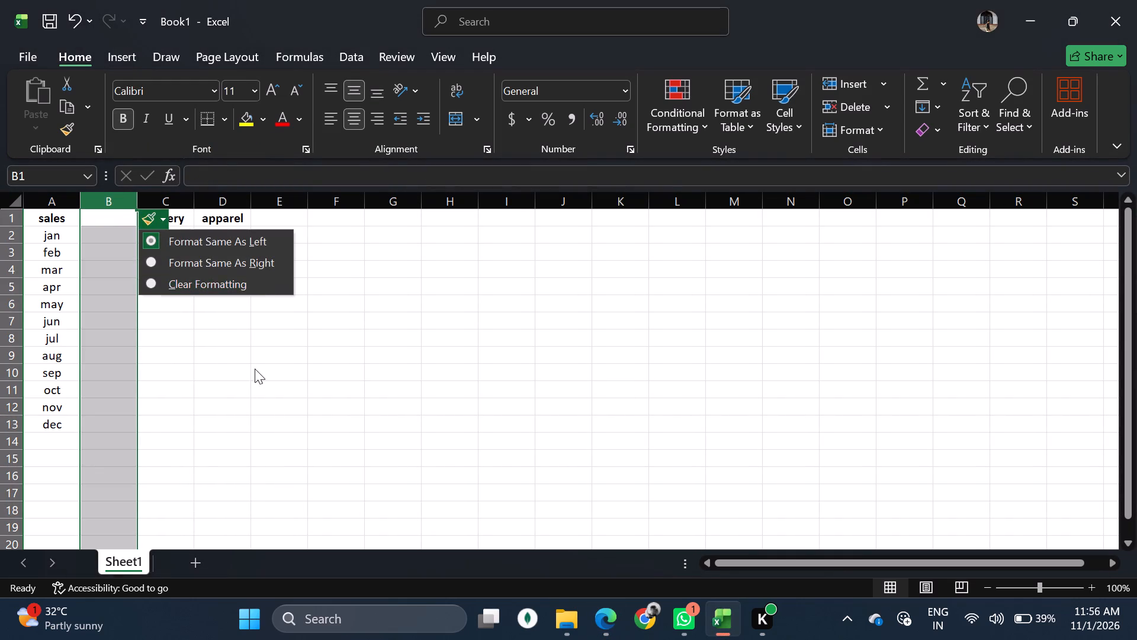
pyautogui.click(255, 369)
pyautogui.click(178, 238)
pyautogui.click(99, 213)
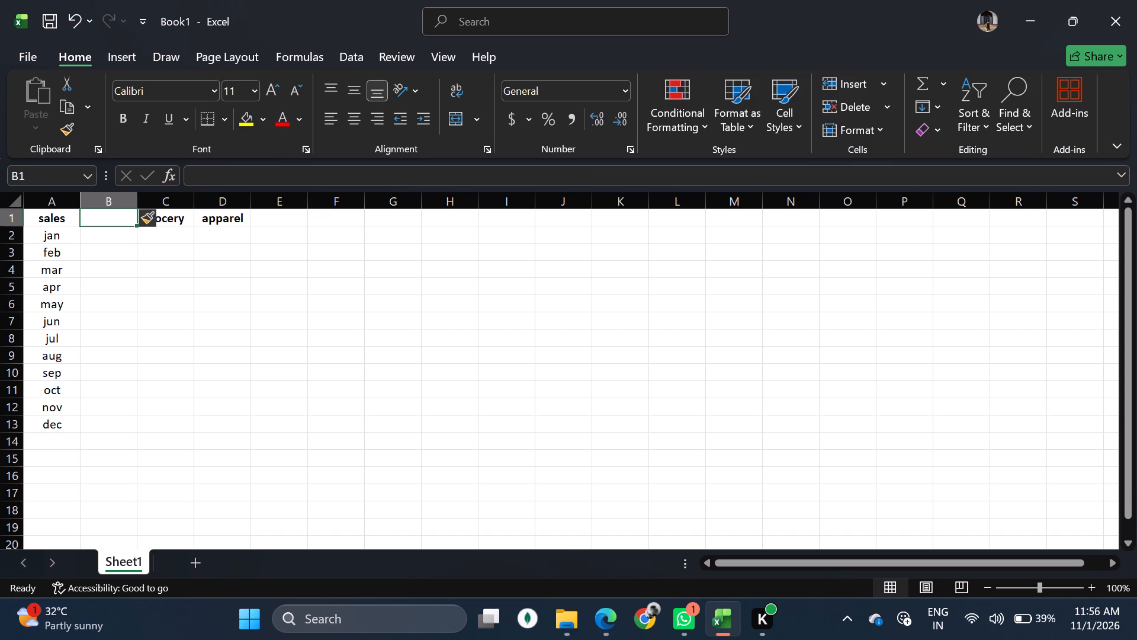
pyautogui.click(171, 216)
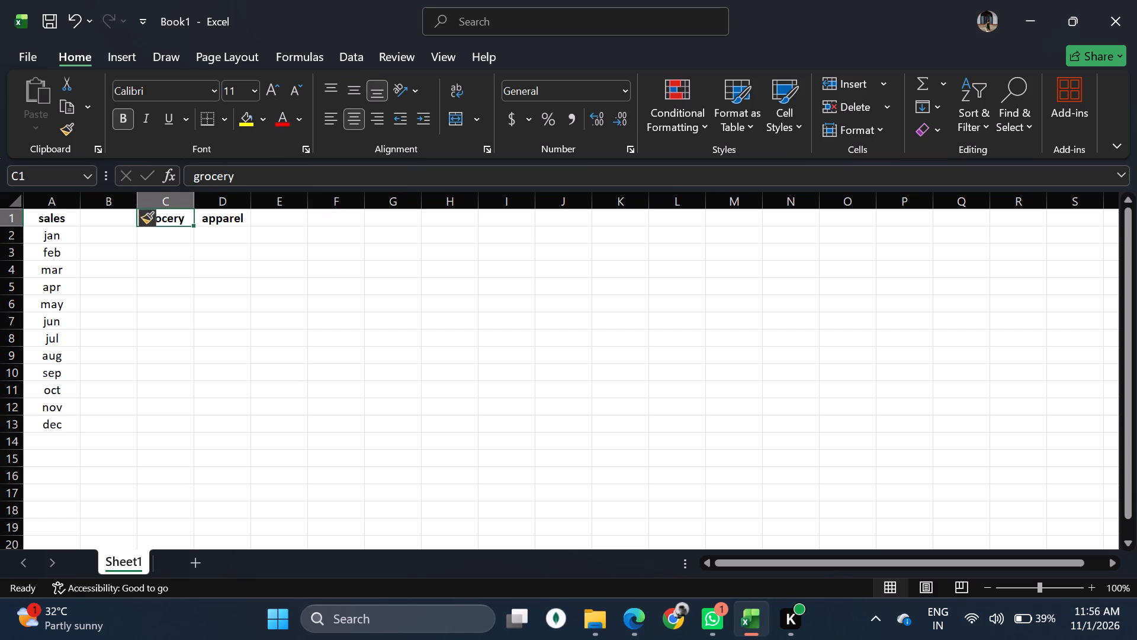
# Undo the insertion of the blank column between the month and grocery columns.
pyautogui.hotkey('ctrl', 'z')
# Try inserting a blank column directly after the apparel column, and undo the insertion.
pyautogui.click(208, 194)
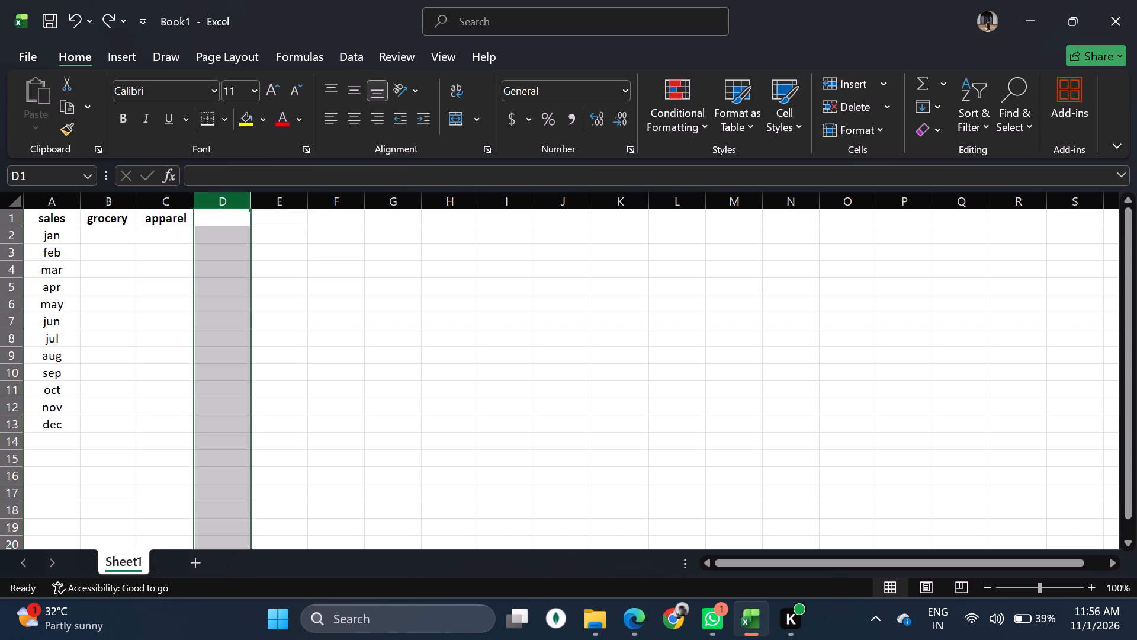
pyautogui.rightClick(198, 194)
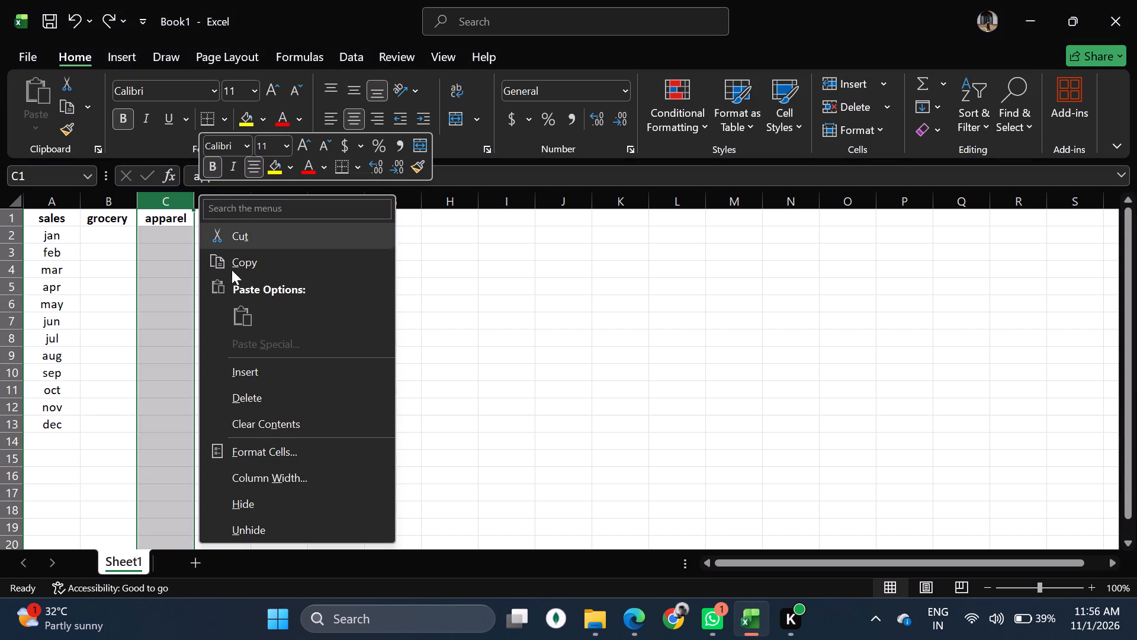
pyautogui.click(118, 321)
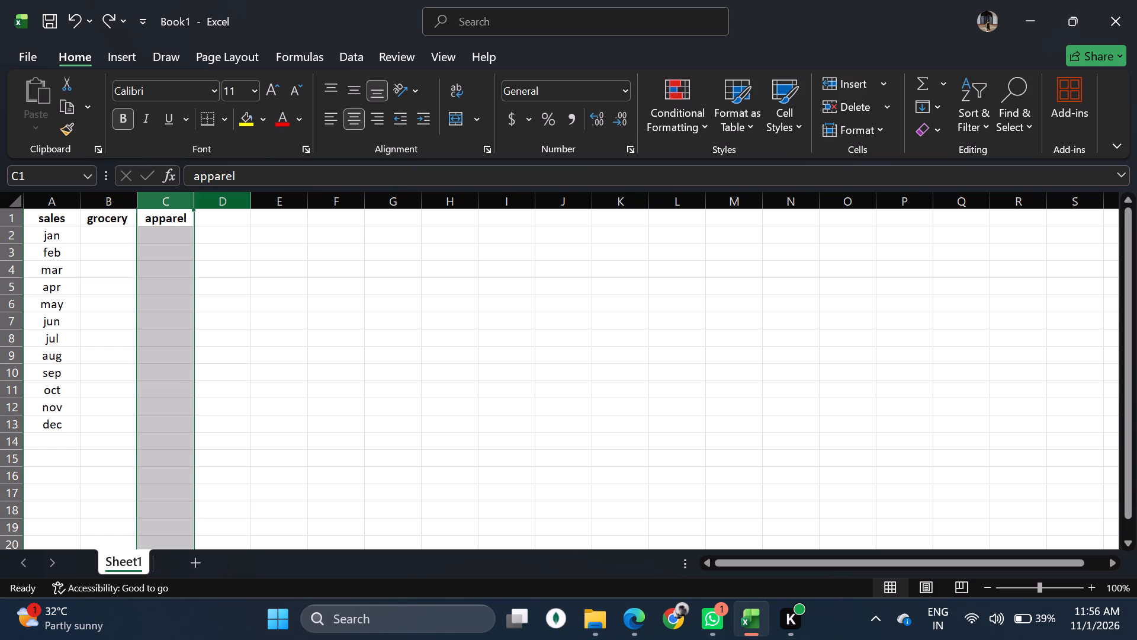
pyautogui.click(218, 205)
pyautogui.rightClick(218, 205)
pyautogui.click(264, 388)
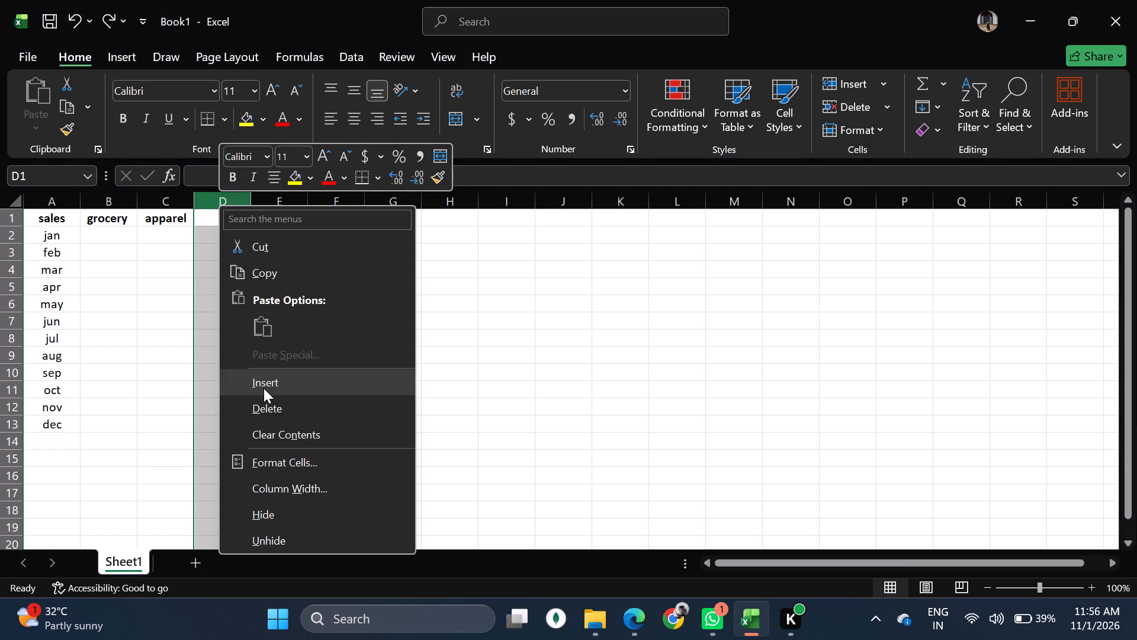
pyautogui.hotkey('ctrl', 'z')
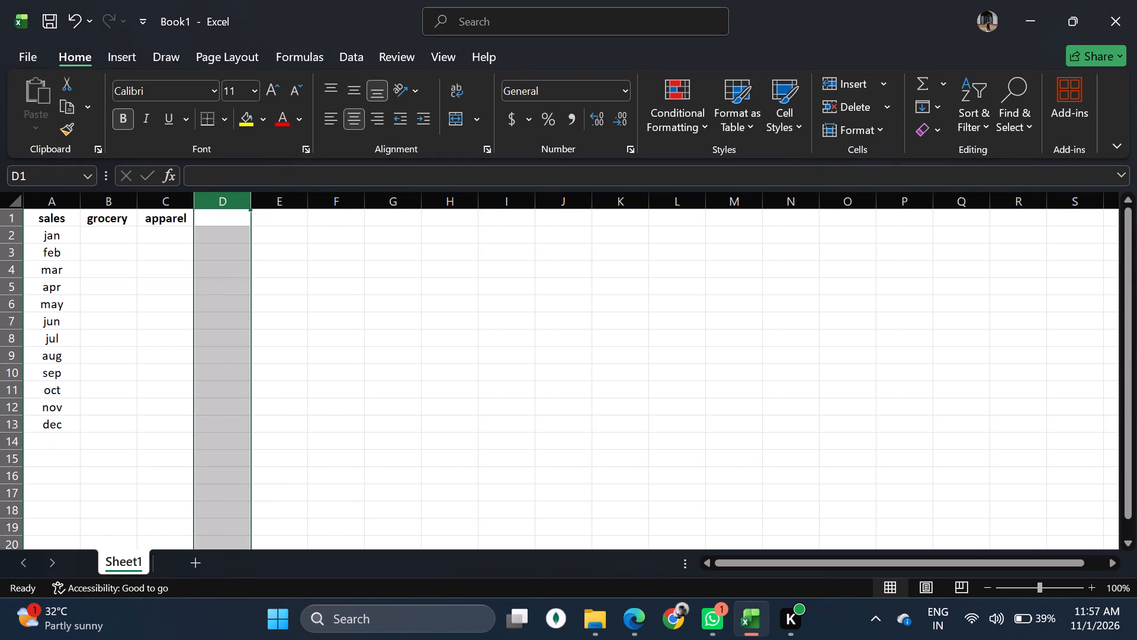
# Insert a column between grocery and apparel and enter the heading "electronic" in C1.
pyautogui.click(158, 207)
pyautogui.rightClick(158, 207)
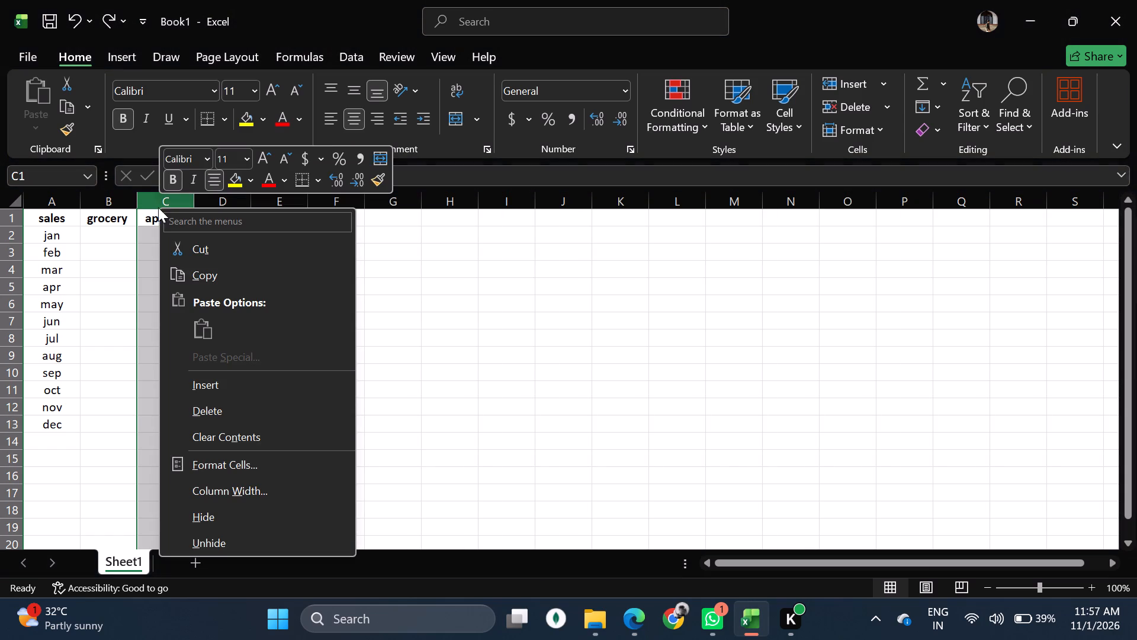
pyautogui.click(248, 385)
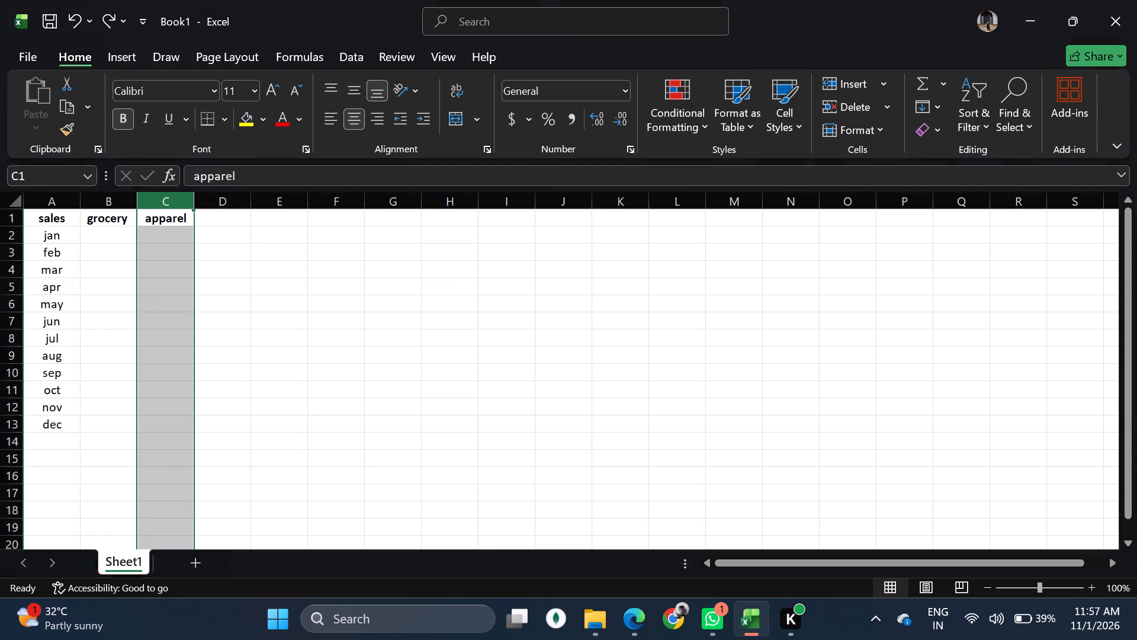
pyautogui.click(149, 214)
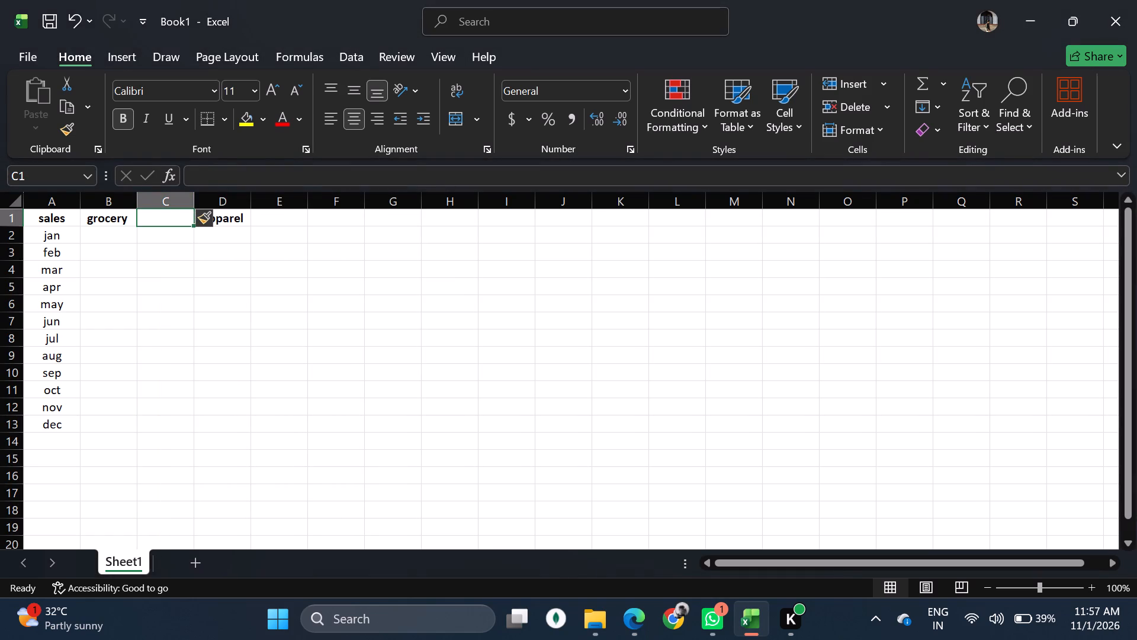
pyautogui.write('elec')
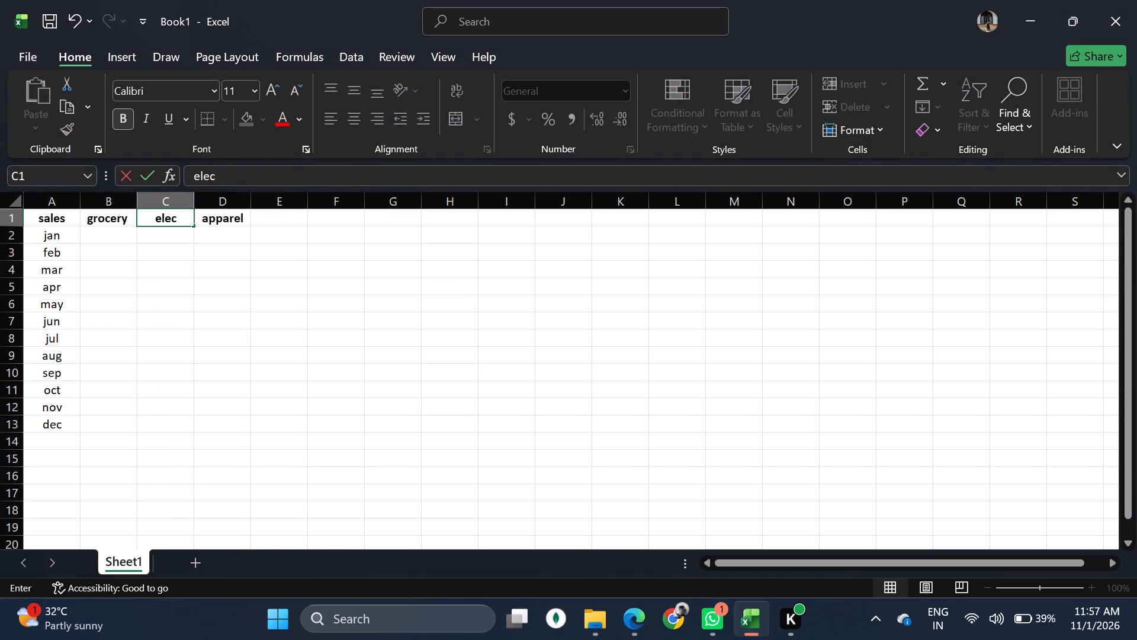
pyautogui.write('tr')
pyautogui.write('onic')
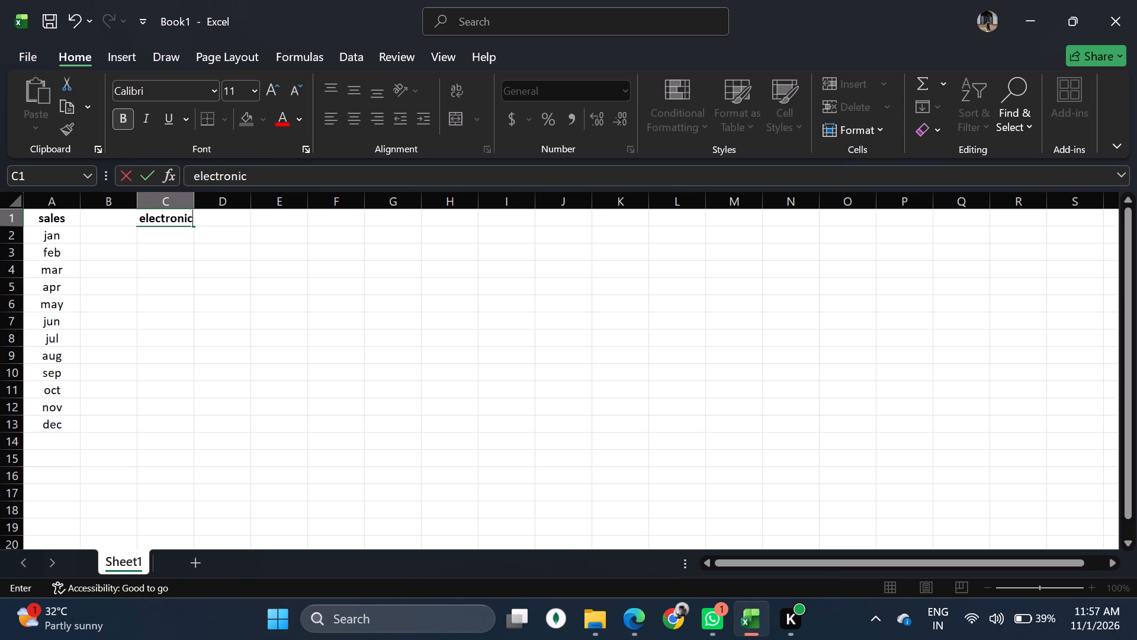
pyautogui.click(149, 273)
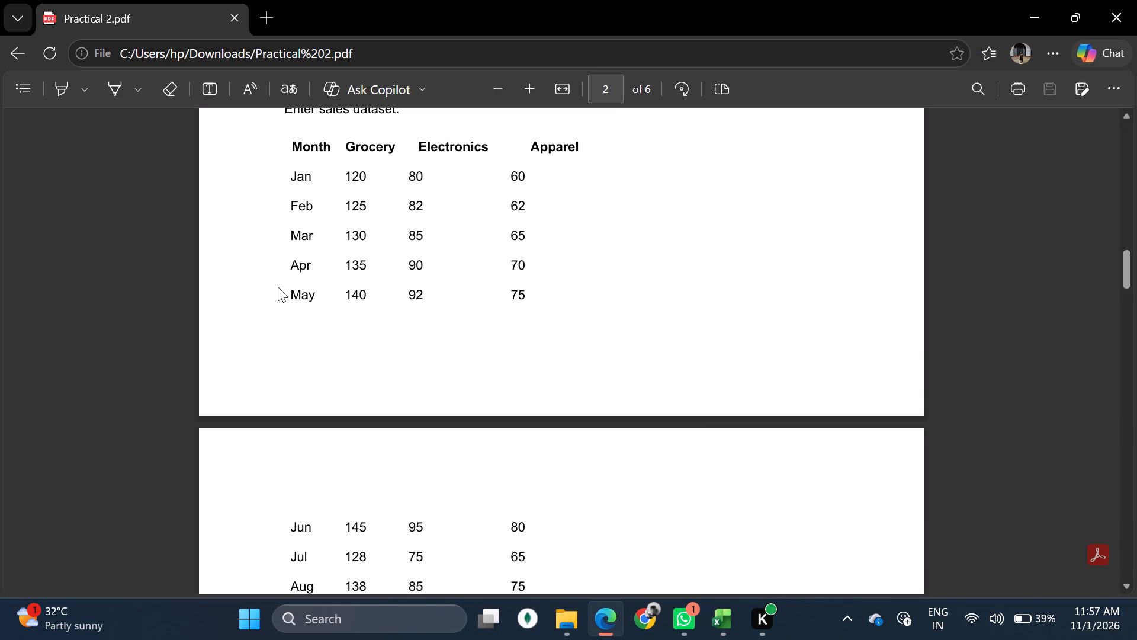
# Dismiss the chat notification and fit the widths of the electronic and grocery columns to their contents.
pyautogui.click(107, 231)
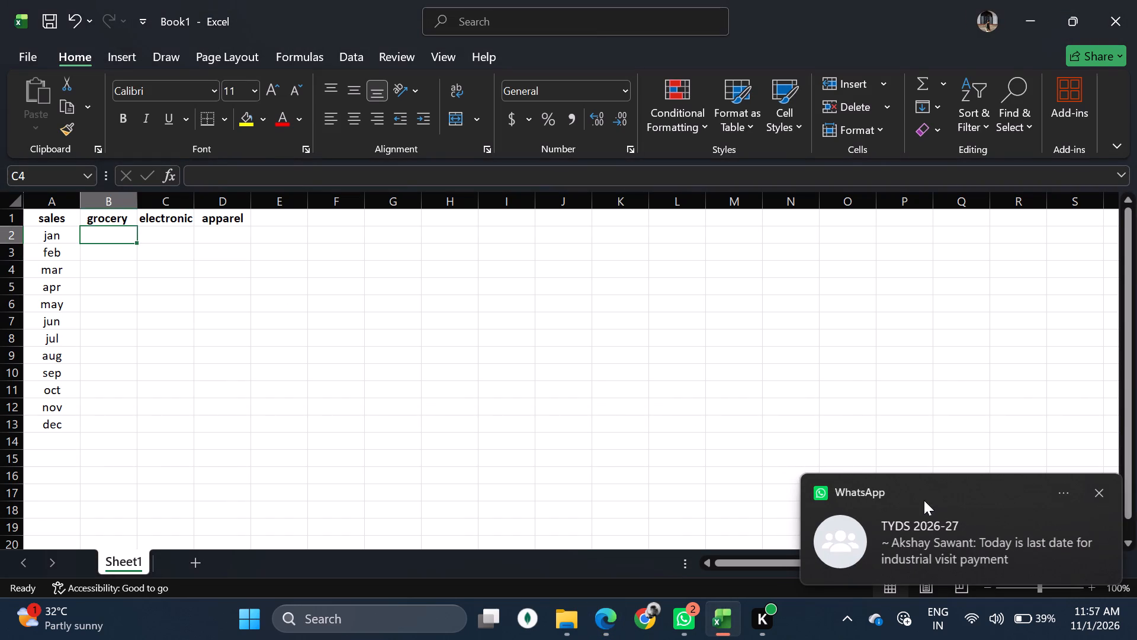
pyautogui.click(1097, 495)
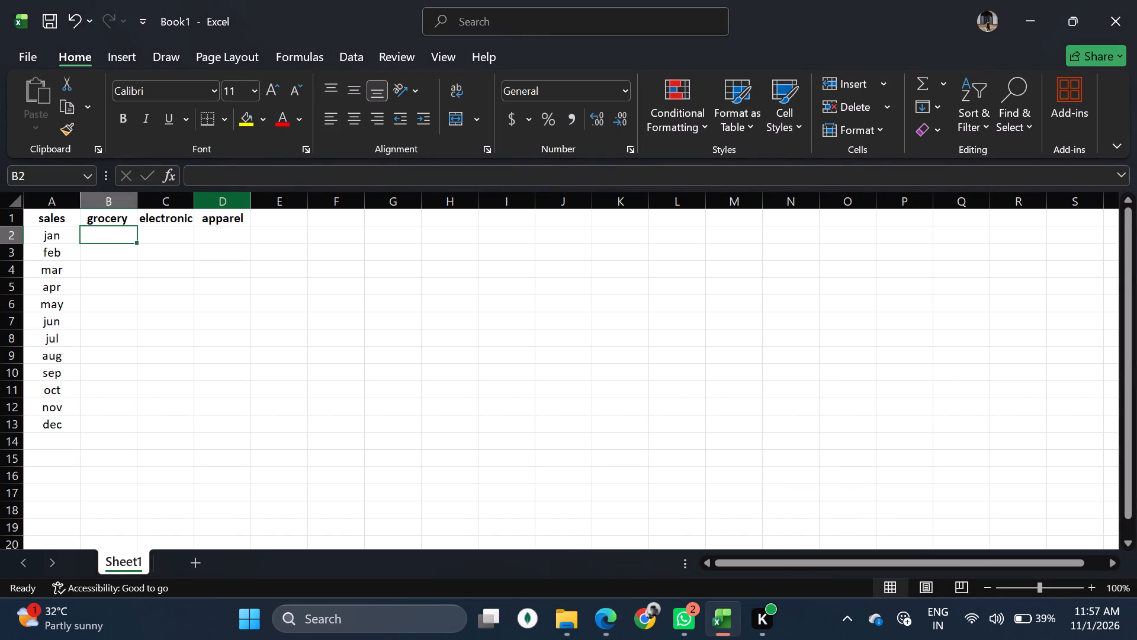
pyautogui.click(130, 312)
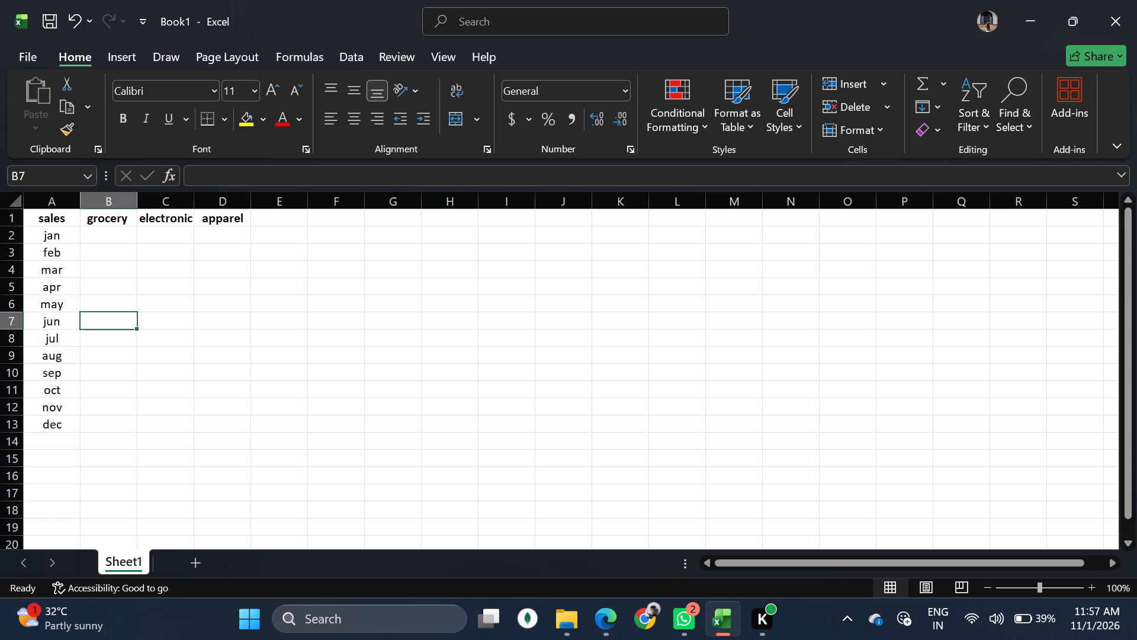
pyautogui.doubleClick(195, 203)
pyautogui.click(139, 205)
pyautogui.moveTo(139, 205); pyautogui.dragTo(113, 236)
# Consult the PDF's sales dataset table and enter the first grocery values in Excel: 120 in B2 and 125 in B3.
pyautogui.click(113, 236)
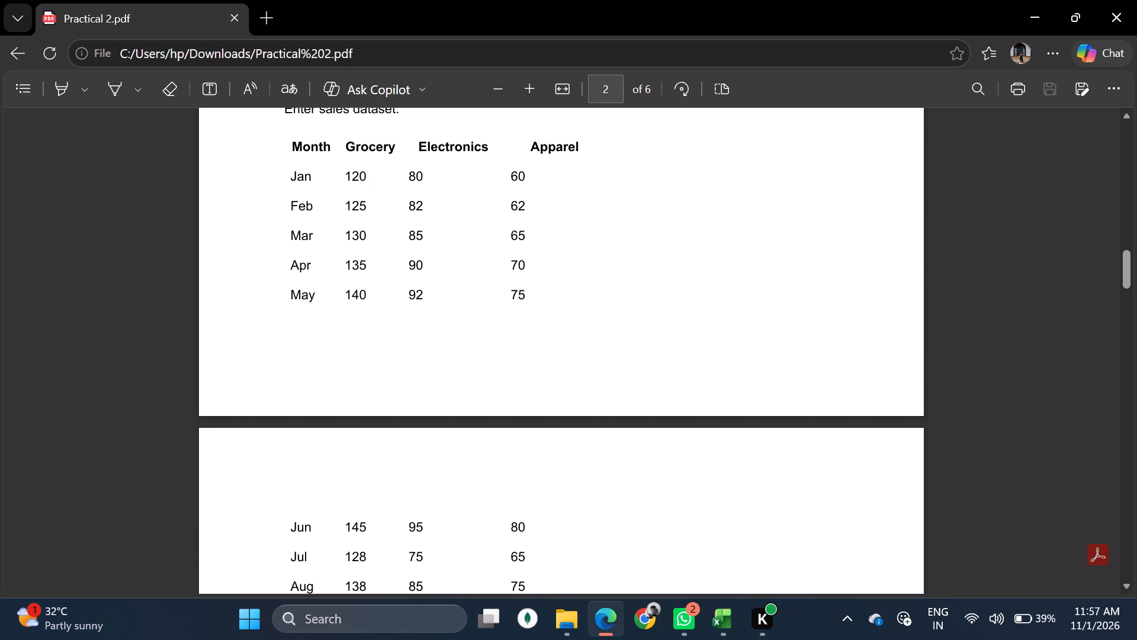
pyautogui.scroll(-2, 356, 283)
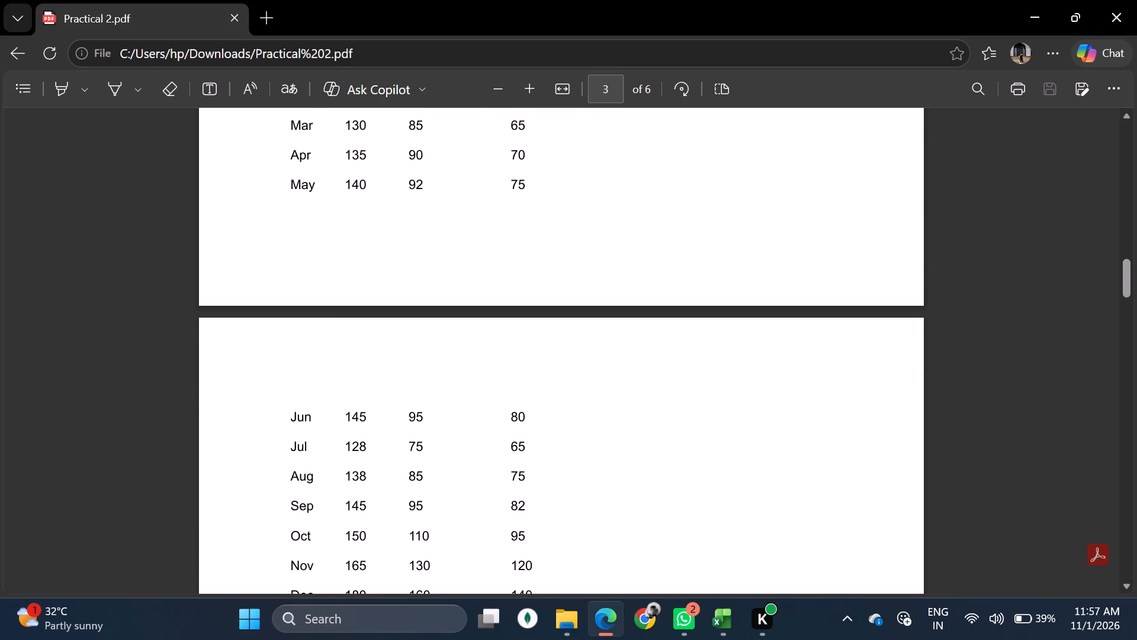
pyautogui.scroll(-1, 356, 283)
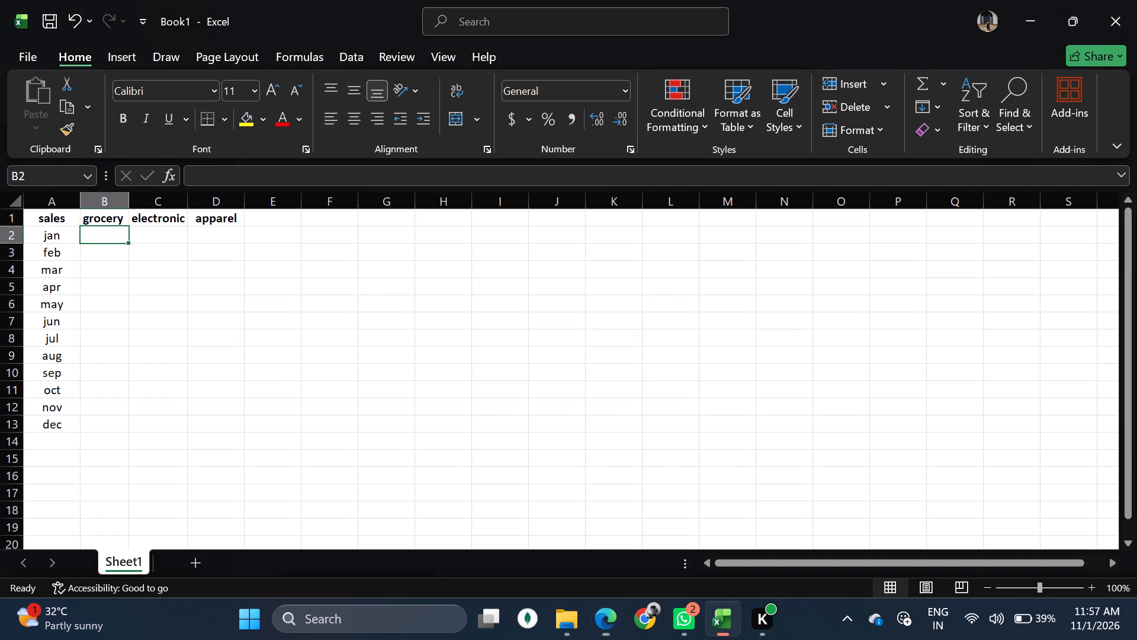
pyautogui.write('120')
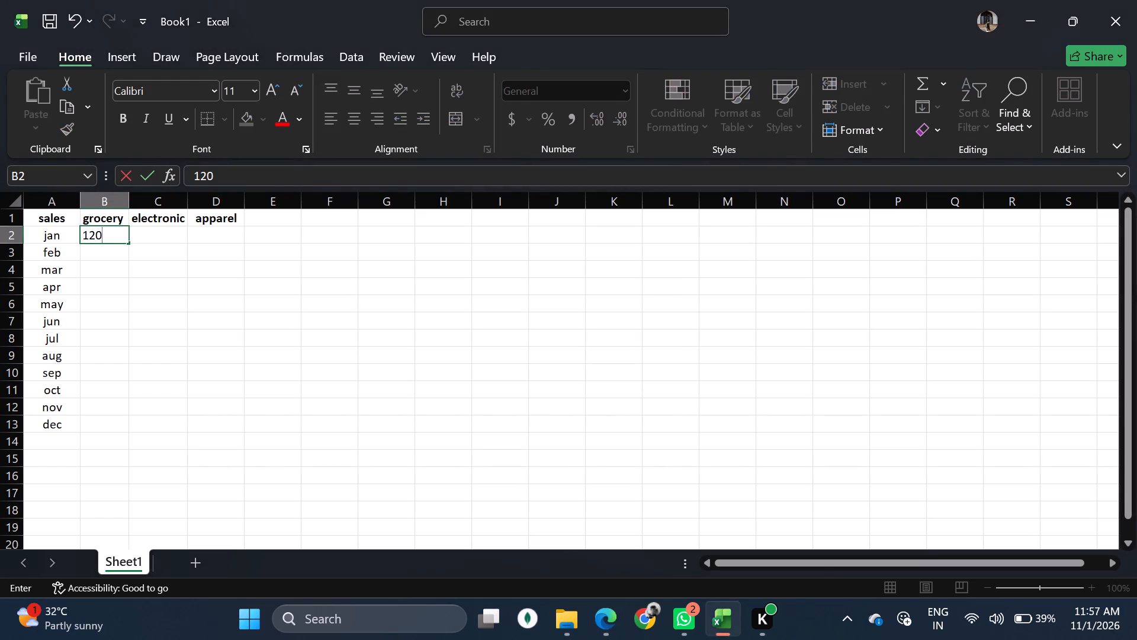
pyautogui.press('Return')
pyautogui.write('125')
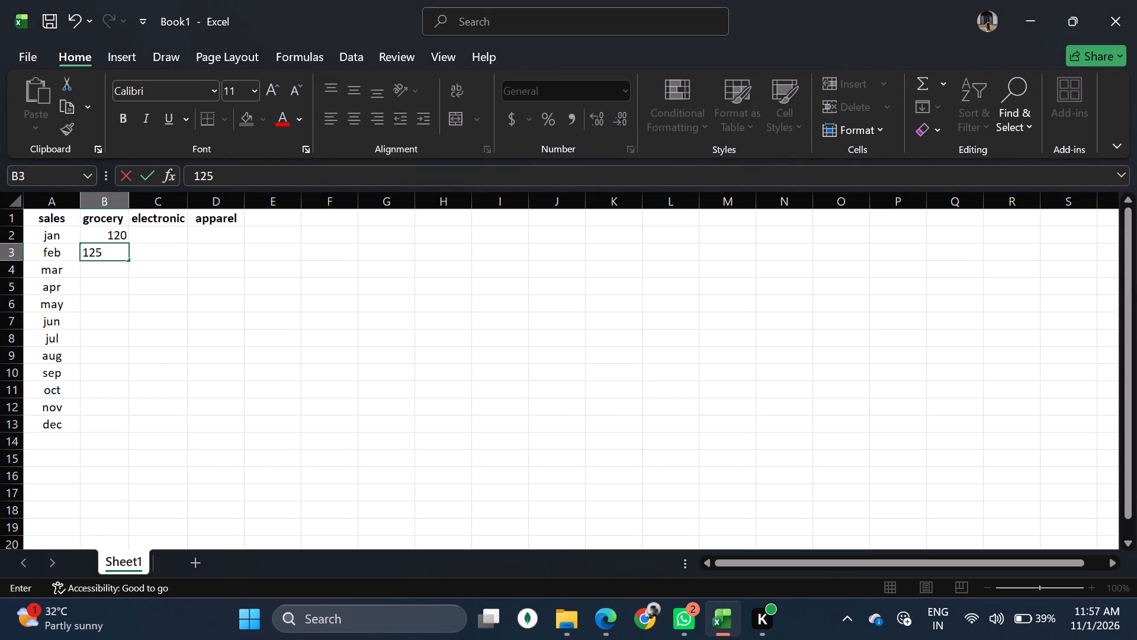
pyautogui.click(122, 239)
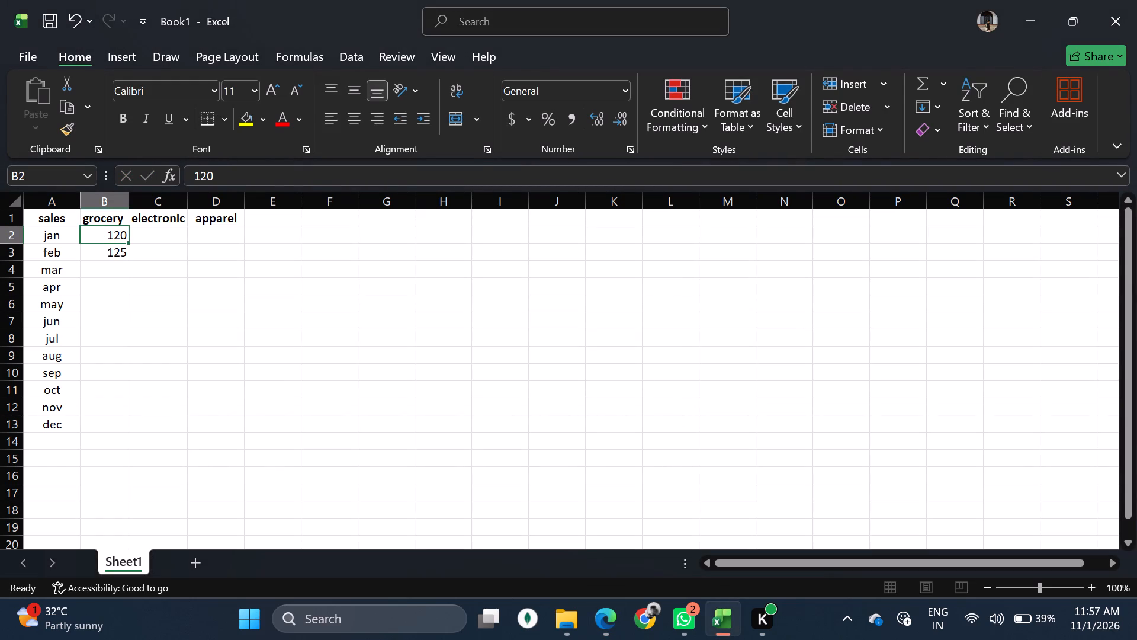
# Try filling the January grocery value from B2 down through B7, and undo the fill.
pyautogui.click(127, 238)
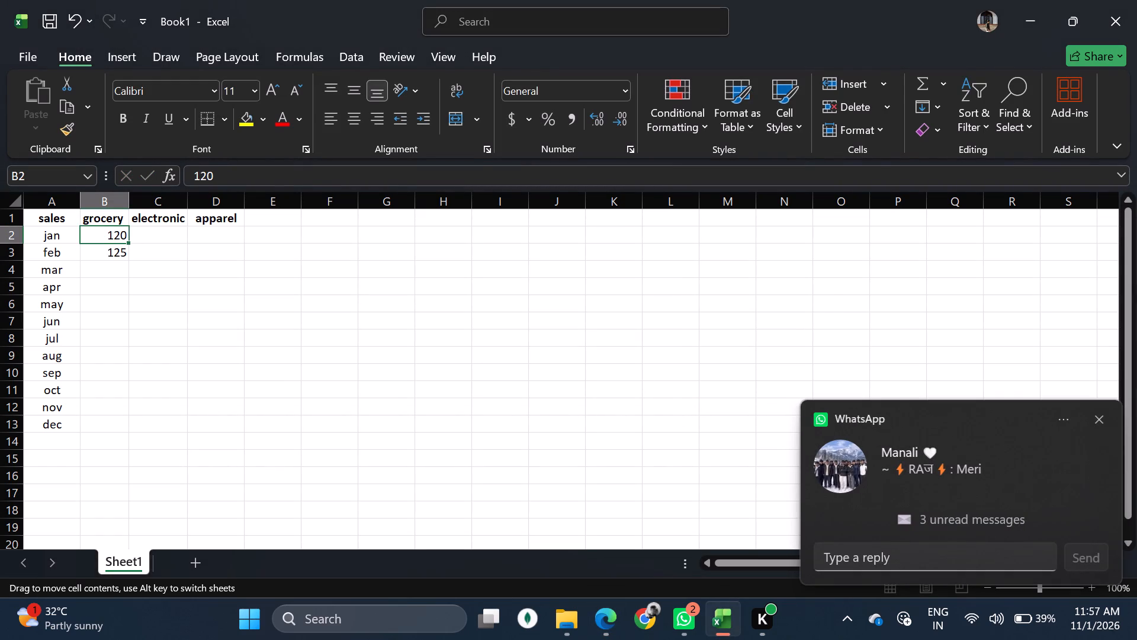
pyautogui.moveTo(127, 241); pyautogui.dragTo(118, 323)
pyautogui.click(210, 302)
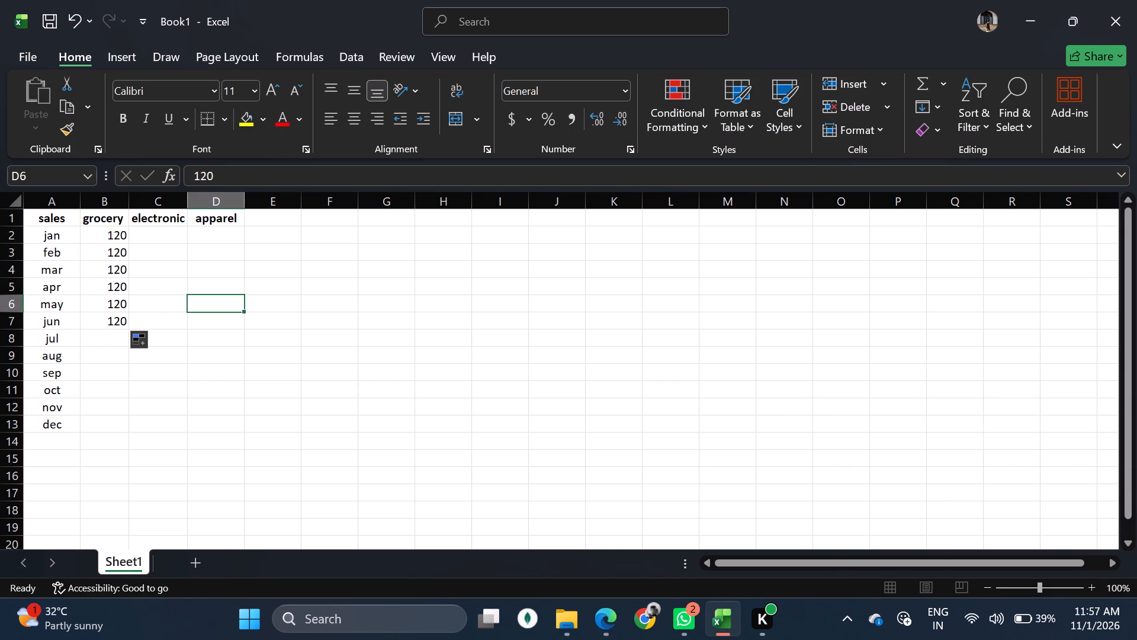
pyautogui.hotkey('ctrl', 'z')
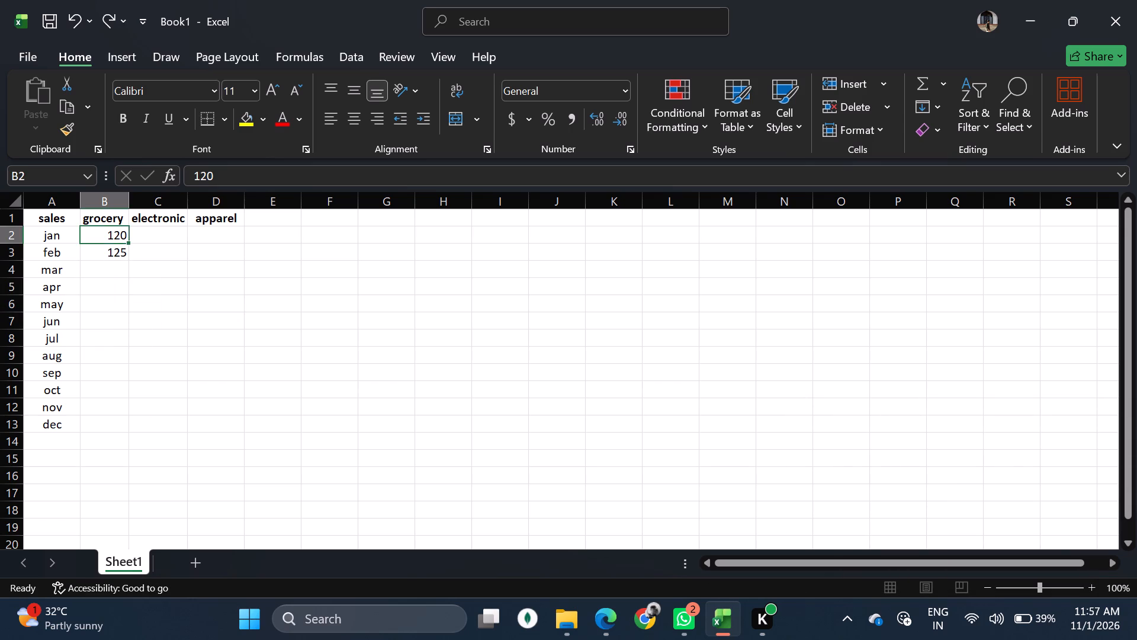
# Extend the grocery series from B2:B3 down through June in B7, giving 130, 135, 140 and 145.
pyautogui.click(111, 249)
pyautogui.click(123, 233)
pyautogui.moveTo(116, 235); pyautogui.dragTo(115, 245)
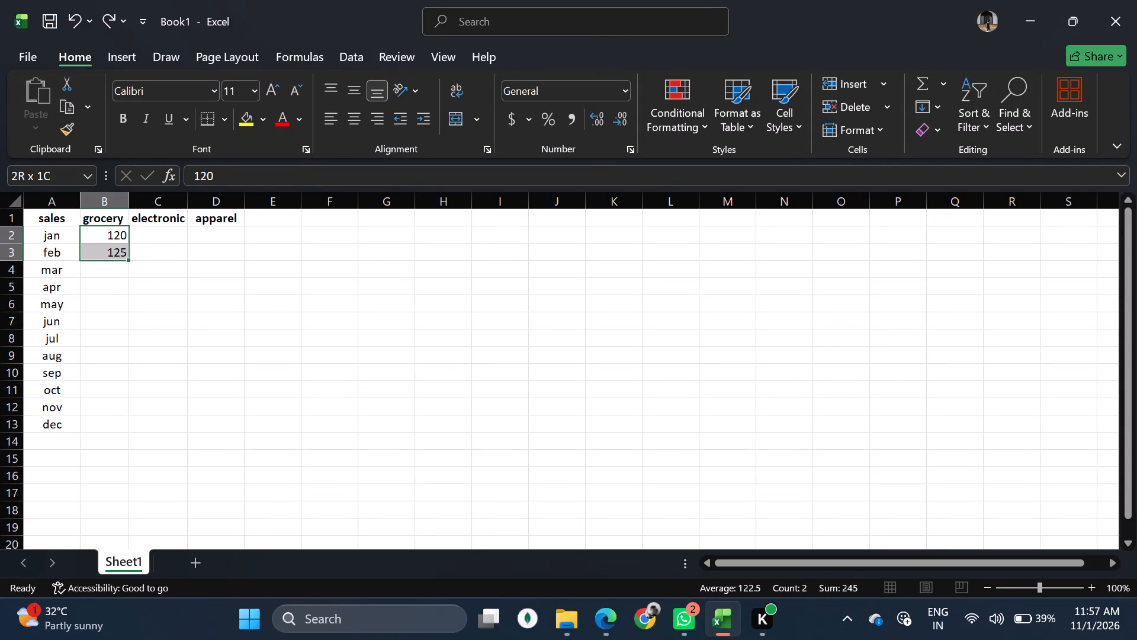
pyautogui.moveTo(115, 245); pyautogui.dragTo(115, 248)
pyautogui.moveTo(127, 258); pyautogui.dragTo(126, 325)
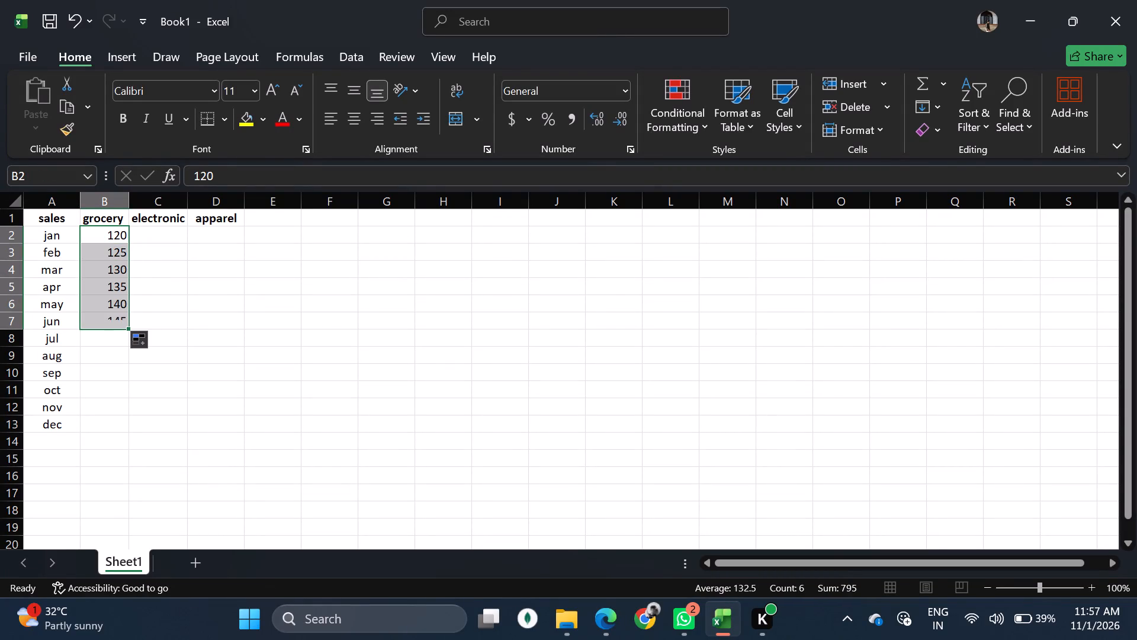
pyautogui.click(195, 287)
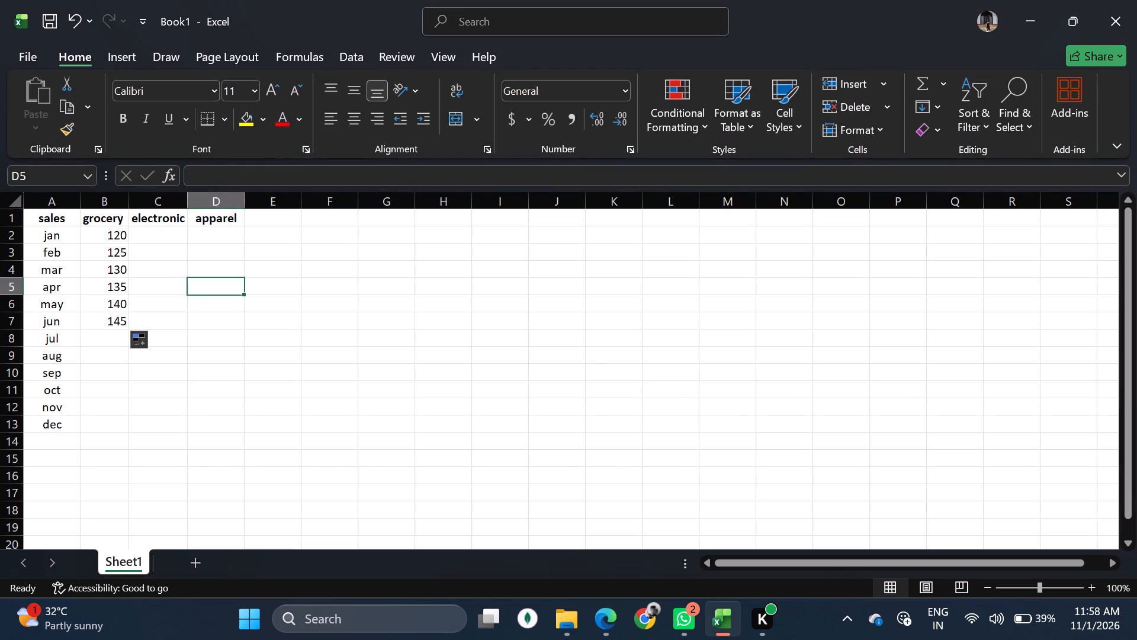
# Enter the July to December grocery values 128, 138, 145, 150, 165 and 180 in B8 to B13.
pyautogui.click(114, 340)
pyautogui.write('128')
pyautogui.click(114, 350)
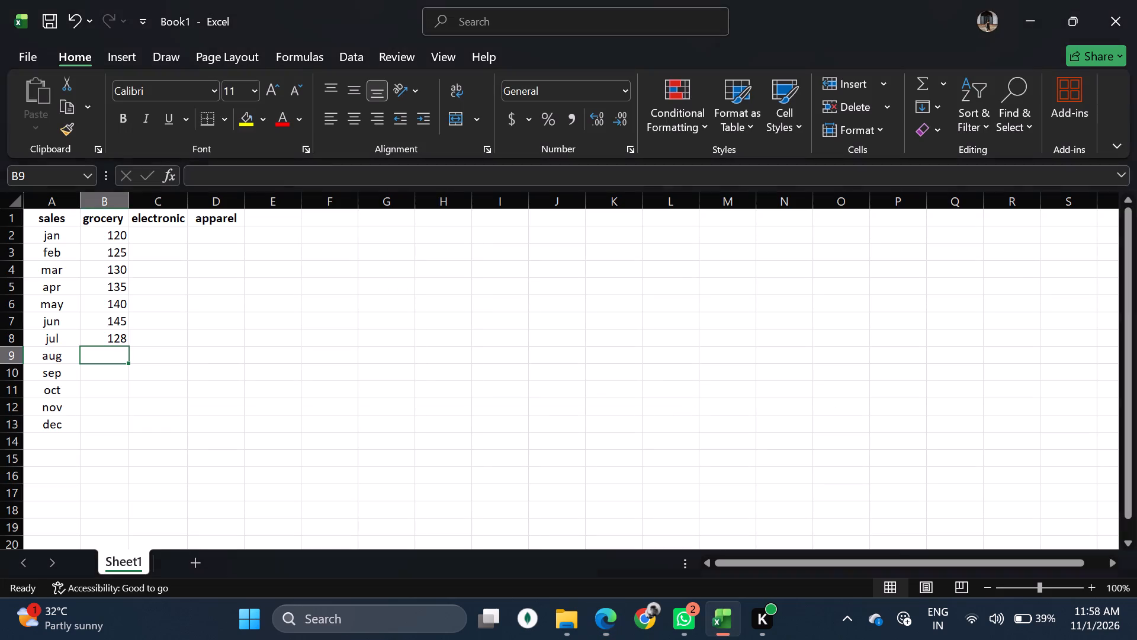
pyautogui.write('138')
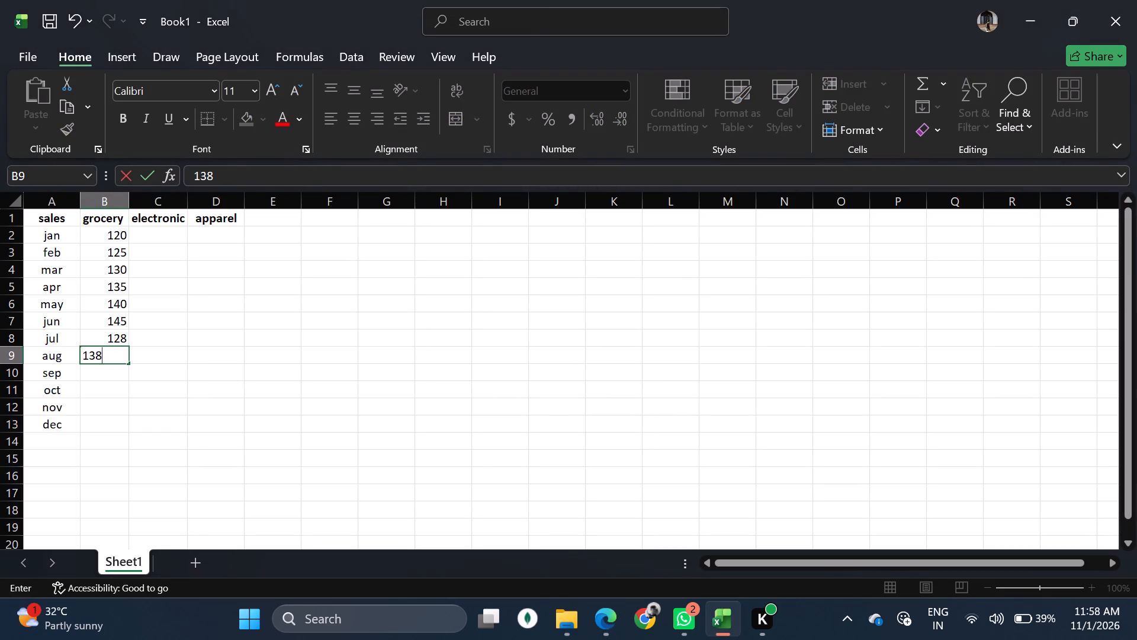
pyautogui.click(115, 379)
pyautogui.write('14')
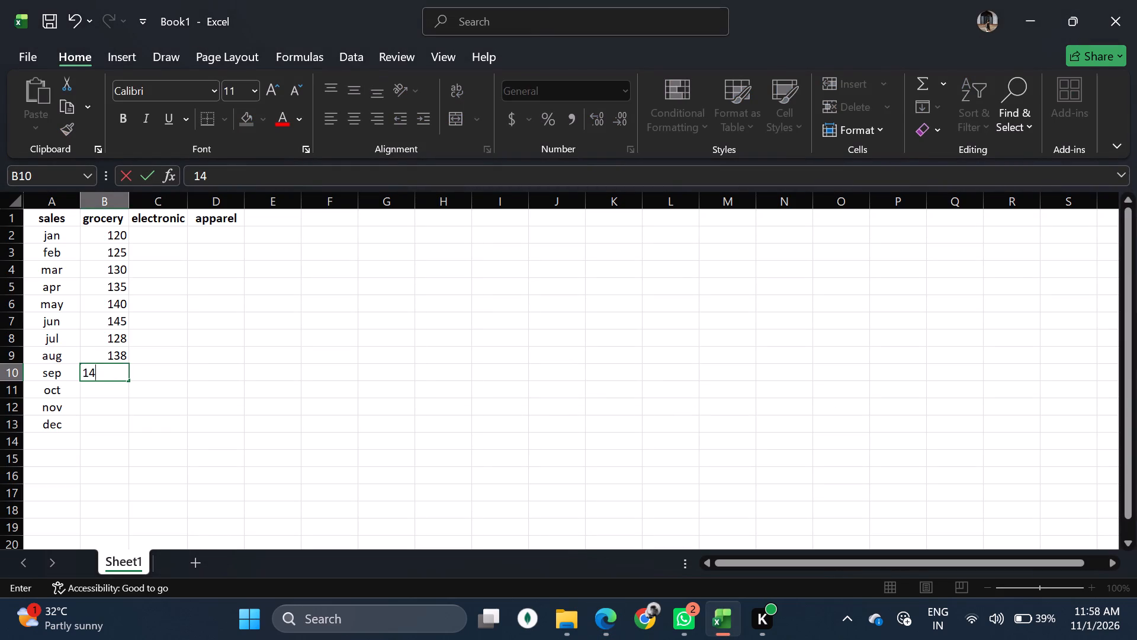
pyautogui.press('5')
pyautogui.press('Return')
pyautogui.write('150')
pyautogui.press('Return')
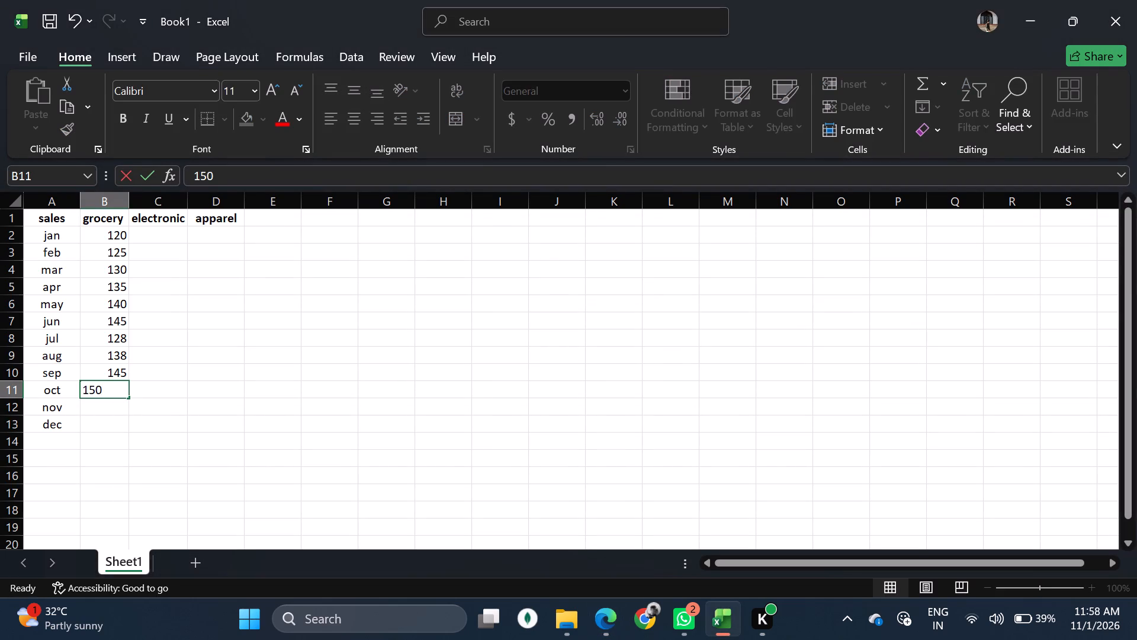
pyautogui.write('165')
pyautogui.press('Return')
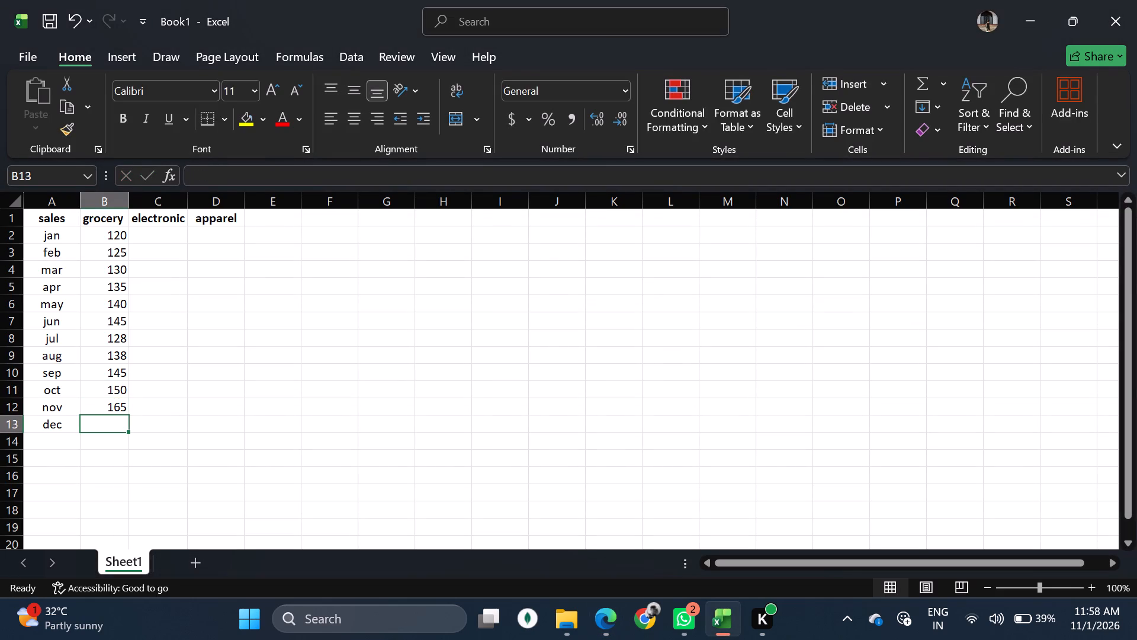
pyautogui.write('180')
pyautogui.press('Return')
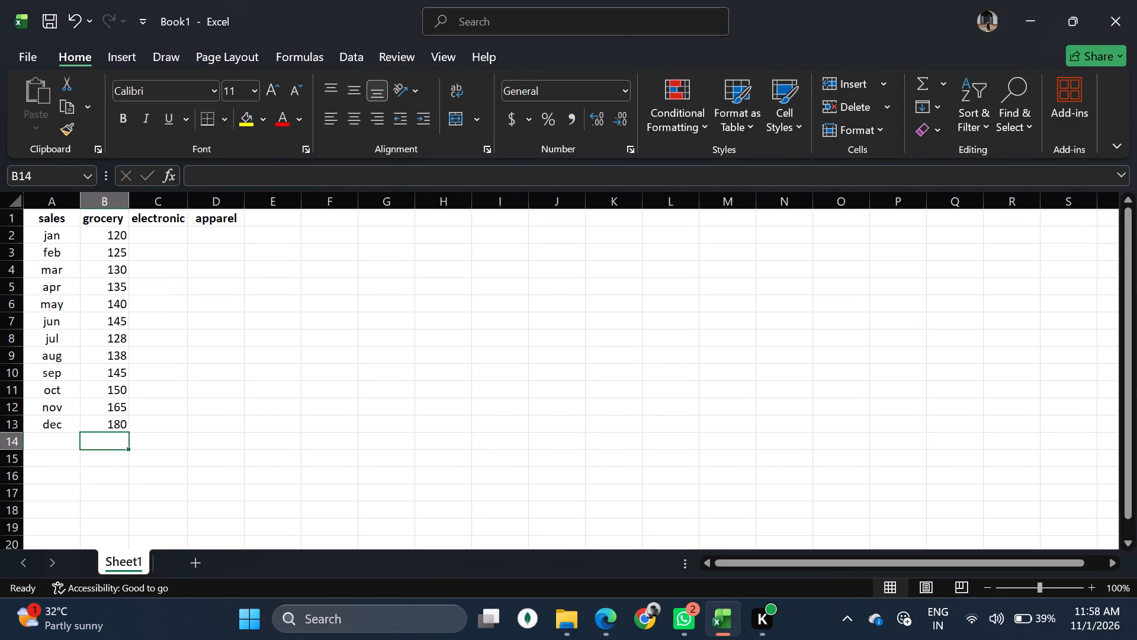
# Copy the January to May electronics values from the PDF's sales dataset table and paste them into C2 in Excel.
pyautogui.click(162, 239)
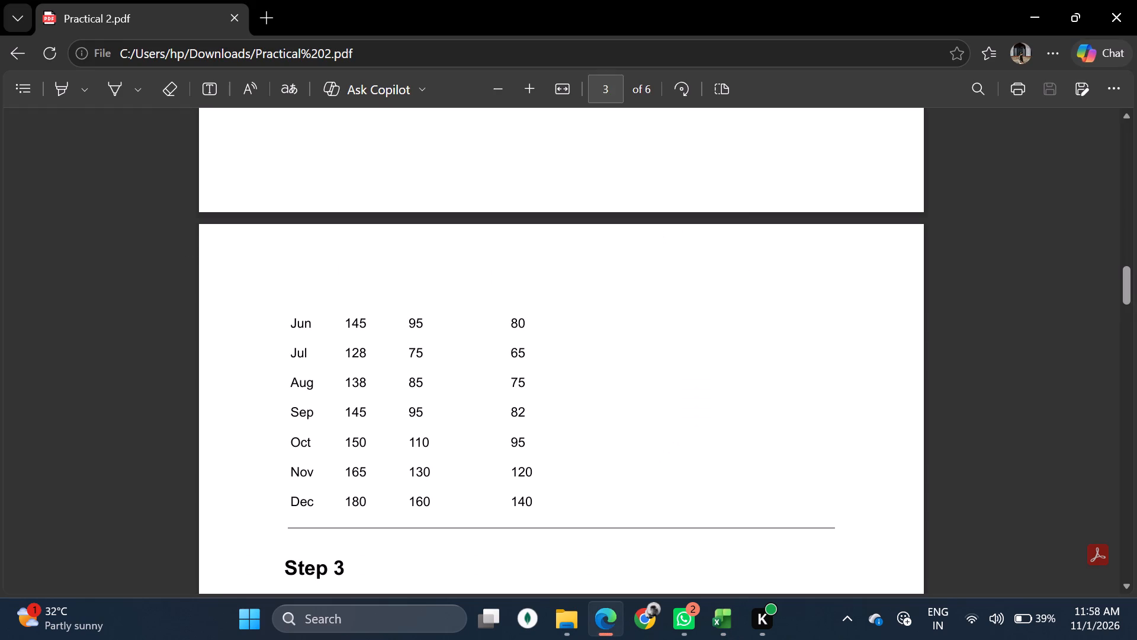
pyautogui.scroll(2, 413, 364)
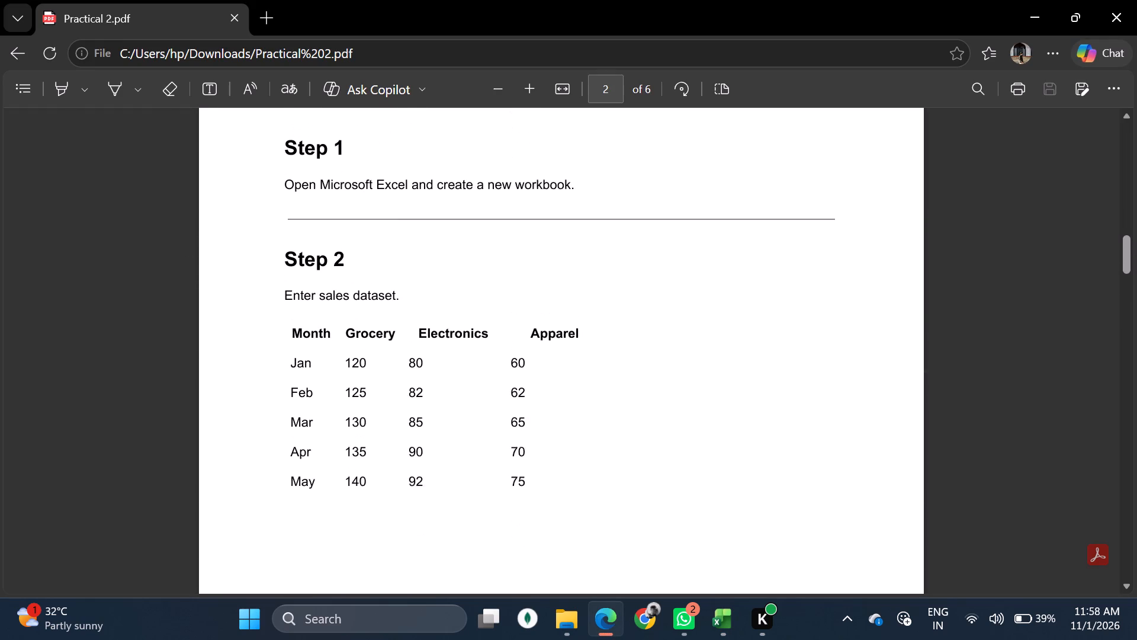
pyautogui.scroll(-1, 413, 364)
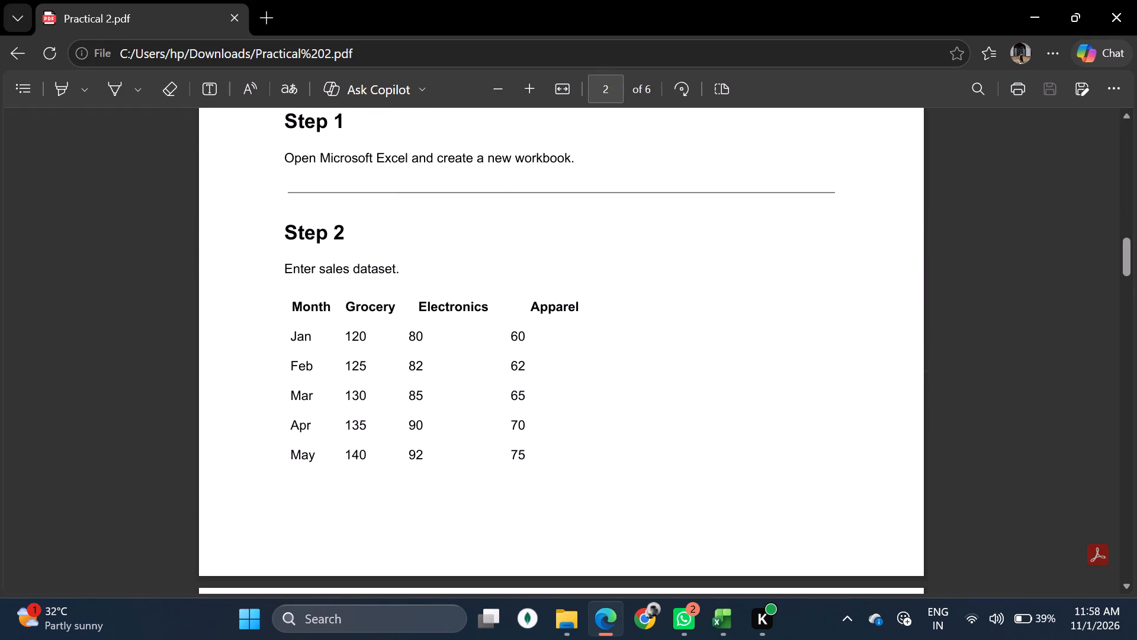
pyautogui.moveTo(409, 337); pyautogui.dragTo(419, 455)
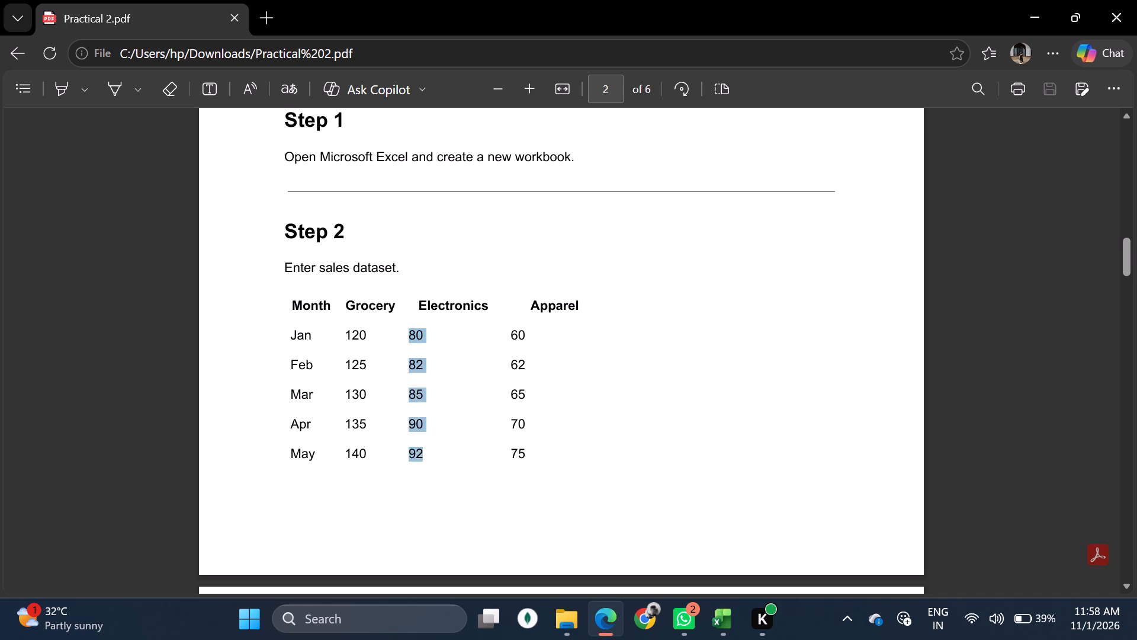
pyautogui.moveTo(419, 455); pyautogui.dragTo(419, 456)
pyautogui.hotkey('ctrl', 'c')
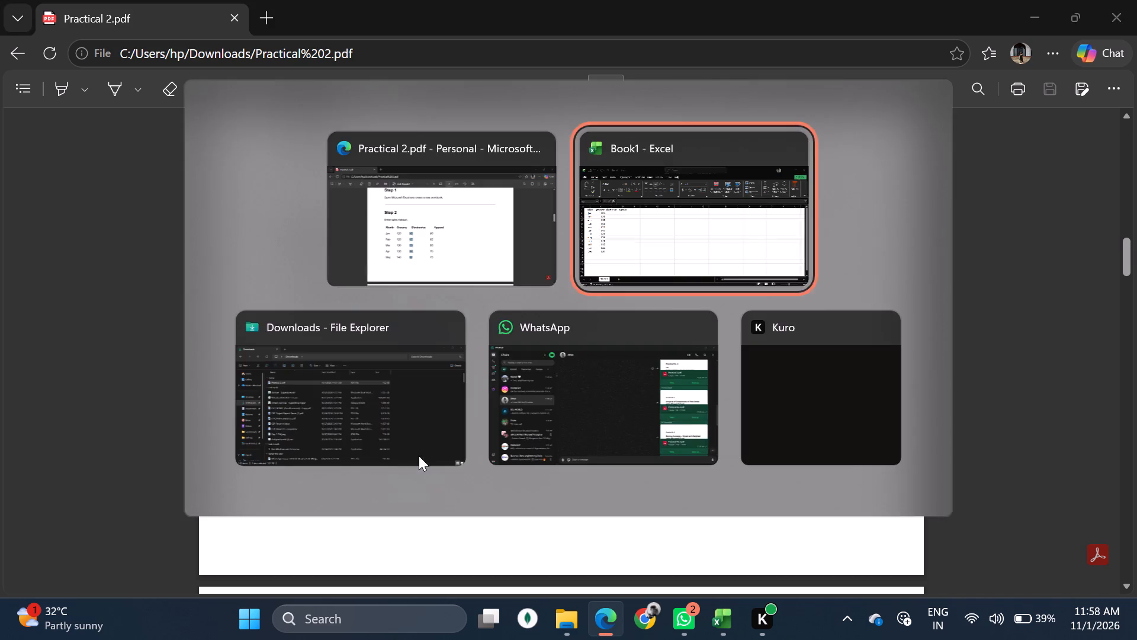
pyautogui.hotkey('ctrl', 'v')
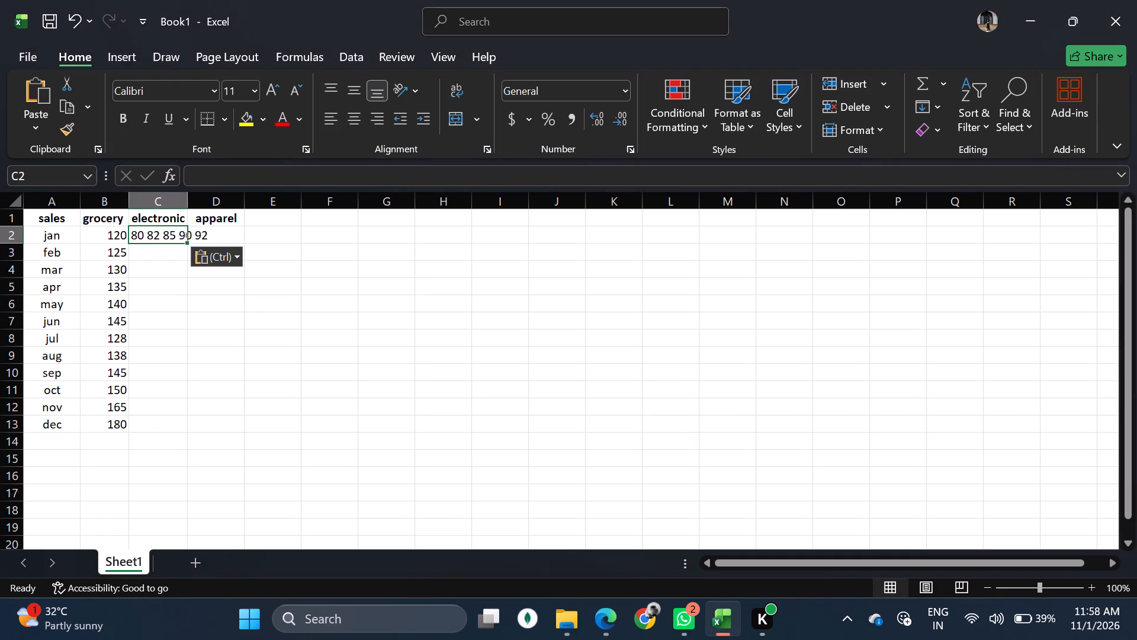
# Move the pasted electronics text from C2 to the empty cell J2.
pyautogui.tripleClick(145, 235)
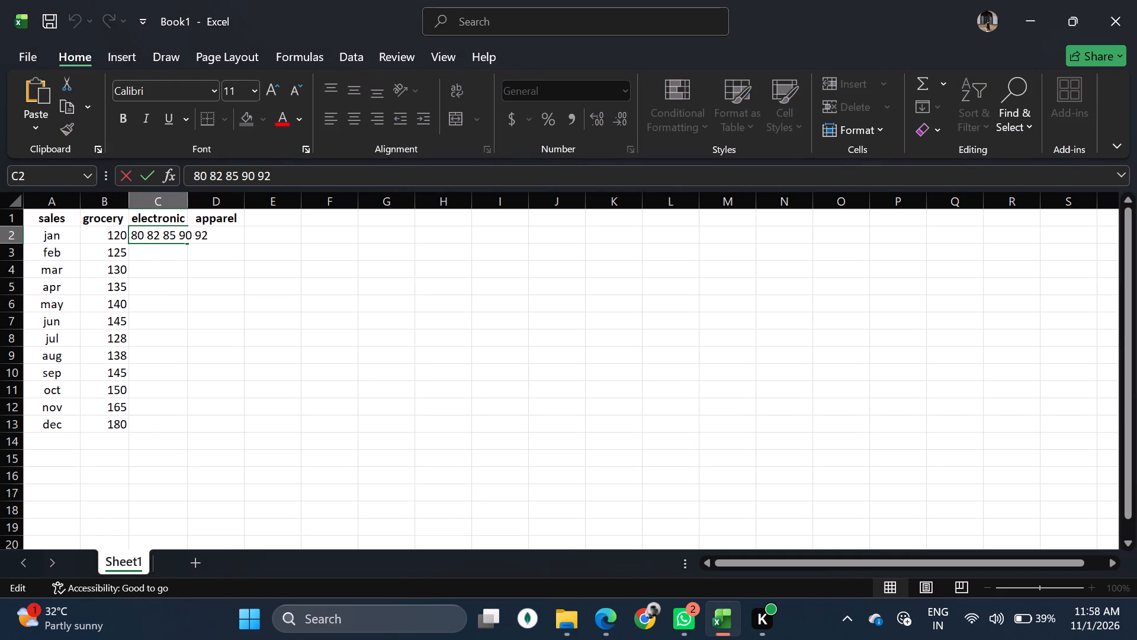
pyautogui.press('Return')
pyautogui.doubleClick(157, 239)
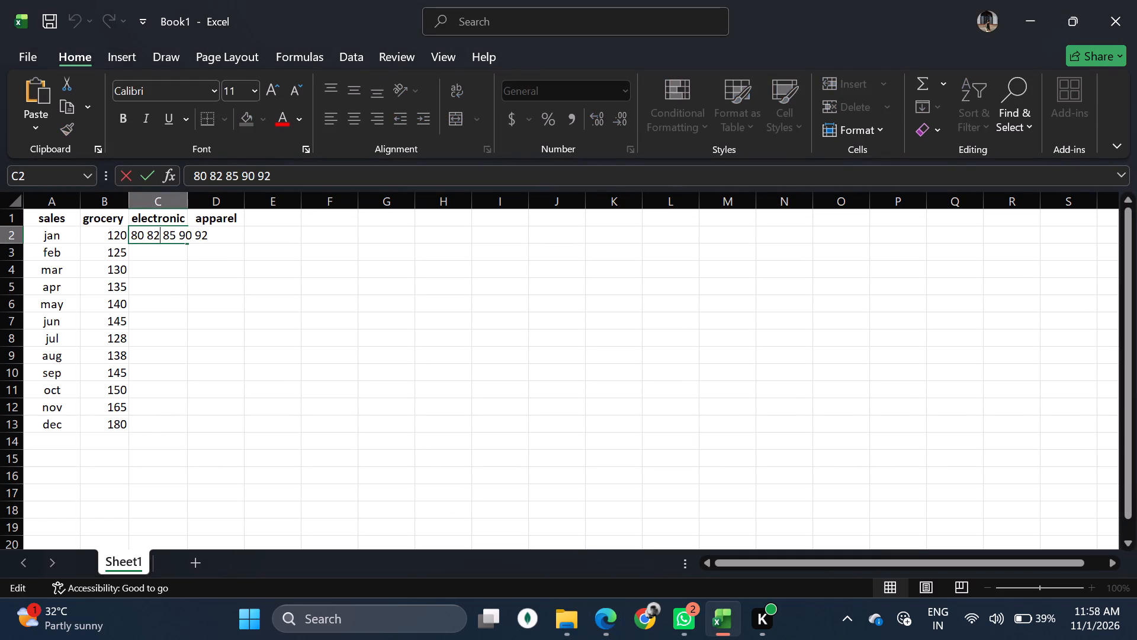
pyautogui.click(154, 259)
pyautogui.click(159, 227)
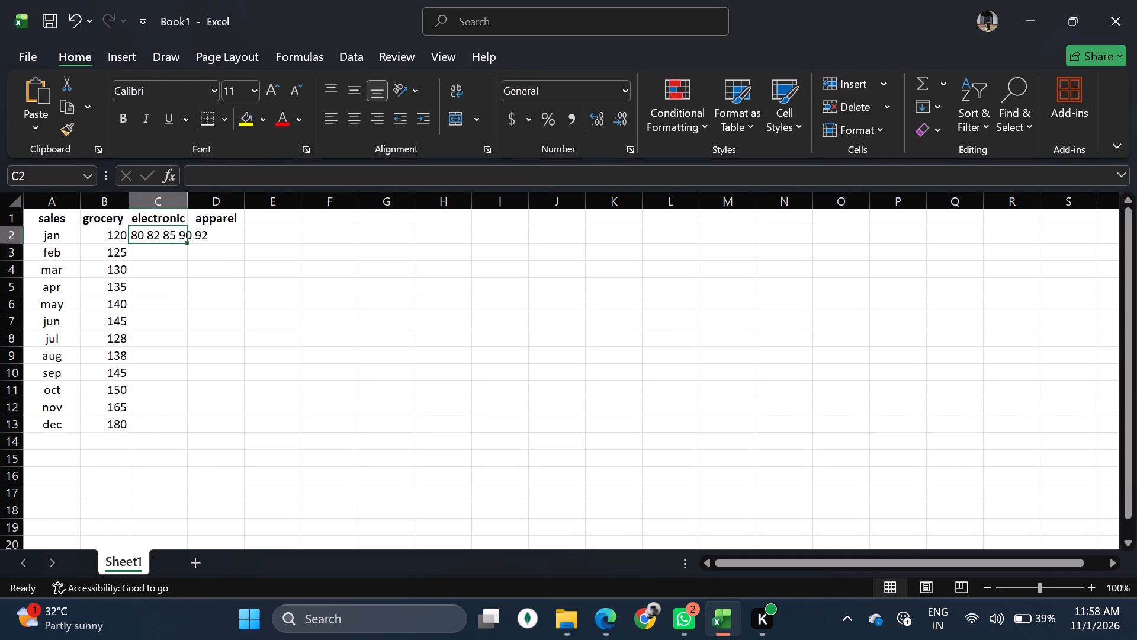
pyautogui.hotkey('ctrl', 'x')
pyautogui.click(550, 239)
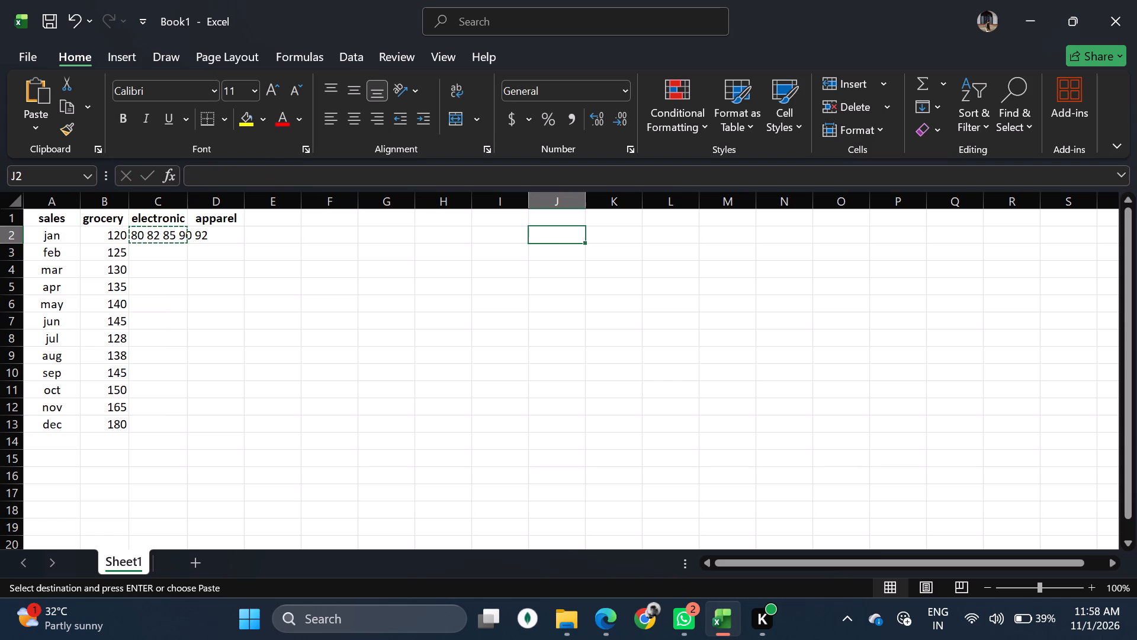
pyautogui.hotkey('ctrl', 'v')
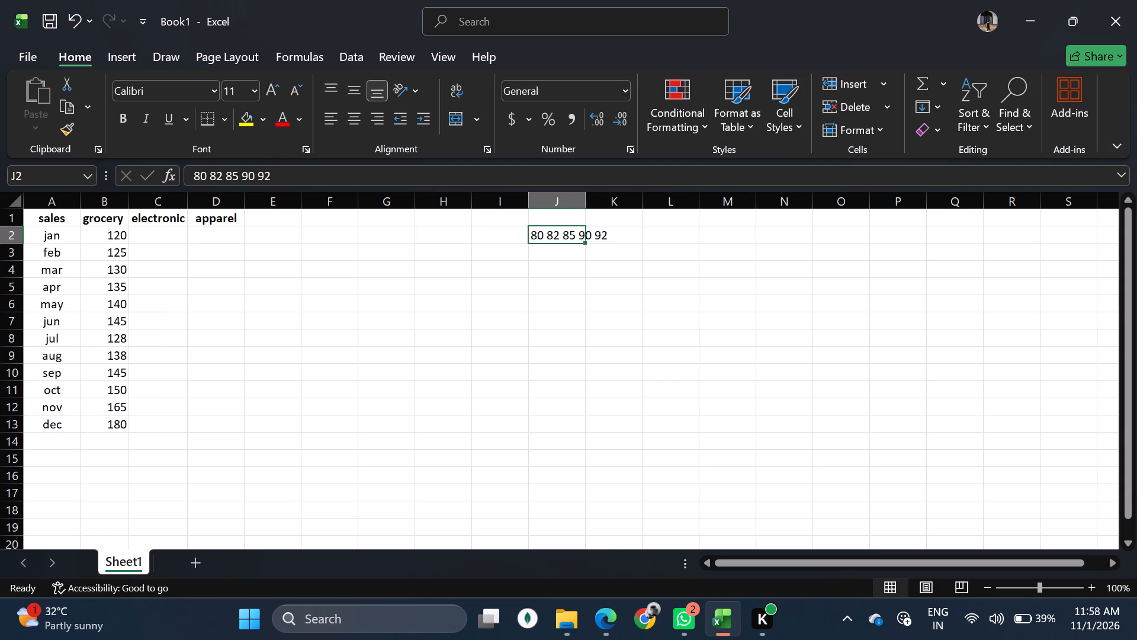
# Enter the January to May electronics values 80, 82, 85, 90 and 92 in C2 to C6.
pyautogui.click(161, 234)
pyautogui.write('80')
pyautogui.press('Return')
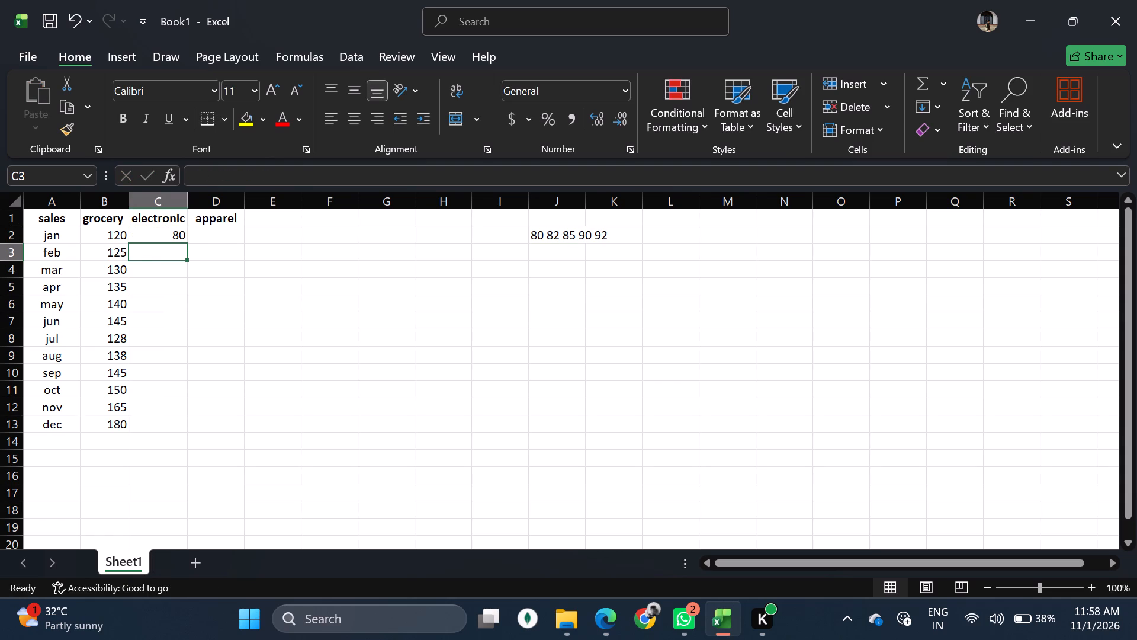
pyautogui.write('82')
pyautogui.press('Return')
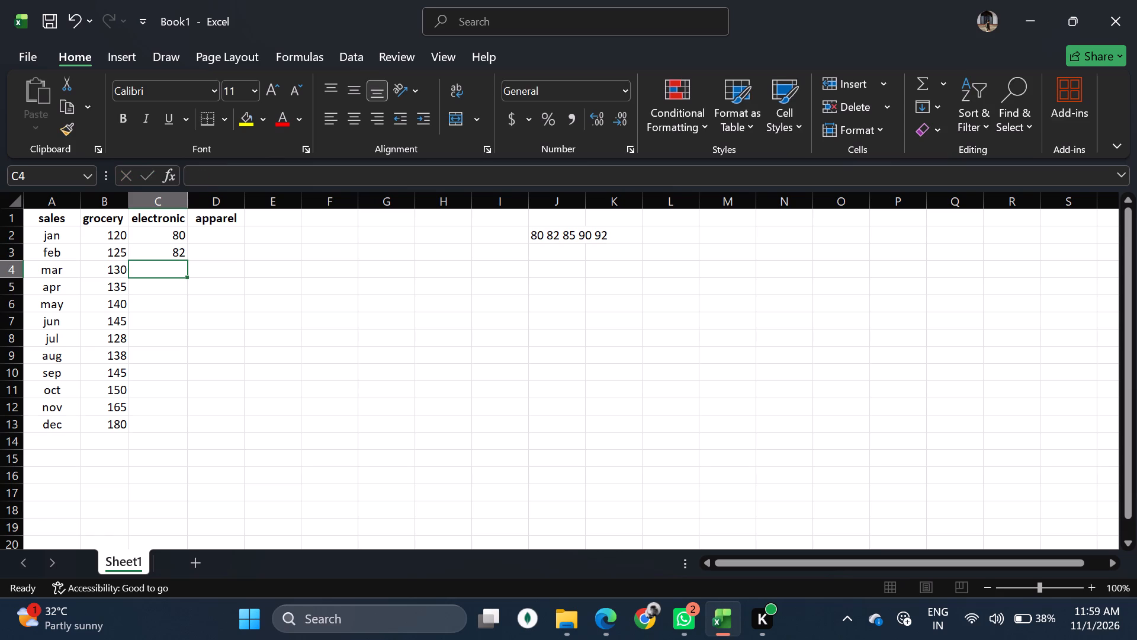
pyautogui.write('85')
pyautogui.press('Return')
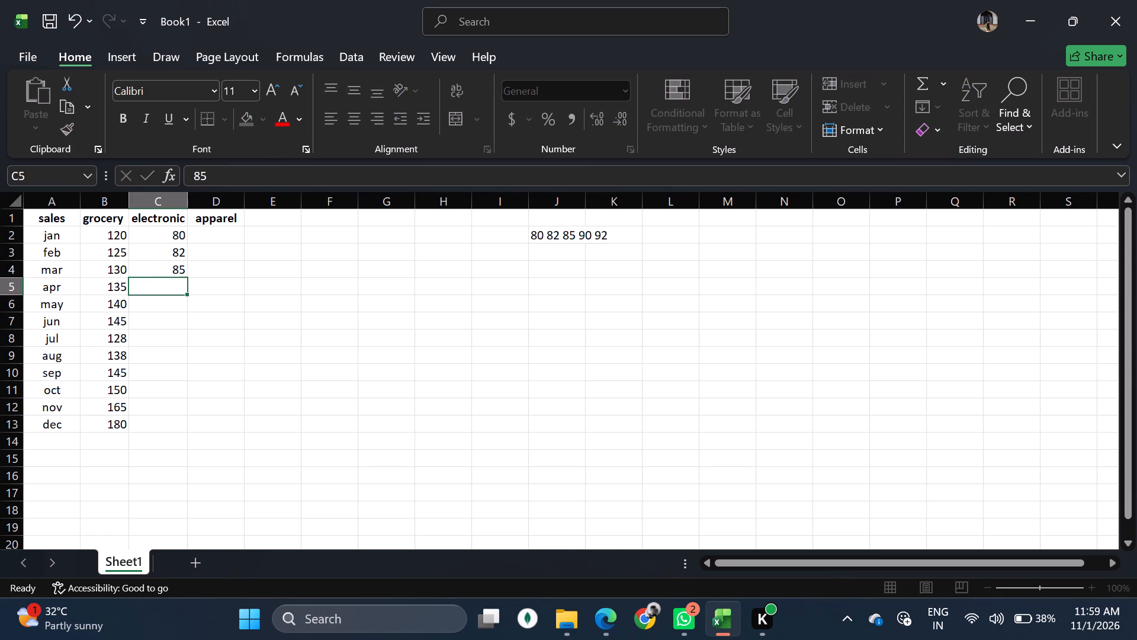
pyautogui.write('90')
pyautogui.press('Return')
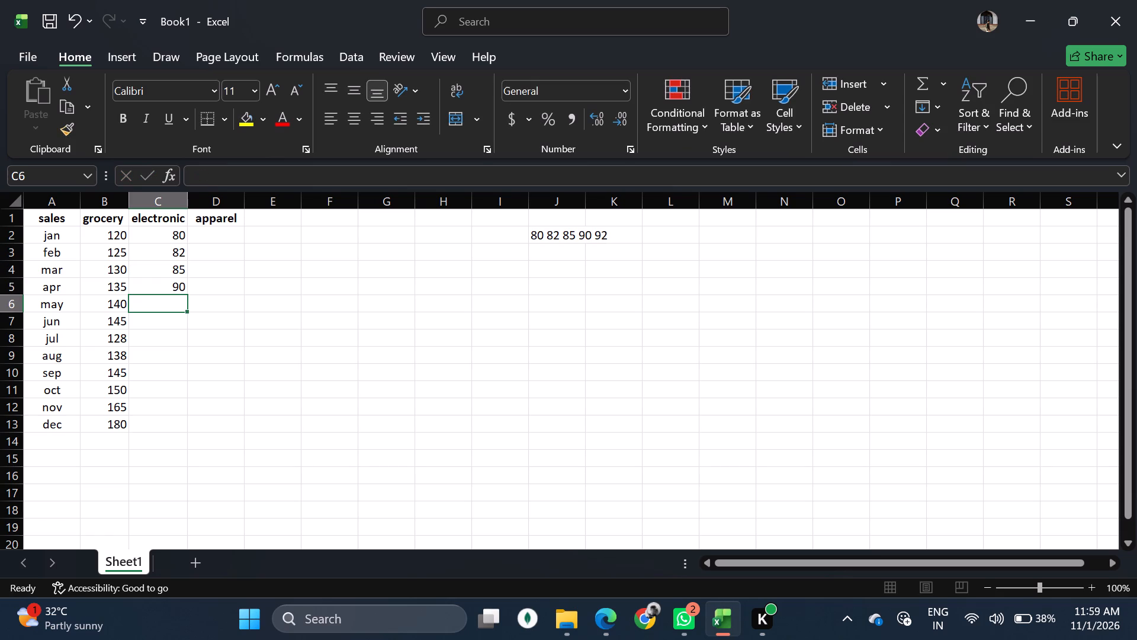
pyautogui.write('92')
pyautogui.press('Return')
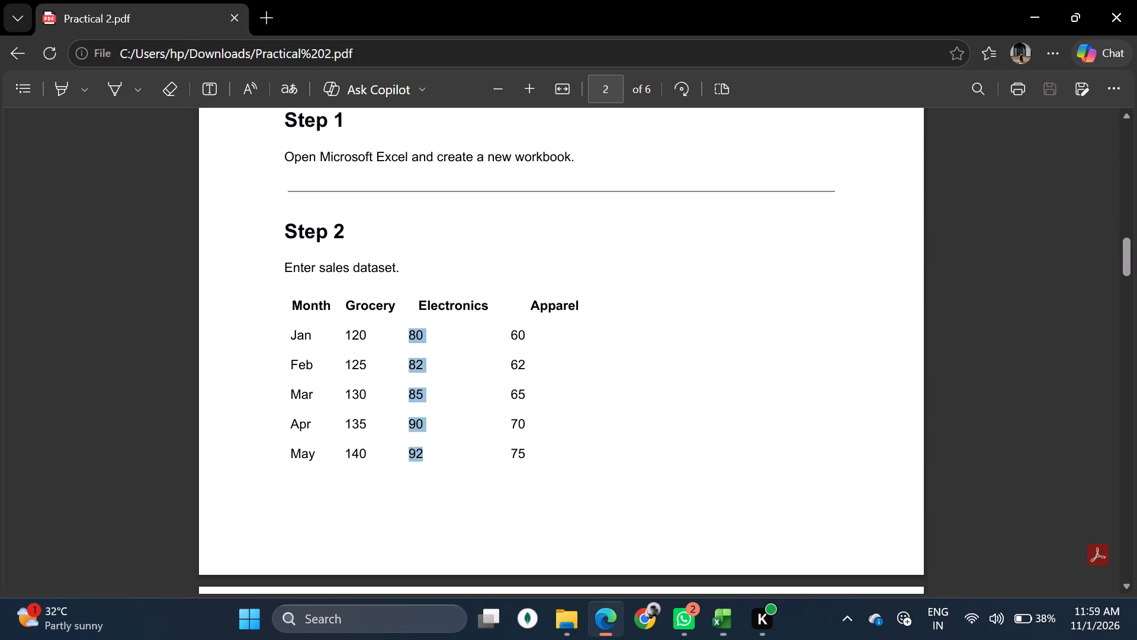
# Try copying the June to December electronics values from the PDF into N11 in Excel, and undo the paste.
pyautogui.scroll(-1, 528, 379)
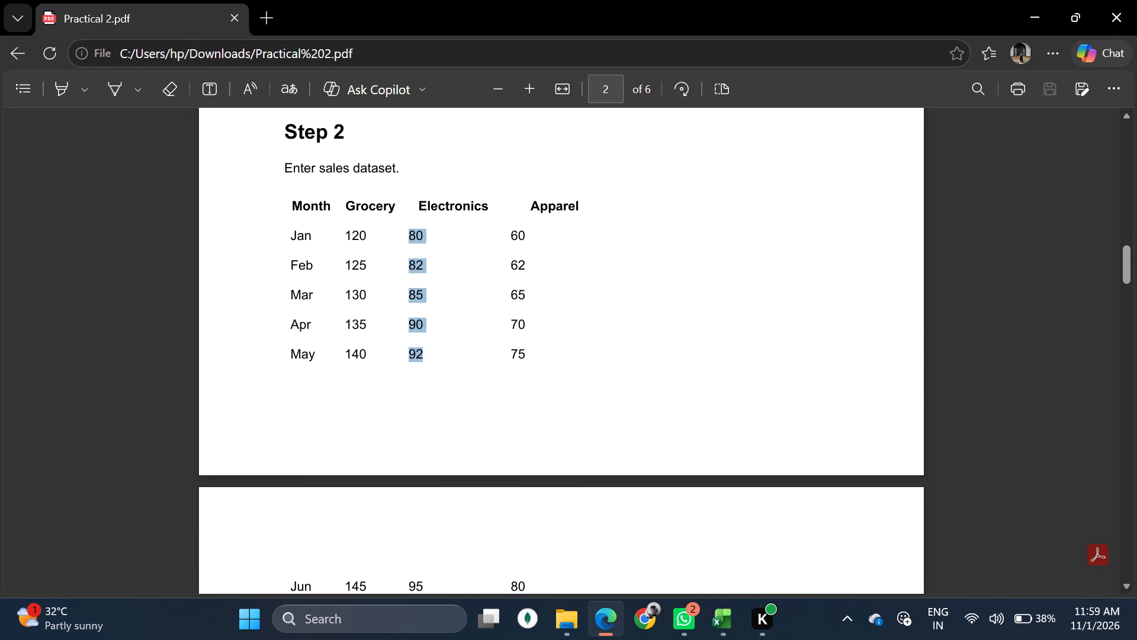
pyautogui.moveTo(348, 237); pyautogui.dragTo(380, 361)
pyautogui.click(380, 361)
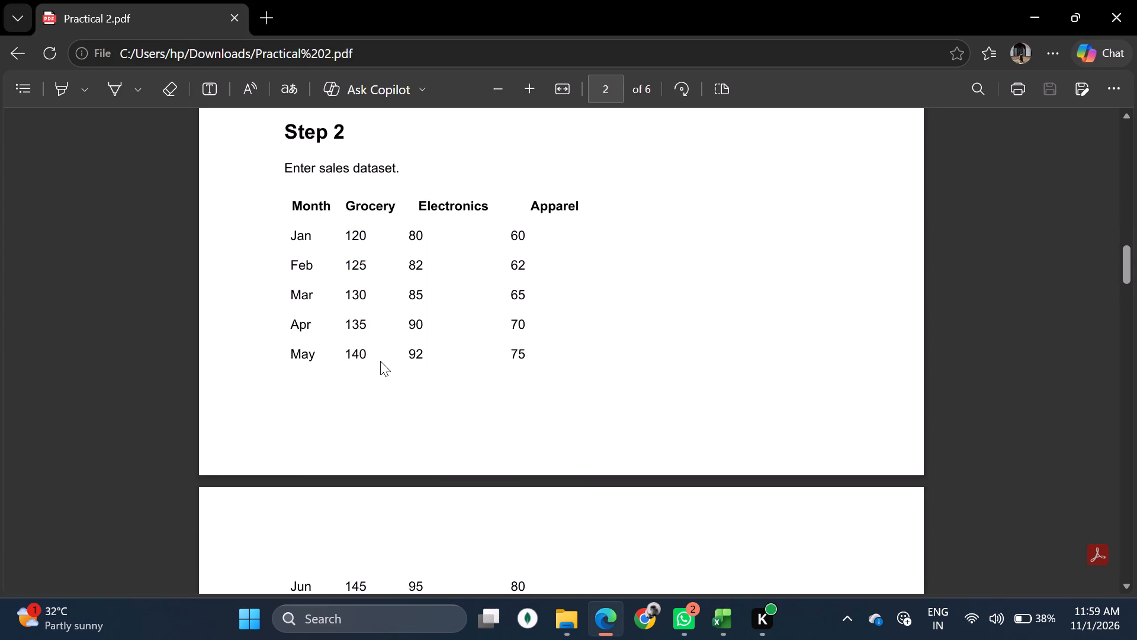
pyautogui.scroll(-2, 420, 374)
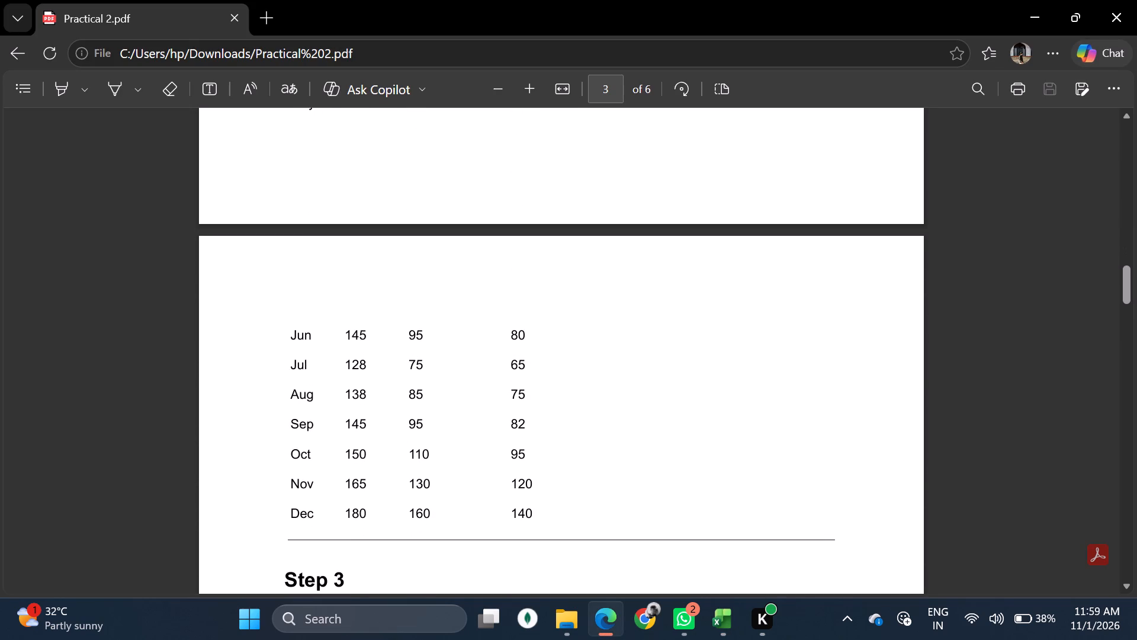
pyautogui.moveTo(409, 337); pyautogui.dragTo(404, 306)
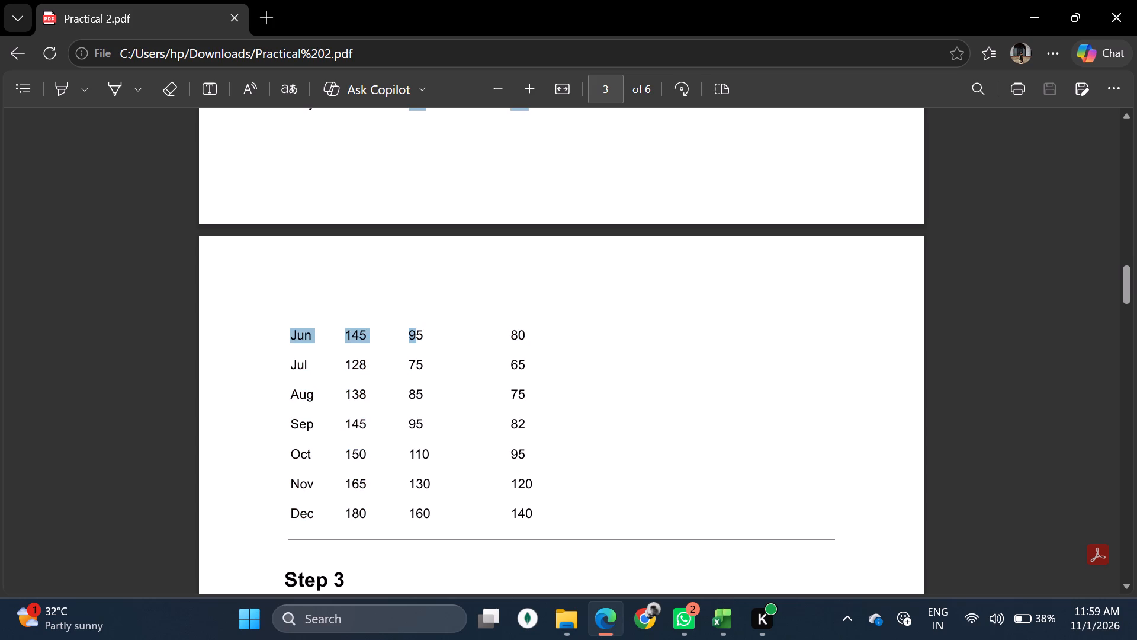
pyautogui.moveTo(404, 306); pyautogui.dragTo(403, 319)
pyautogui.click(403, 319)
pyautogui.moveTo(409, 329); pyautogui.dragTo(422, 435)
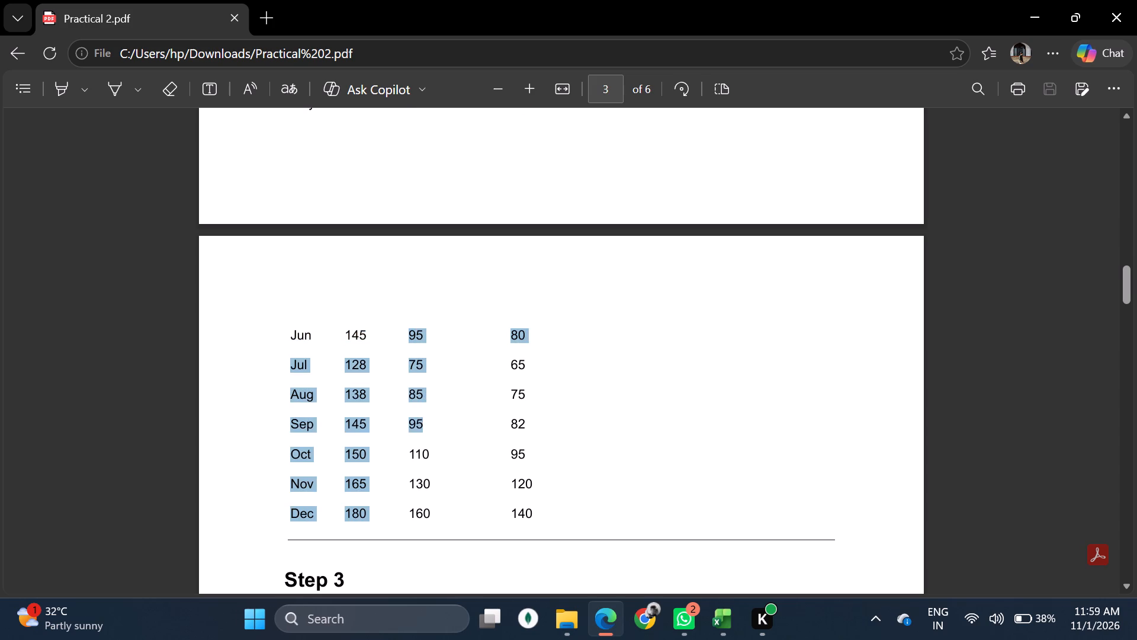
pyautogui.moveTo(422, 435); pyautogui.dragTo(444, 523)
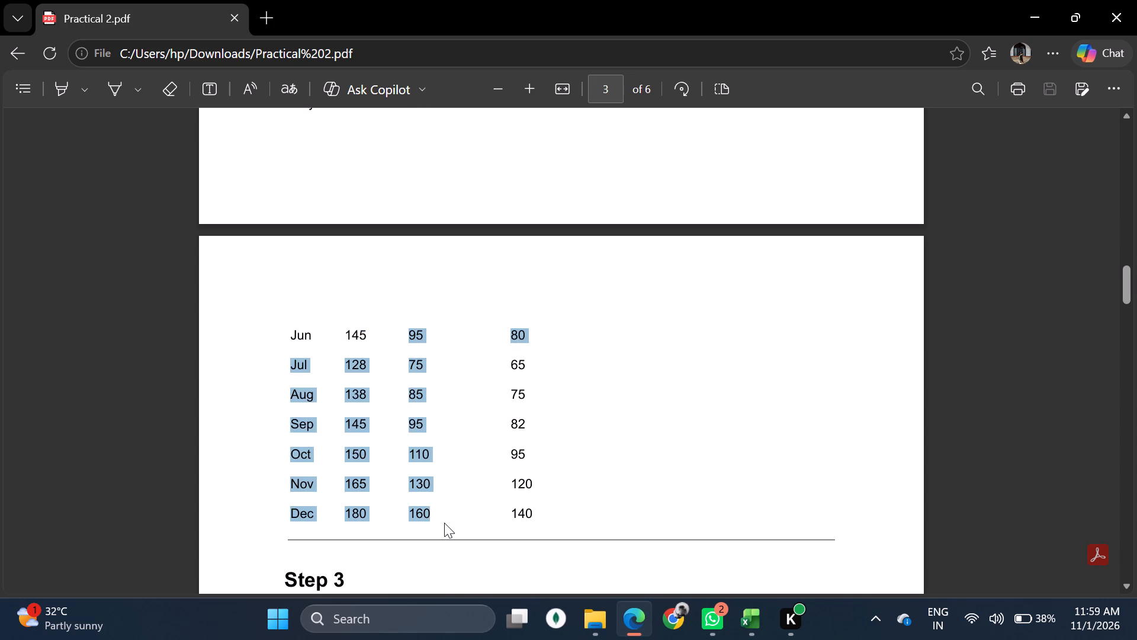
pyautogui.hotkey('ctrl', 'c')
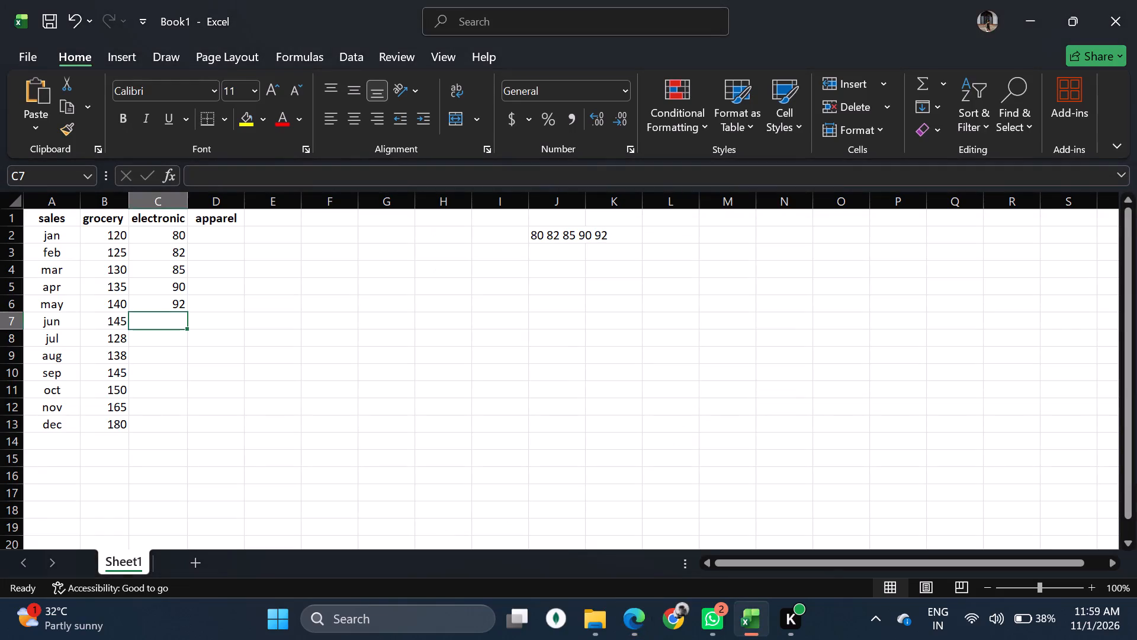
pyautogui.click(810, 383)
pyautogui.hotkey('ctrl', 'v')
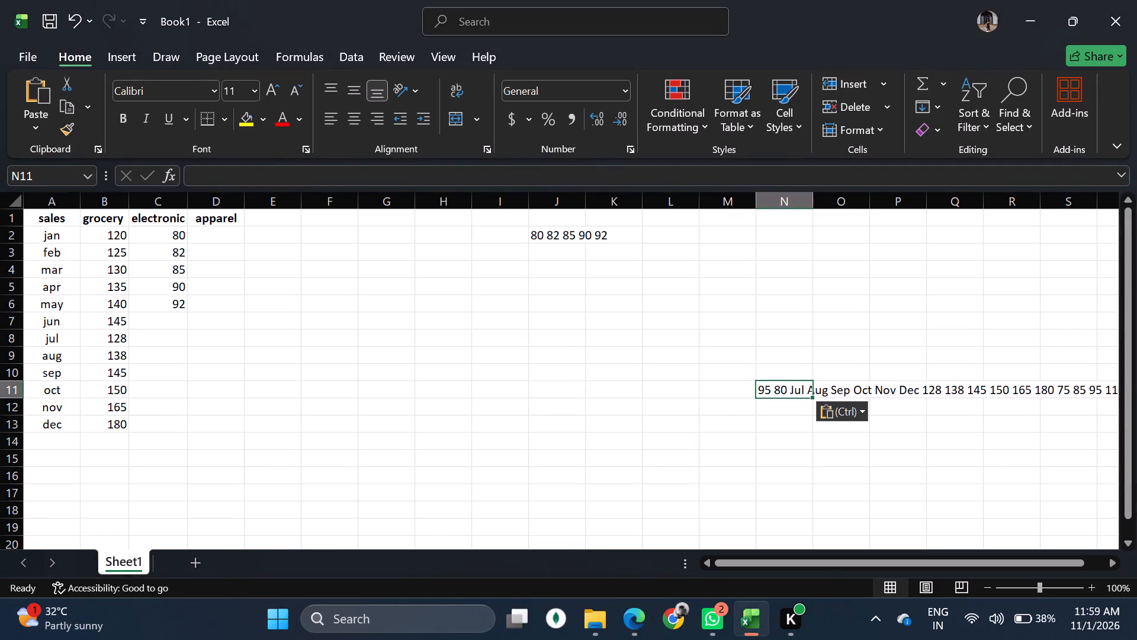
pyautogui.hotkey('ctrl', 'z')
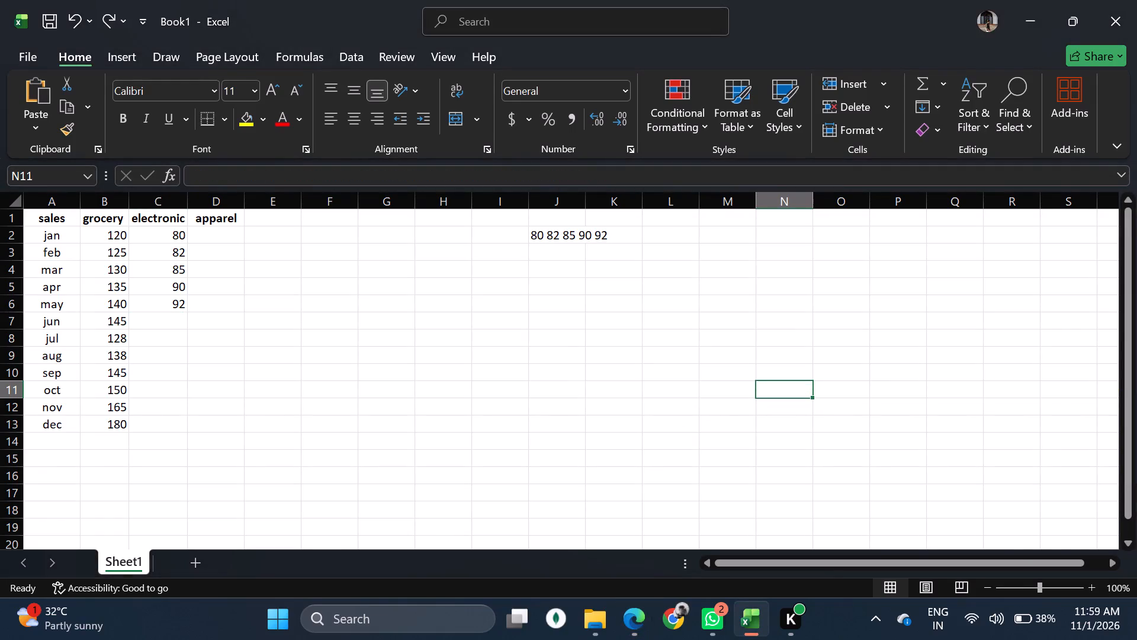
# Consult the PDF's table and enter the June to August electronics values 95, 75 and 85 in C7 to C9.
pyautogui.click(166, 321)
pyautogui.scroll(1, 332, 320)
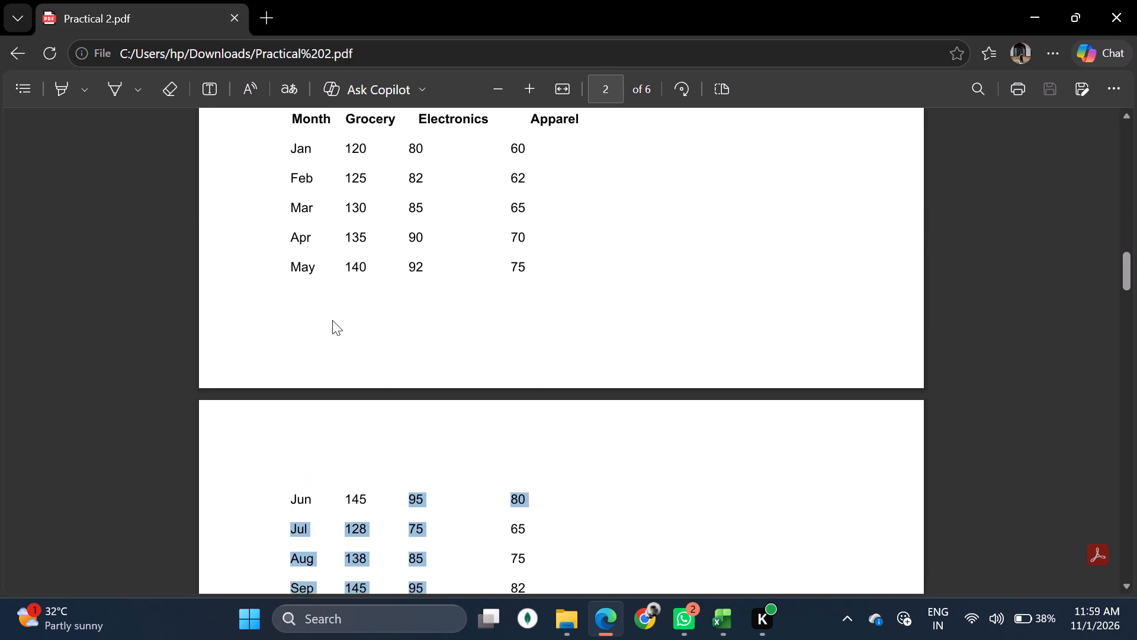
pyautogui.scroll(-2, 332, 320)
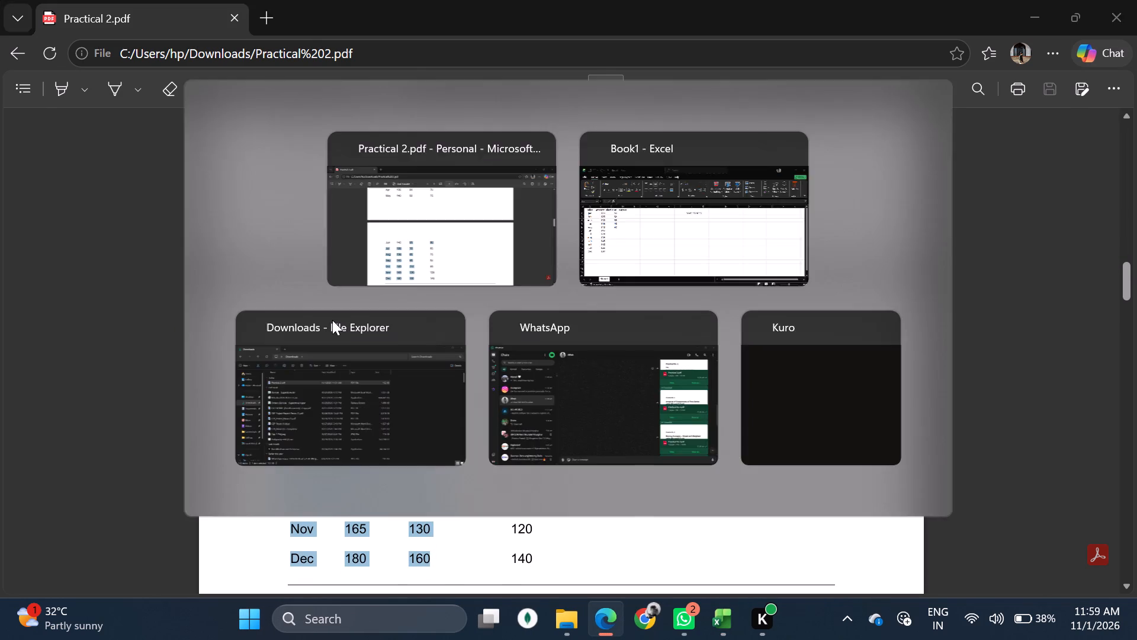
pyautogui.write('95')
pyautogui.press('Return')
pyautogui.write('75')
pyautogui.press('Return')
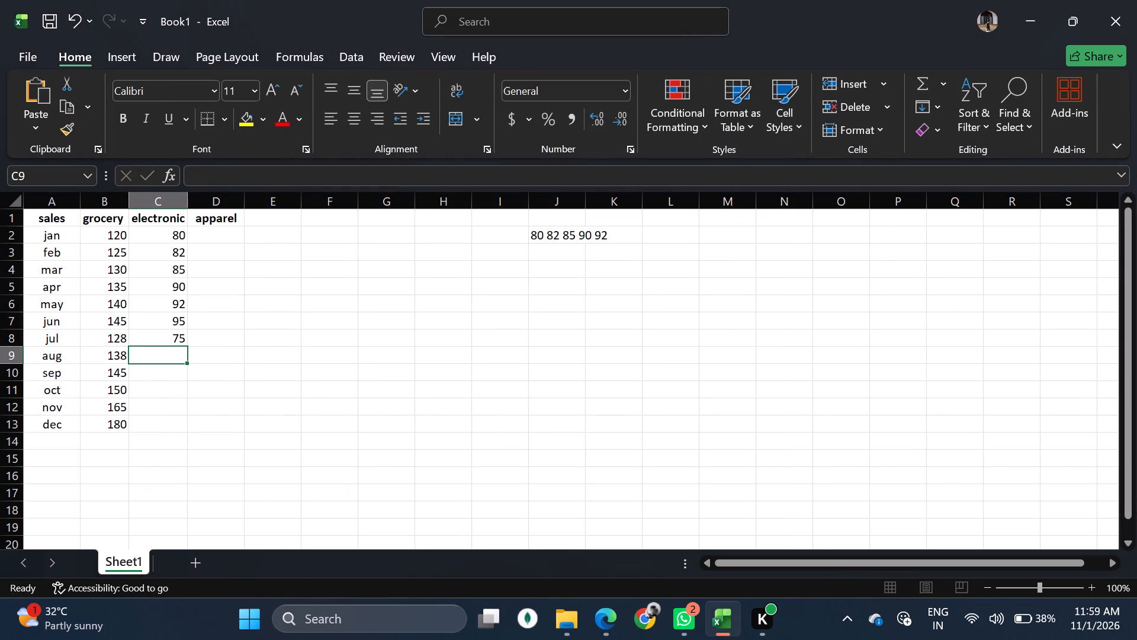
pyautogui.write('85')
pyautogui.press('Return')
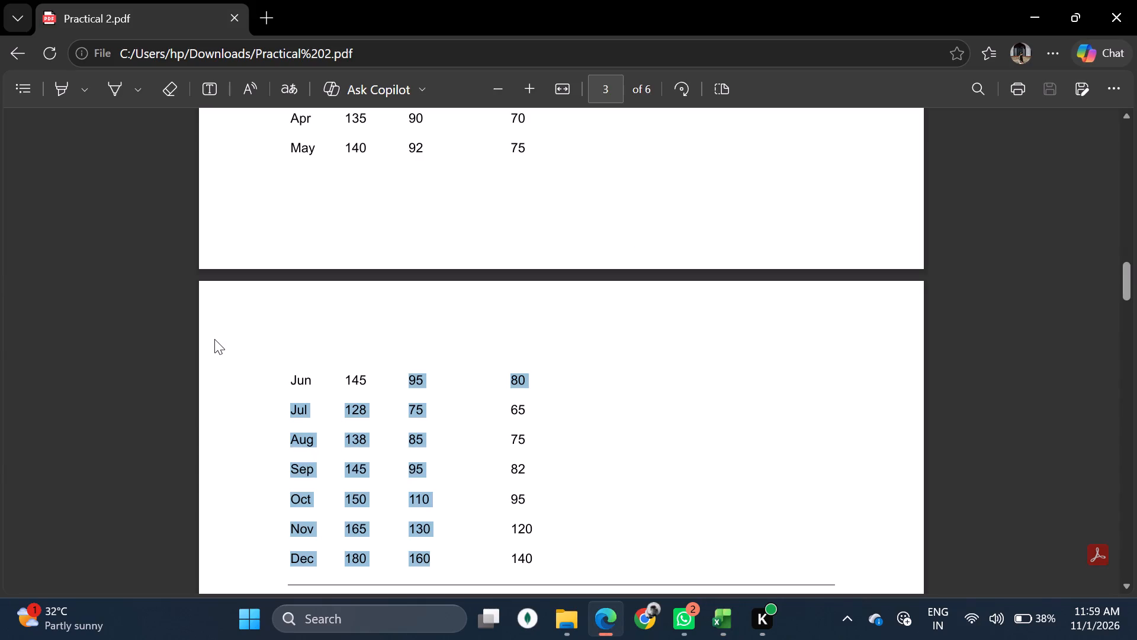
# Consult the PDF's table and enter the September to December electronics values 95, 110, 130 and 160 in C10 to C13.
pyautogui.scroll(-1, 466, 465)
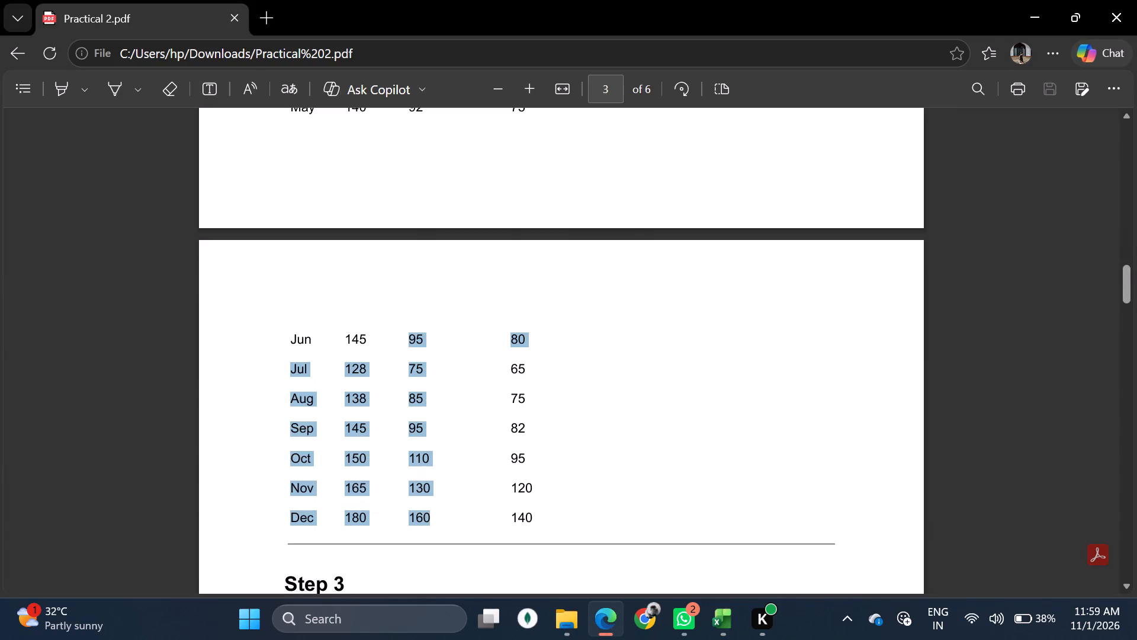
pyautogui.write('95')
pyautogui.press('Return')
pyautogui.write('110')
pyautogui.press('Return')
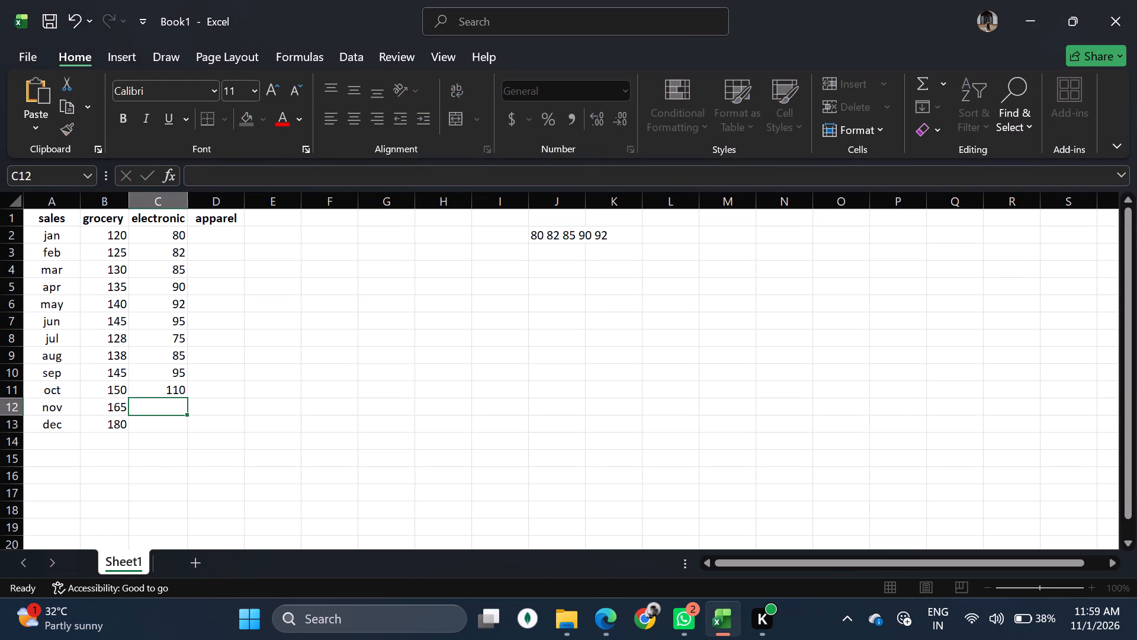
pyautogui.write('130')
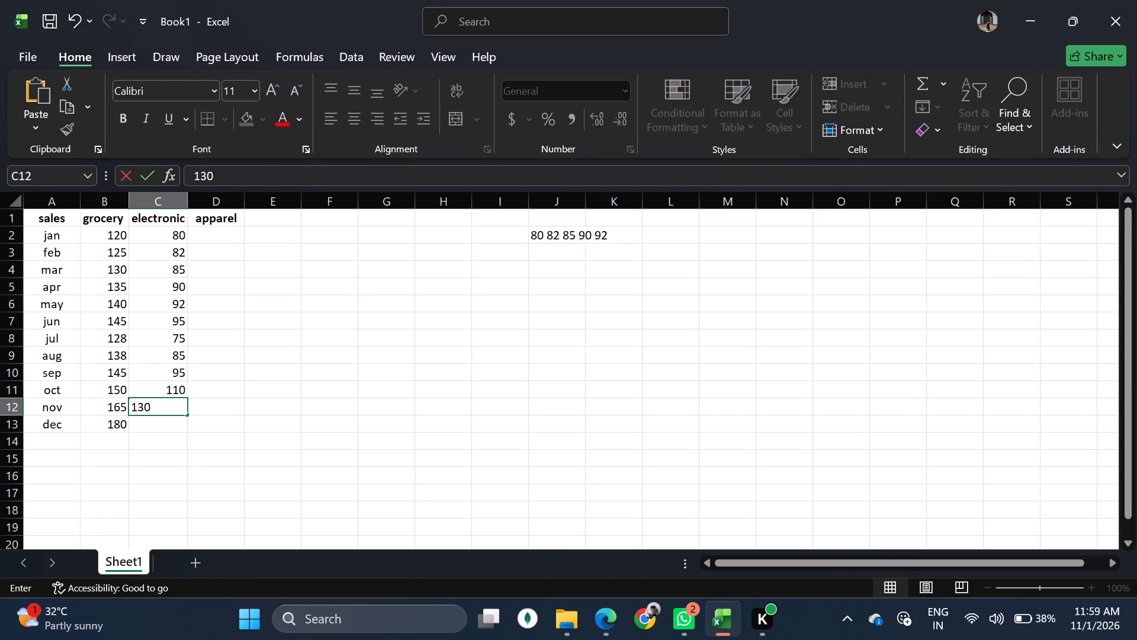
pyautogui.press('Return')
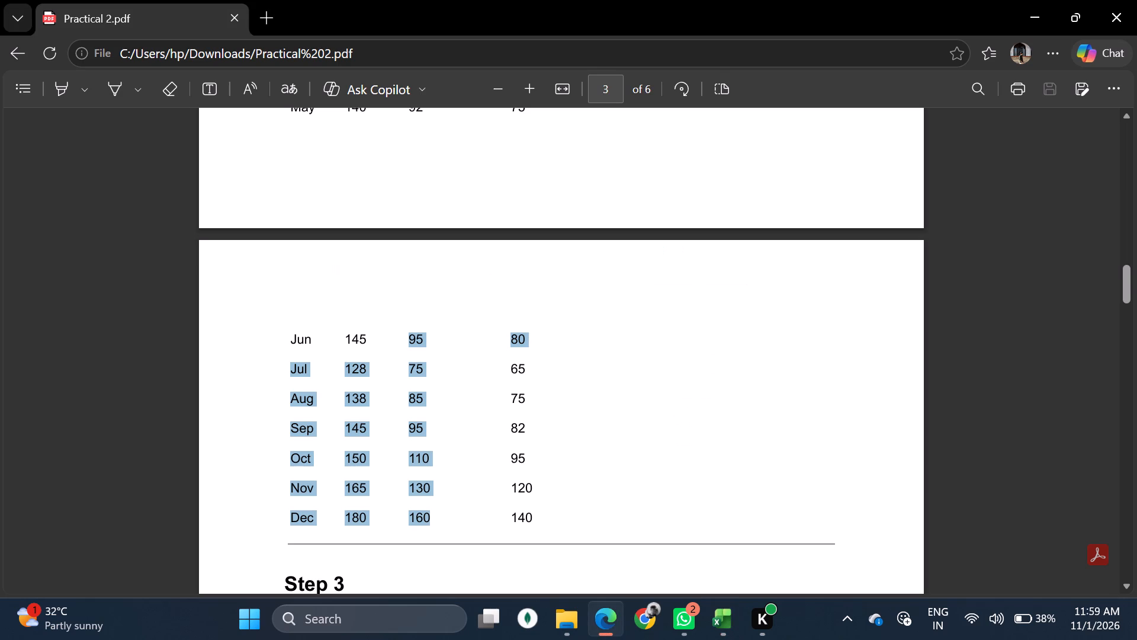
pyautogui.write('16-')
pyautogui.press('BackSpace')
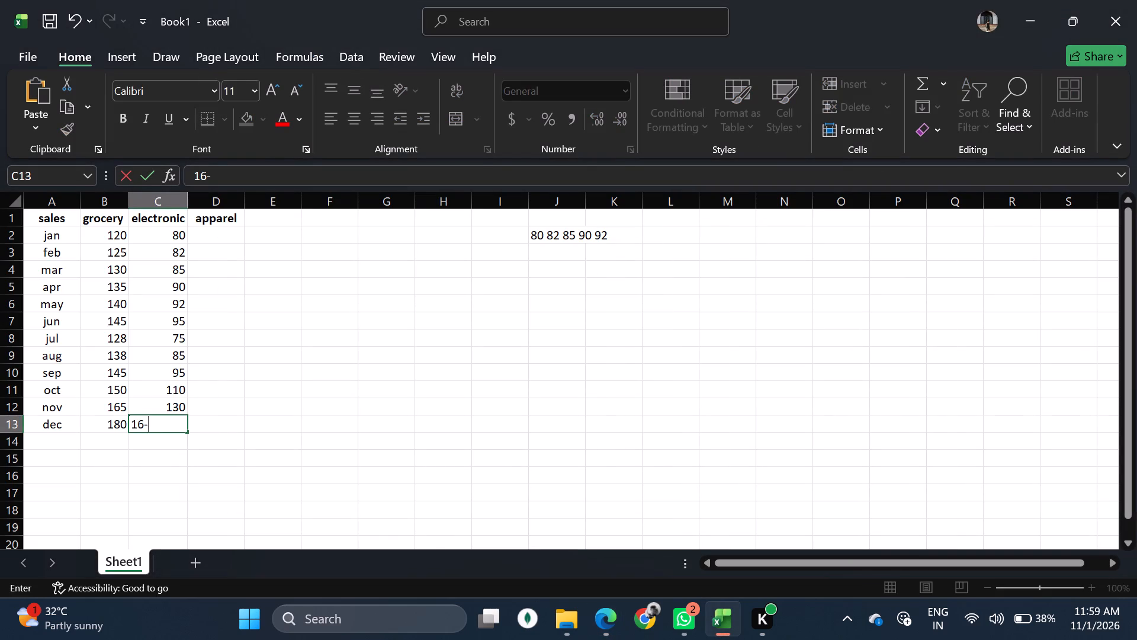
pyautogui.press('0')
pyautogui.press('Return')
pyautogui.scroll(1, 437, 514)
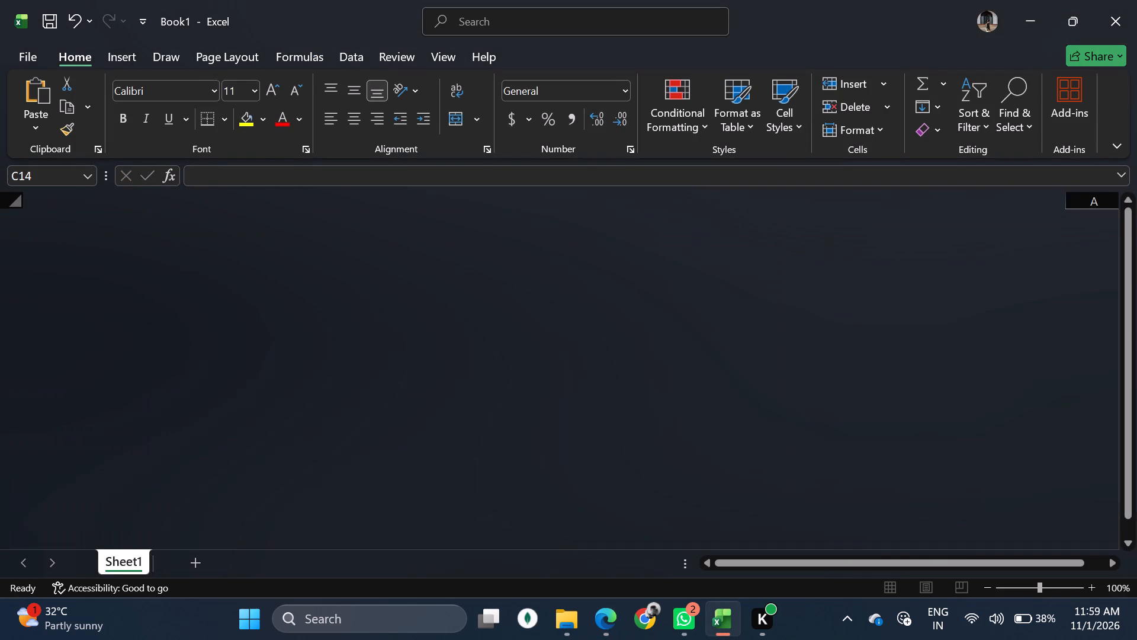
# Consult the PDF's table and enter the January to May apparel values 60, 62, 65, 70 and 75 in D2 to D6.
pyautogui.click(227, 233)
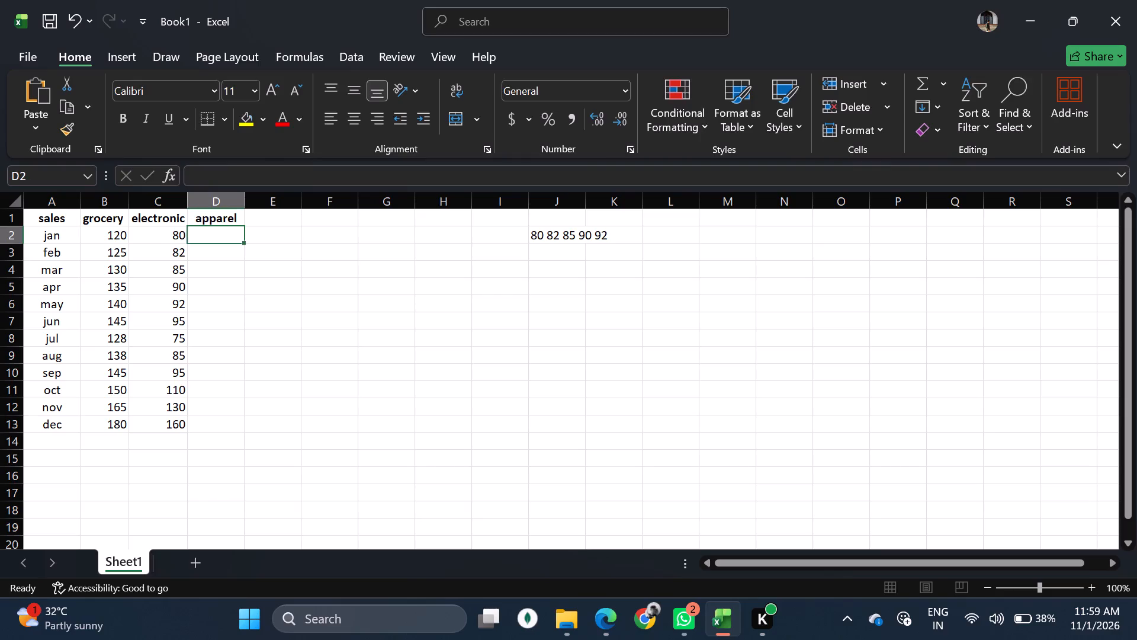
pyautogui.scroll(1, 423, 379)
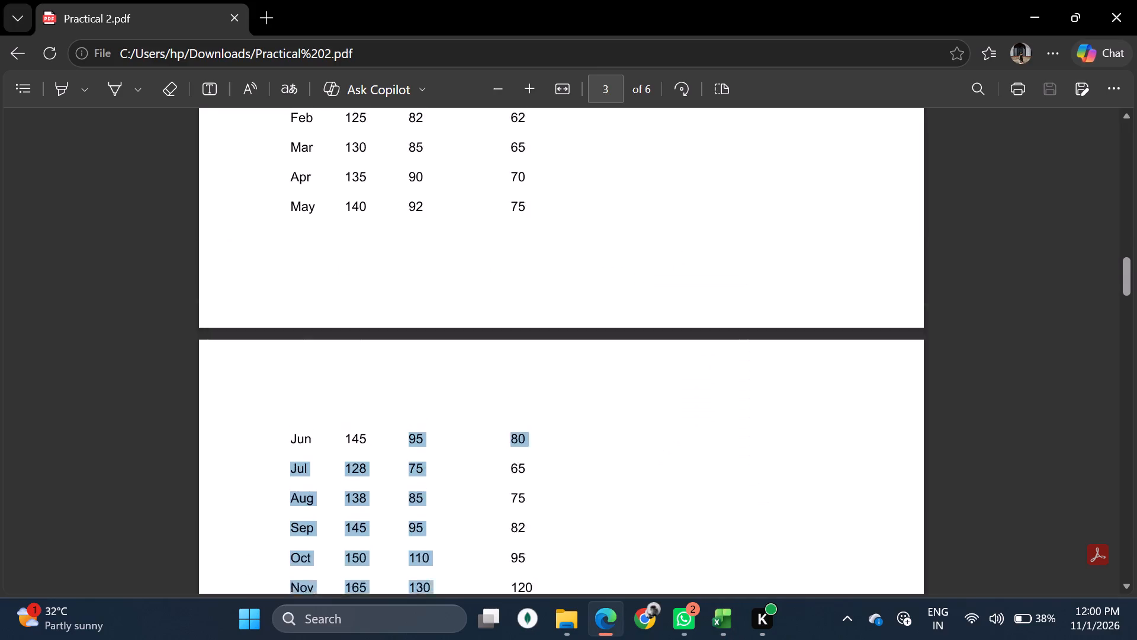
pyautogui.scroll(1, 423, 379)
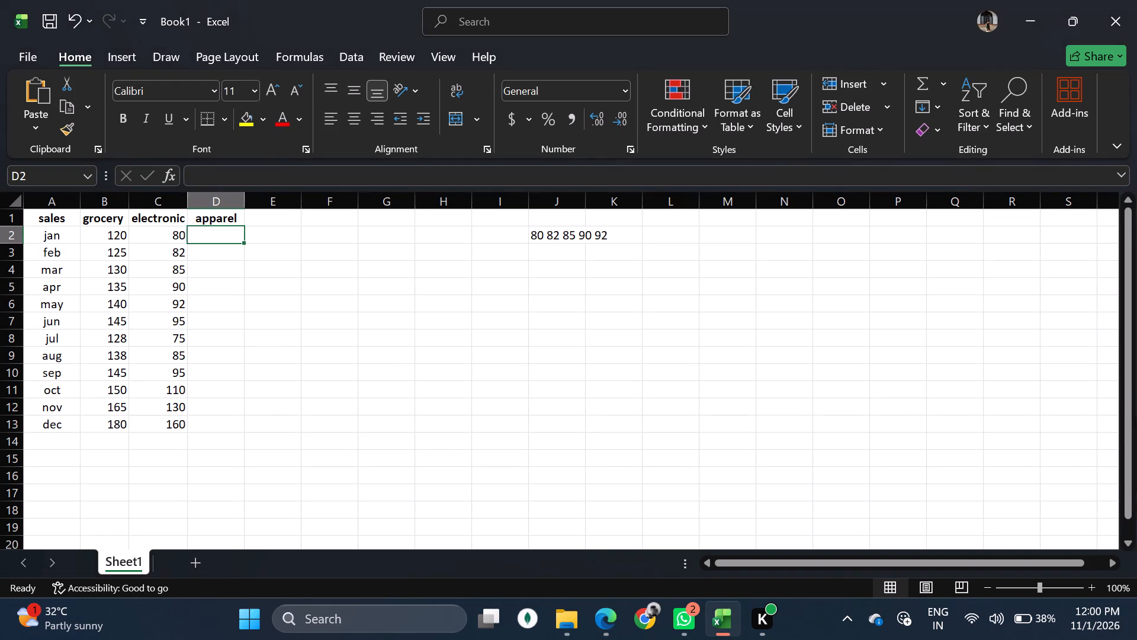
pyautogui.write('60')
pyautogui.press('Return')
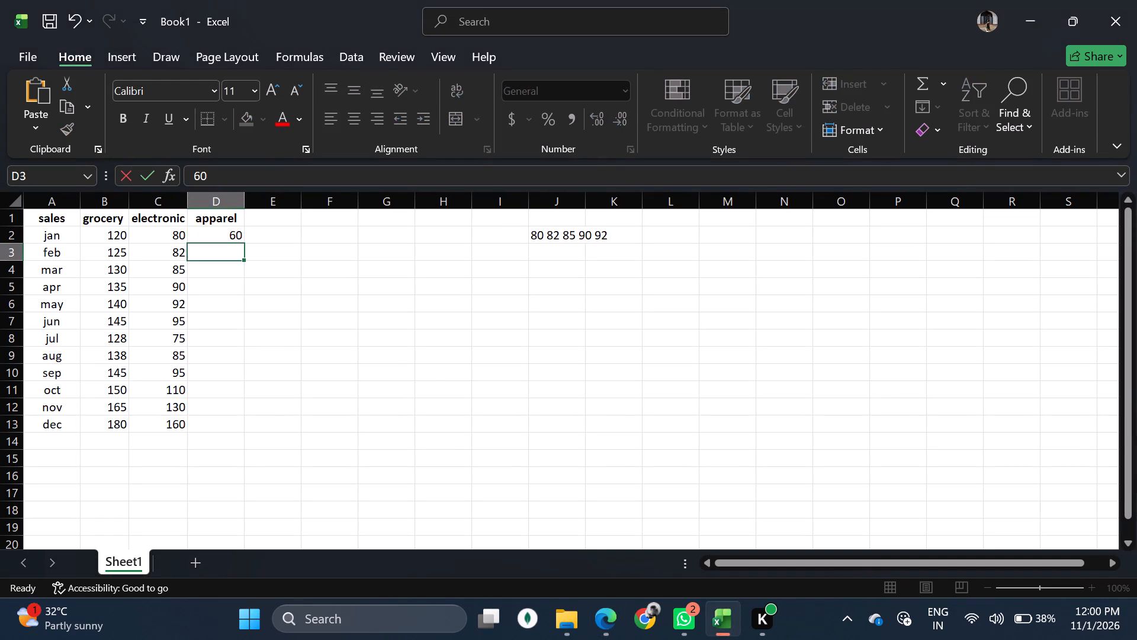
pyautogui.write('62')
pyautogui.press('Return')
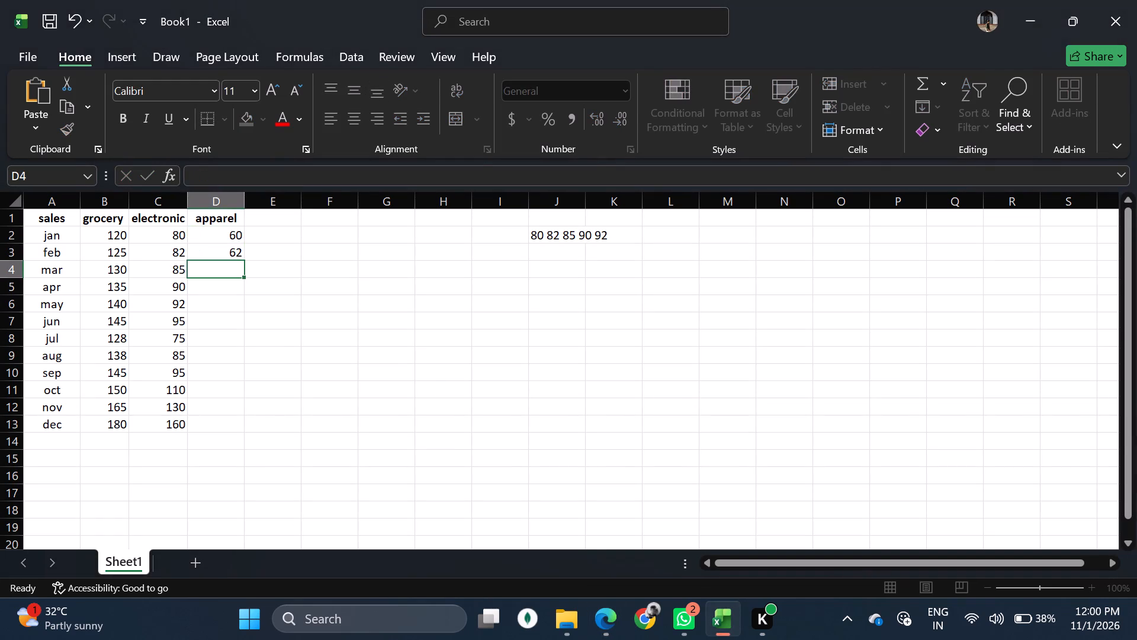
pyautogui.write('65')
pyautogui.press('Return')
pyautogui.write('70')
pyautogui.press('Return')
pyautogui.write('75')
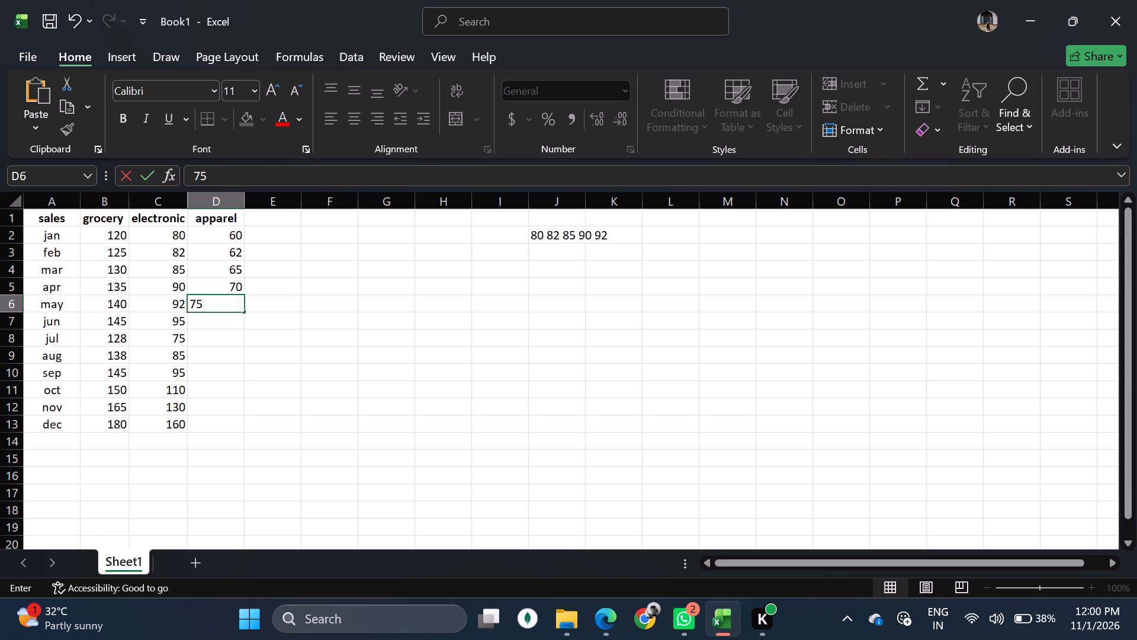
pyautogui.press('Return')
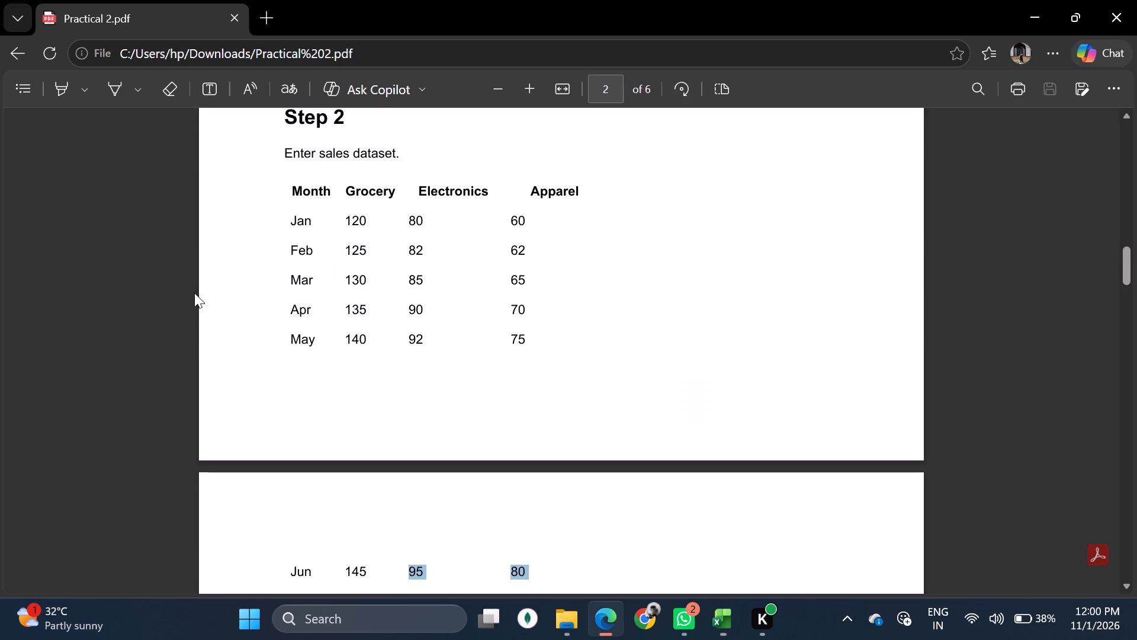
# Consult the PDF's table and enter the June to September apparel values 80, 65, 75 and 82 in D7 to D10.
pyautogui.scroll(-3, 317, 341)
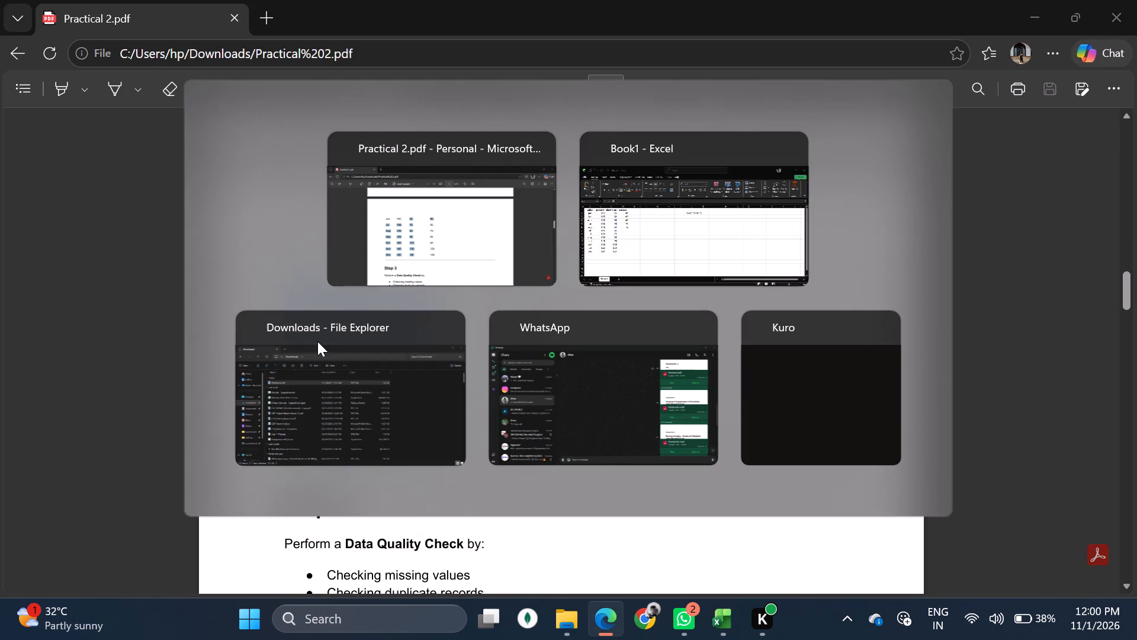
pyautogui.write('80')
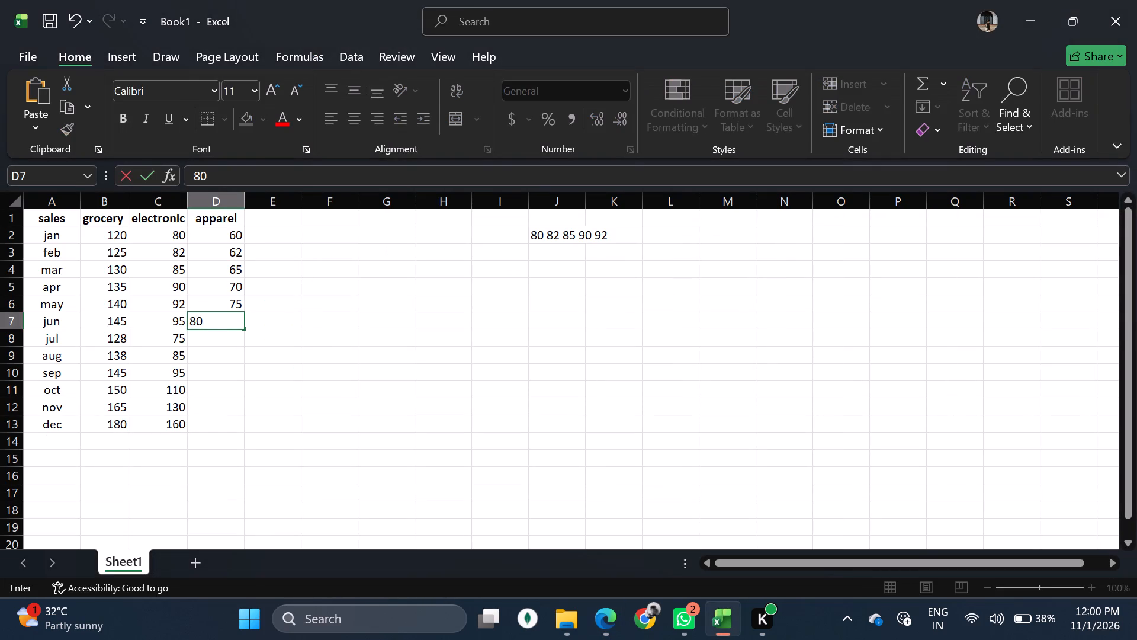
pyautogui.press('Return')
pyautogui.write('65')
pyautogui.press('Return')
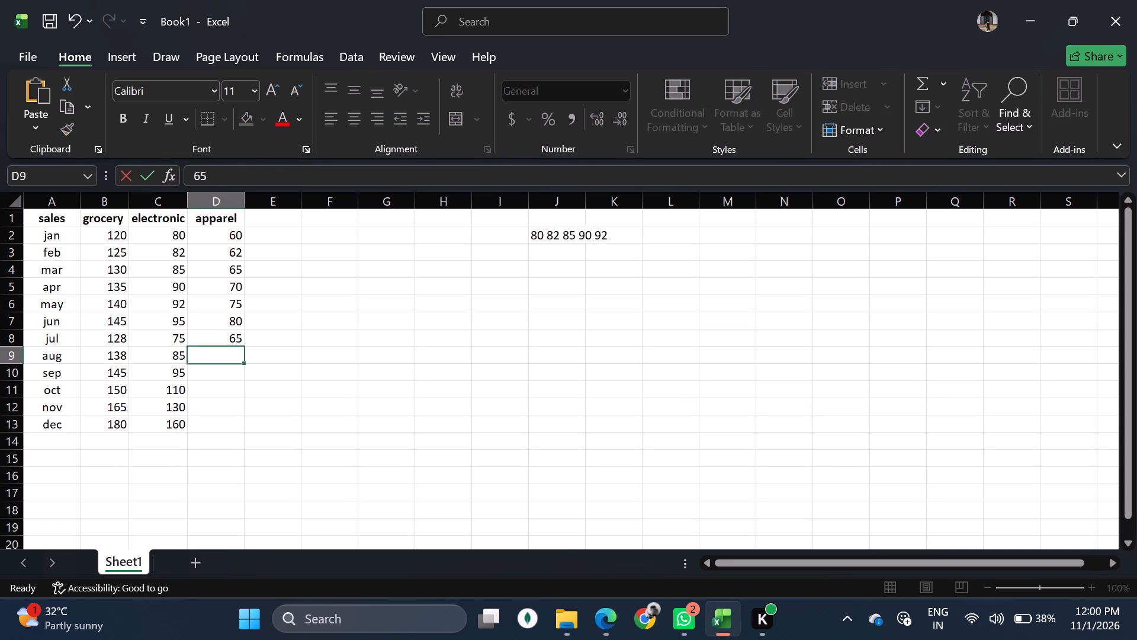
pyautogui.write('75')
pyautogui.press('Return')
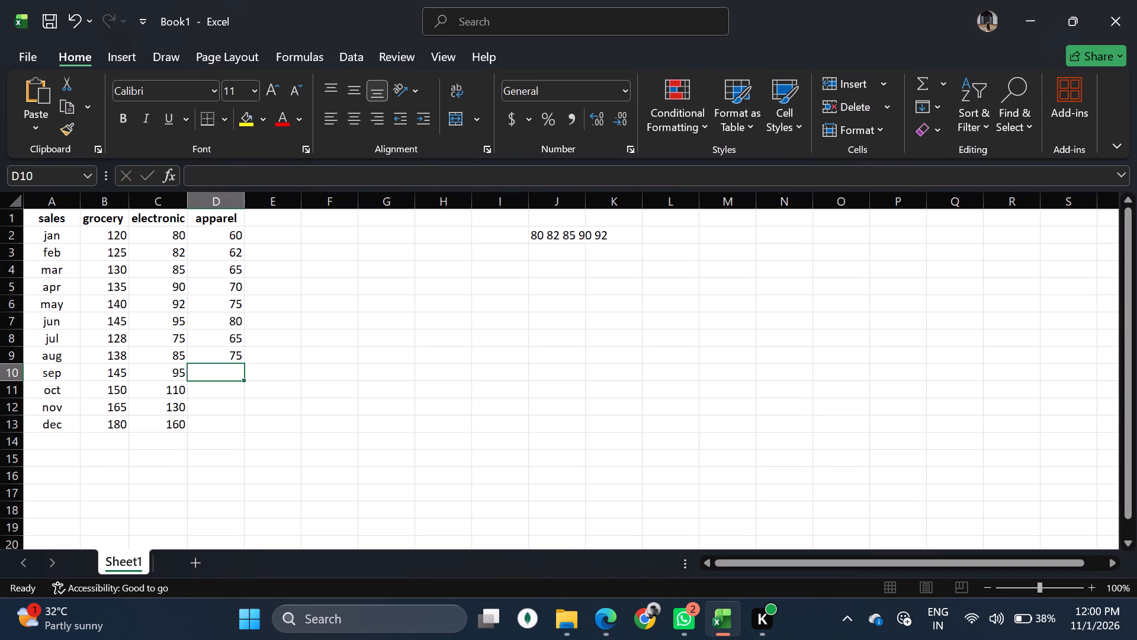
pyautogui.write('82')
pyautogui.press('Return')
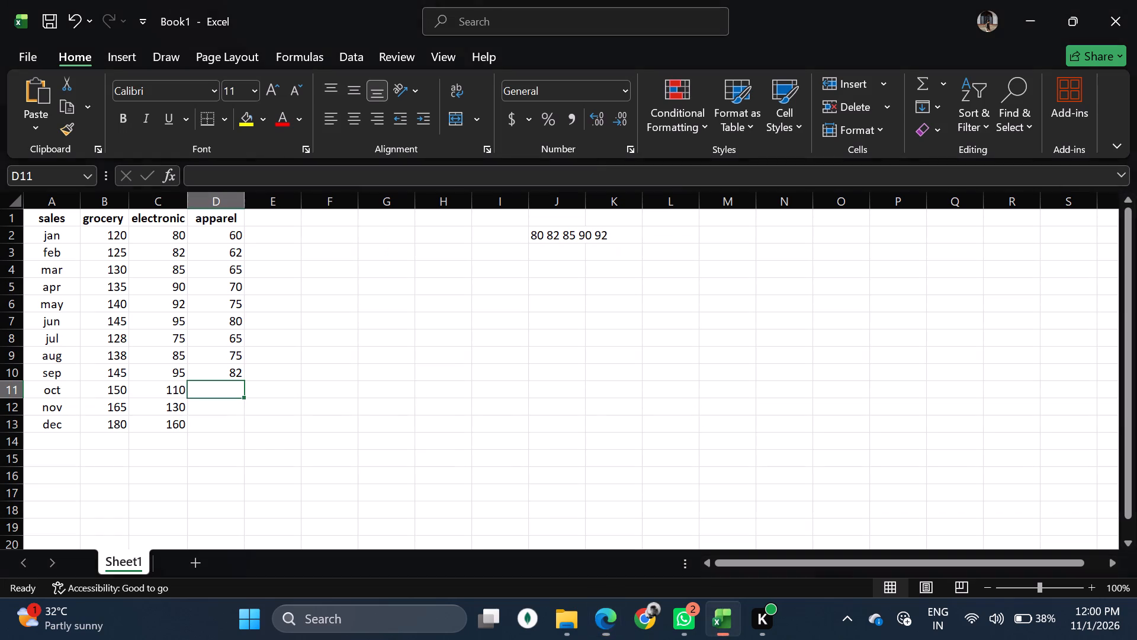
# Enter the October to December apparel values 95, 120 and 140 in D11 to D13.
pyautogui.write('95')
pyautogui.press('Return')
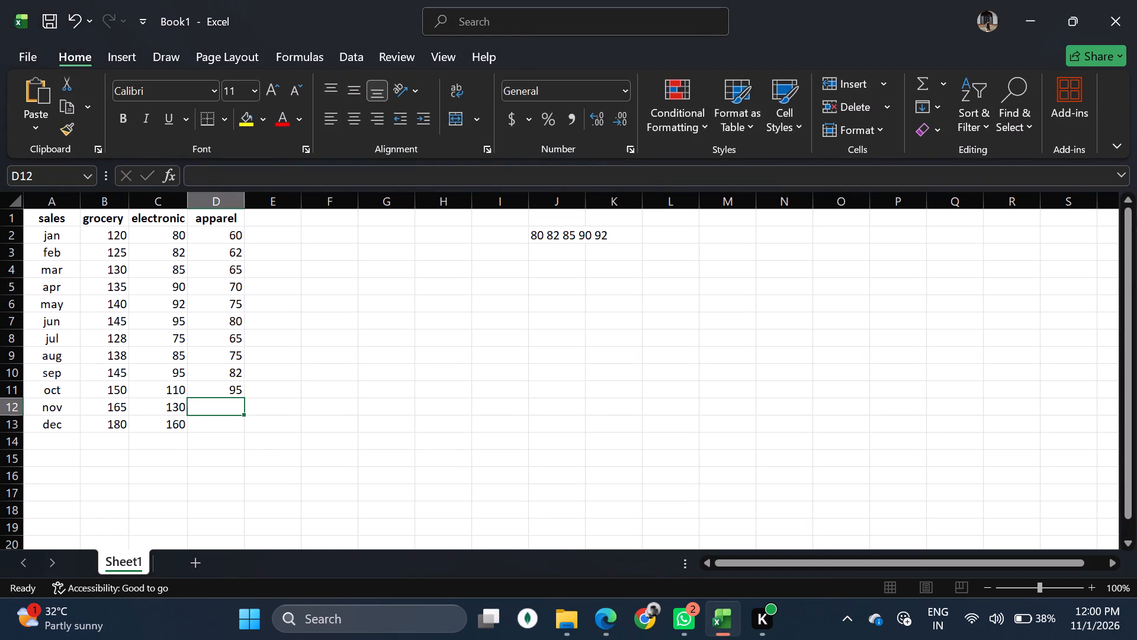
pyautogui.write('120')
pyautogui.press('Return')
pyautogui.write('140')
pyautogui.press('Return')
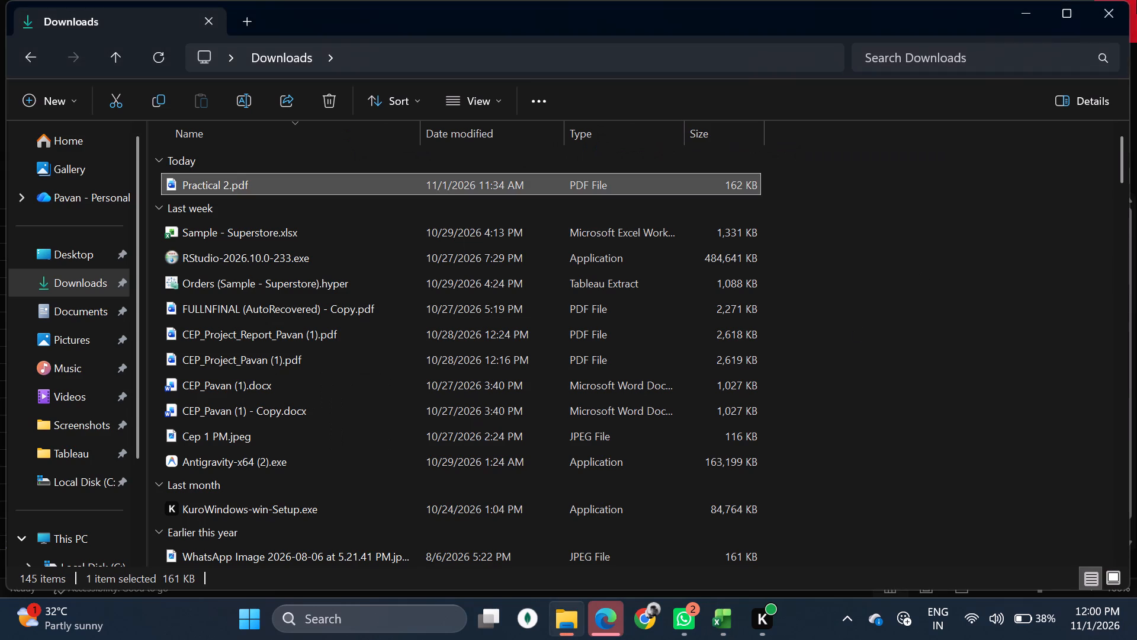
# Close the Downloads folder window in File Explorer.
pyautogui.click(1107, 6)
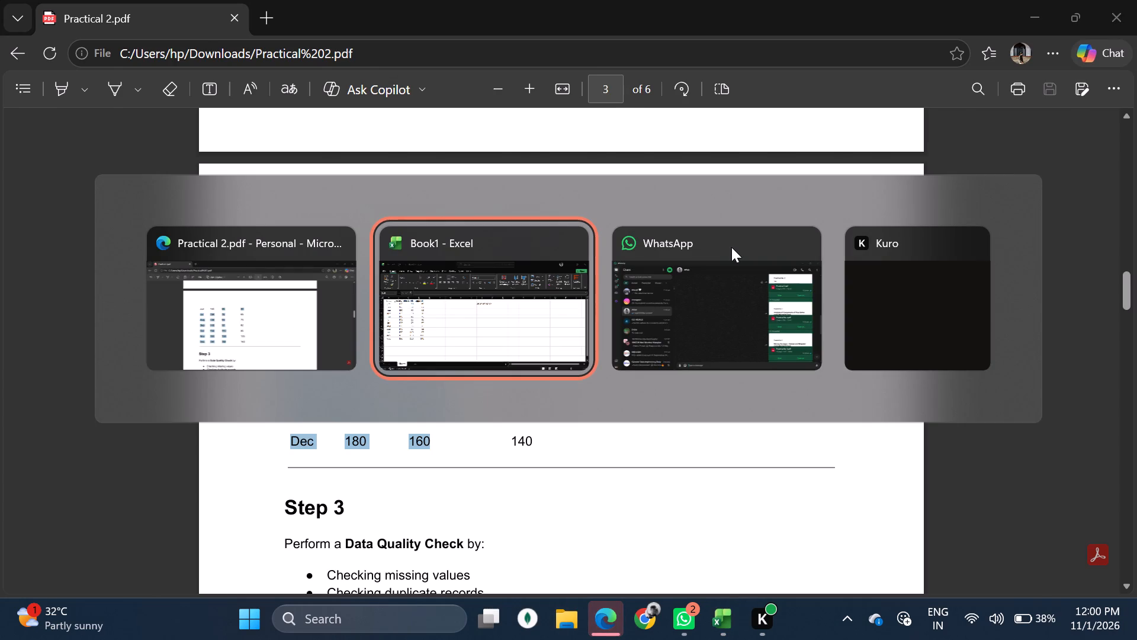
# Delete cell J2 holding the stray pasted electronics values, shifting cells left.
pyautogui.click(547, 241)
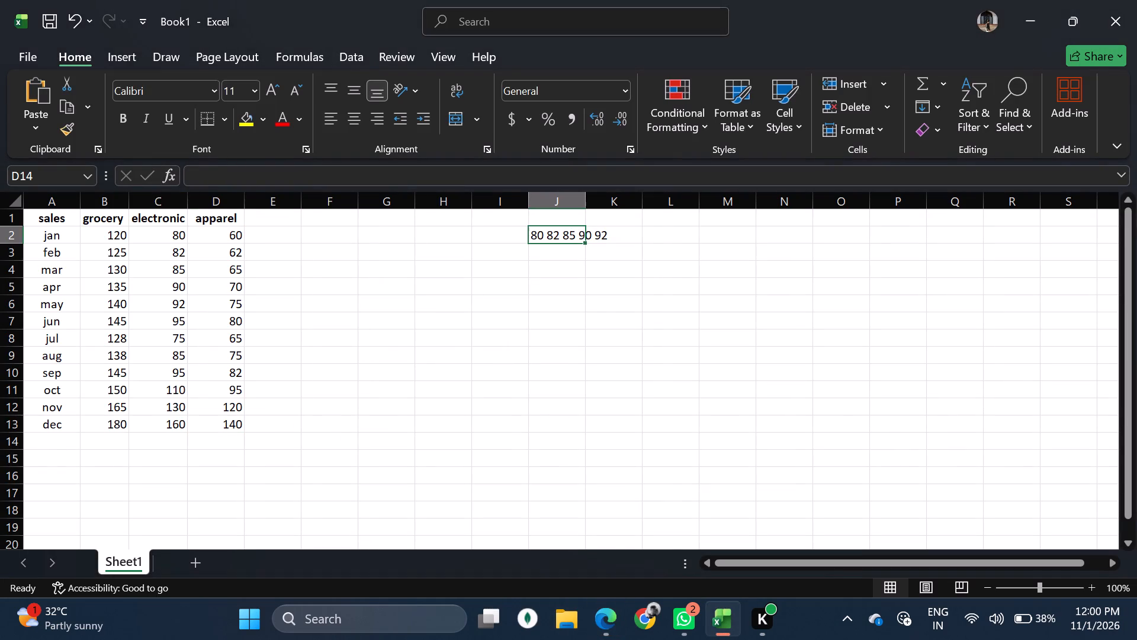
pyautogui.rightClick(547, 241)
pyautogui.rightClick(547, 235)
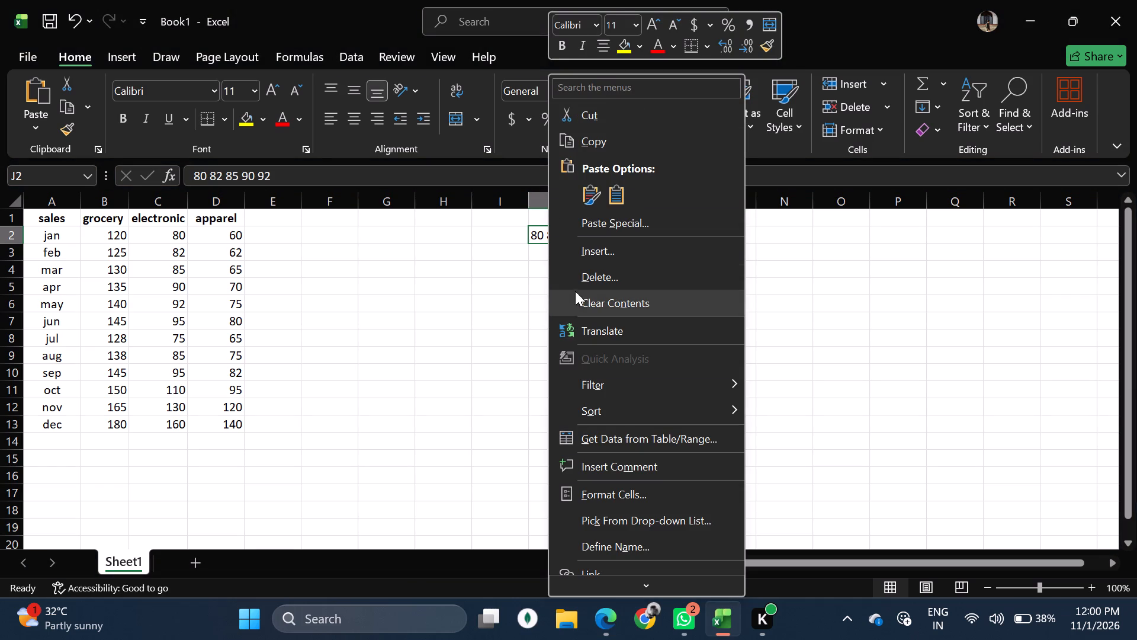
pyautogui.click(590, 283)
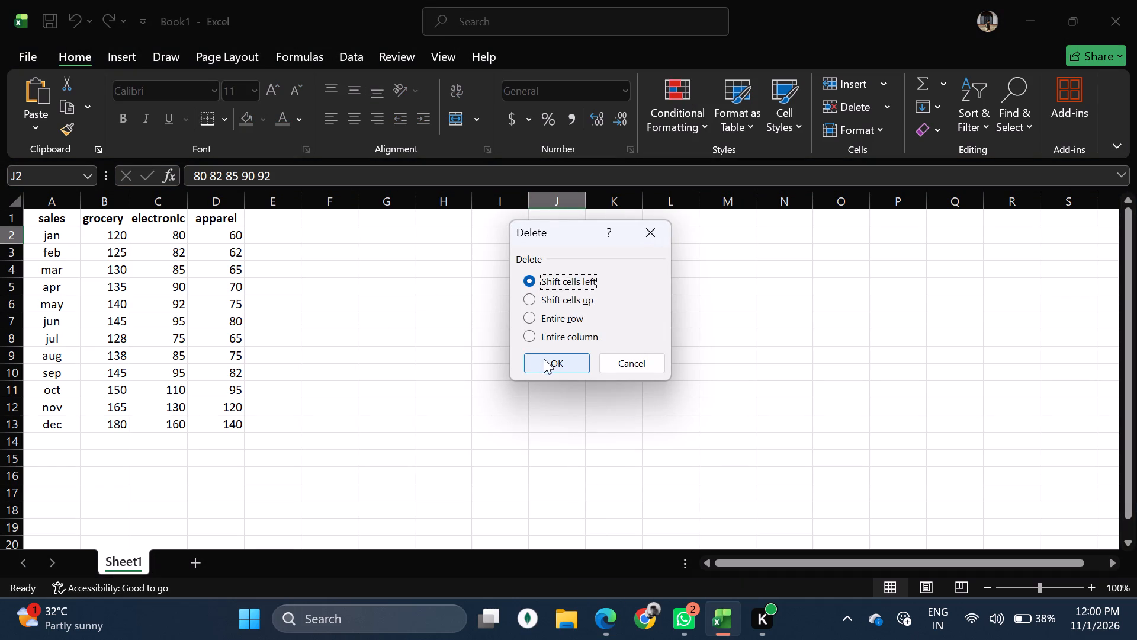
pyautogui.click(542, 363)
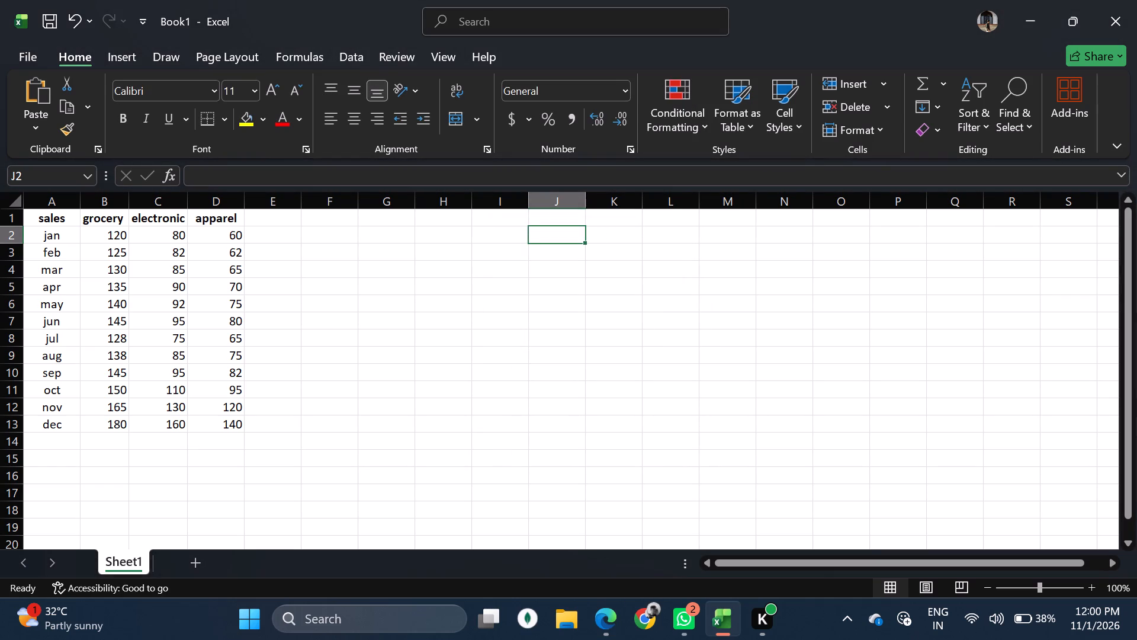
# Apply All Borders to the whole sales table in A1 to D13.
pyautogui.click(48, 223)
pyautogui.hotkey('ctrl', 'a')
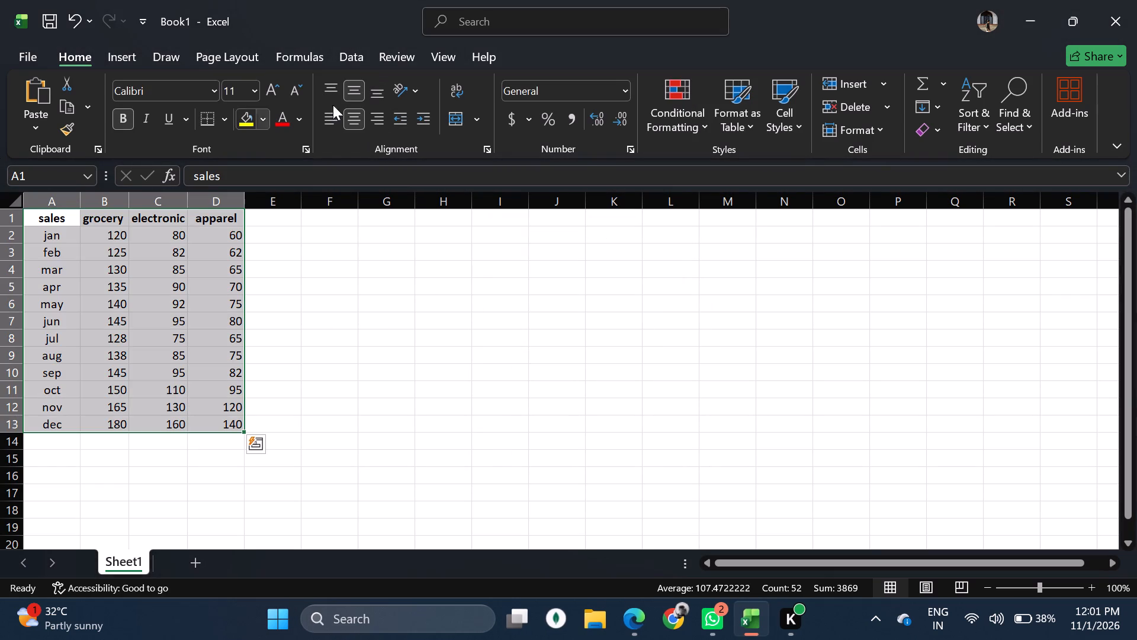
pyautogui.click(226, 121)
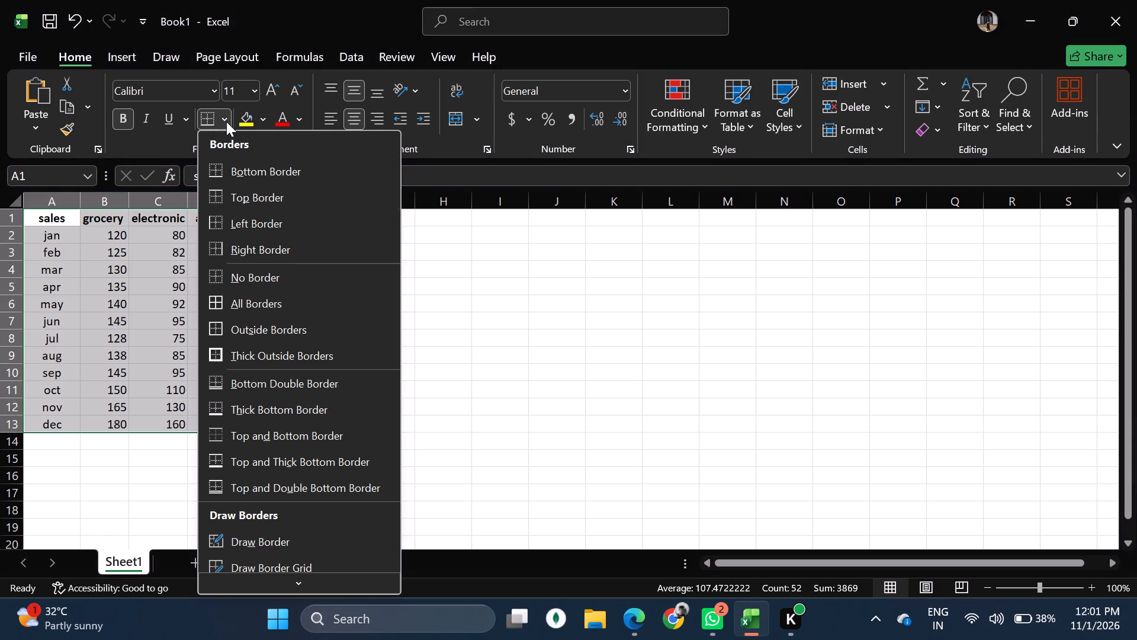
pyautogui.click(257, 301)
pyautogui.click(299, 308)
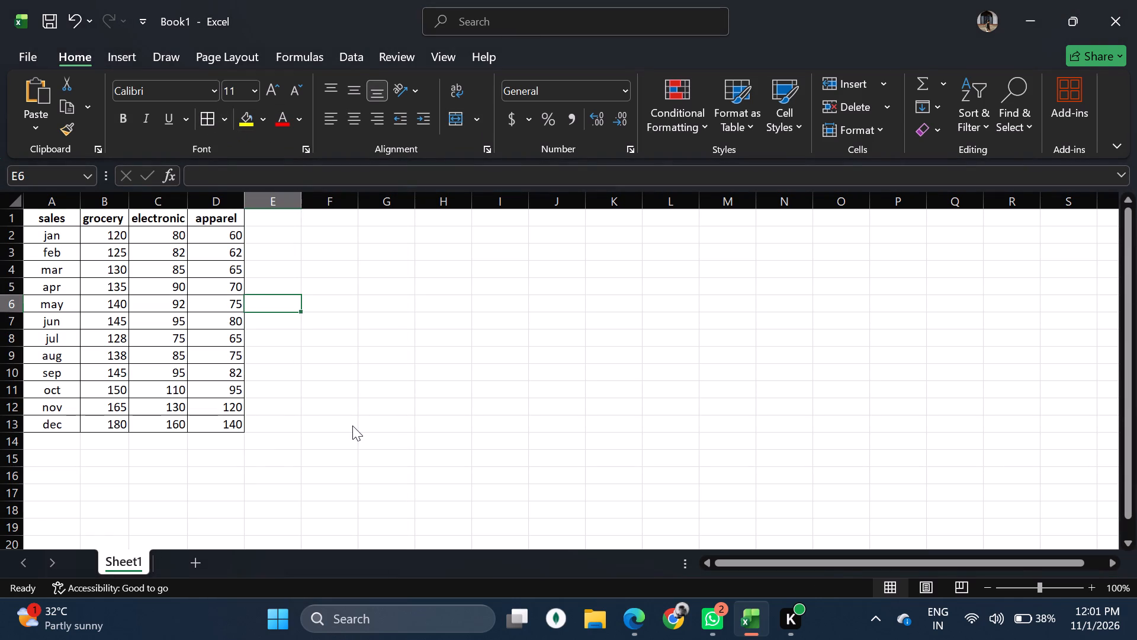
# Read Steps 3 to 8 of the Practical 2 PDF and examine its sample output with the tables and charts.
pyautogui.scroll(-2, 461, 389)
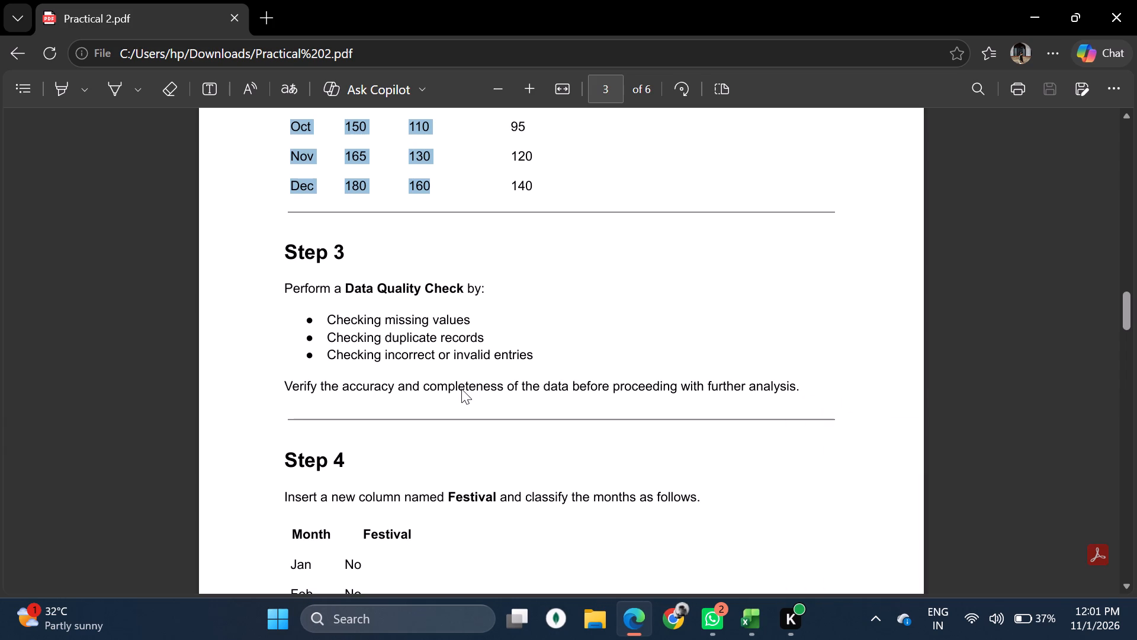
pyautogui.scroll(-2, 461, 389)
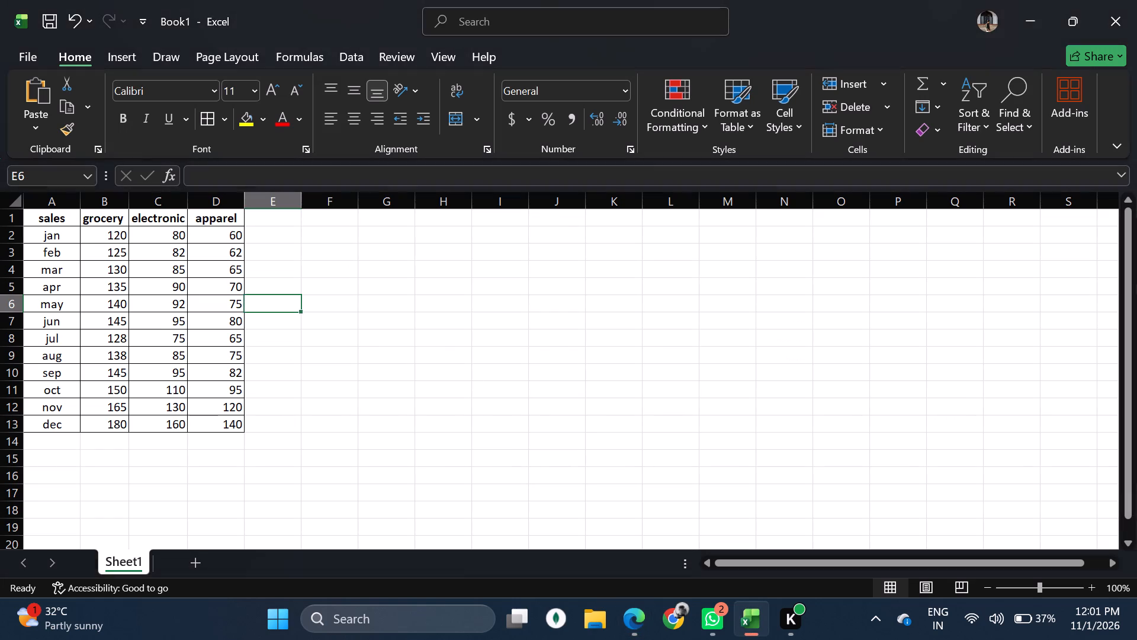
pyautogui.scroll(-1, 419, 348)
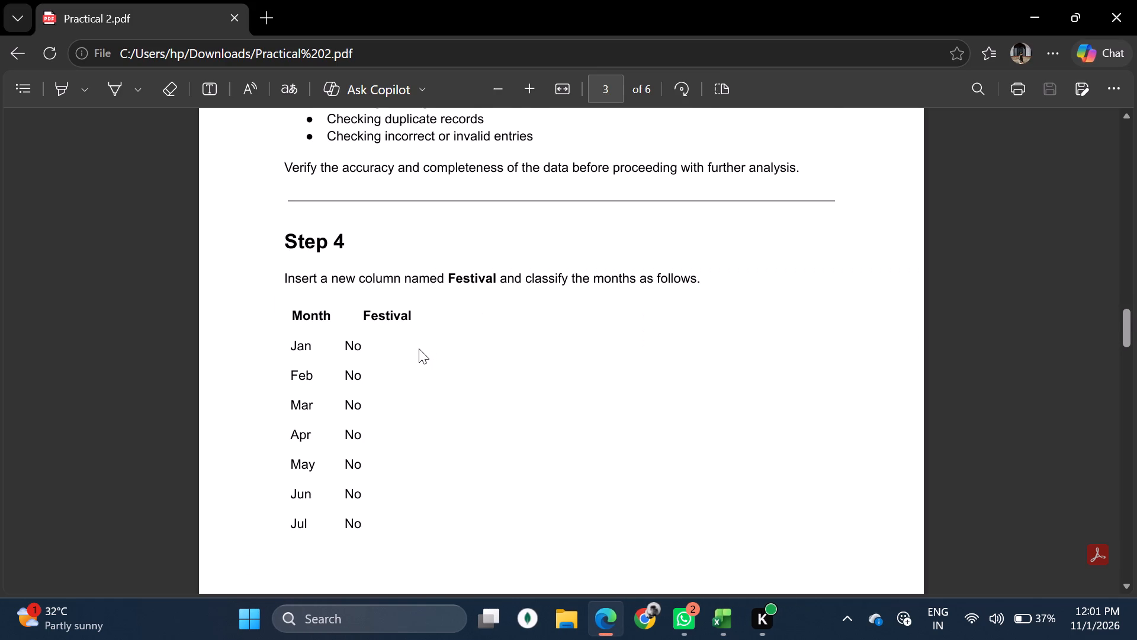
pyautogui.scroll(-1, 419, 348)
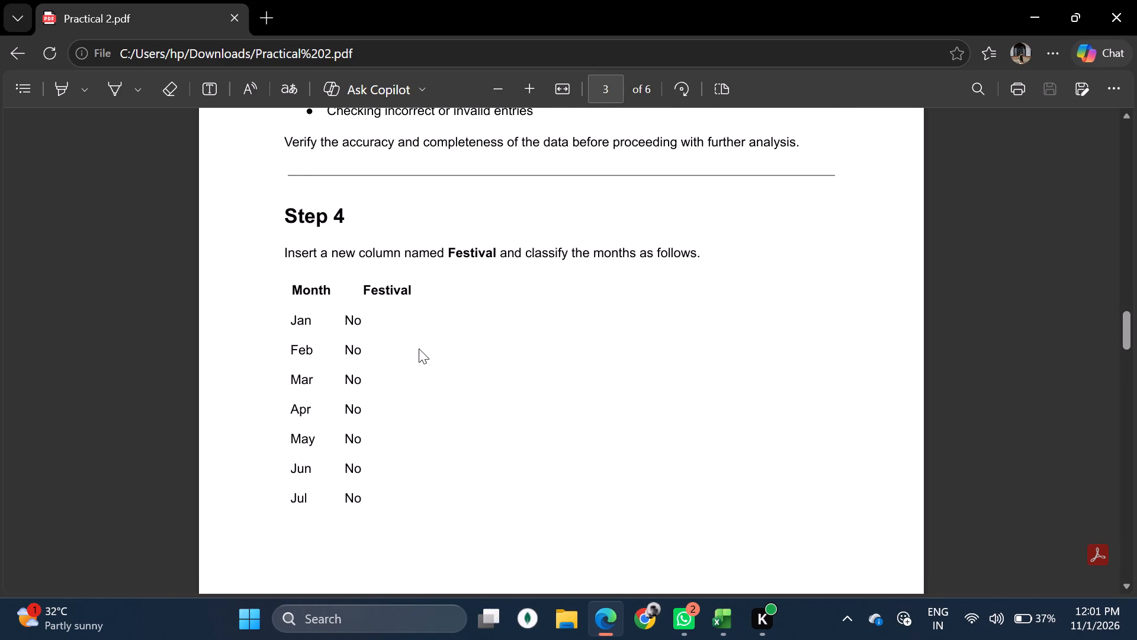
pyautogui.scroll(-3, 419, 348)
pyautogui.scroll(2, 419, 348)
pyautogui.scroll(-2, 419, 348)
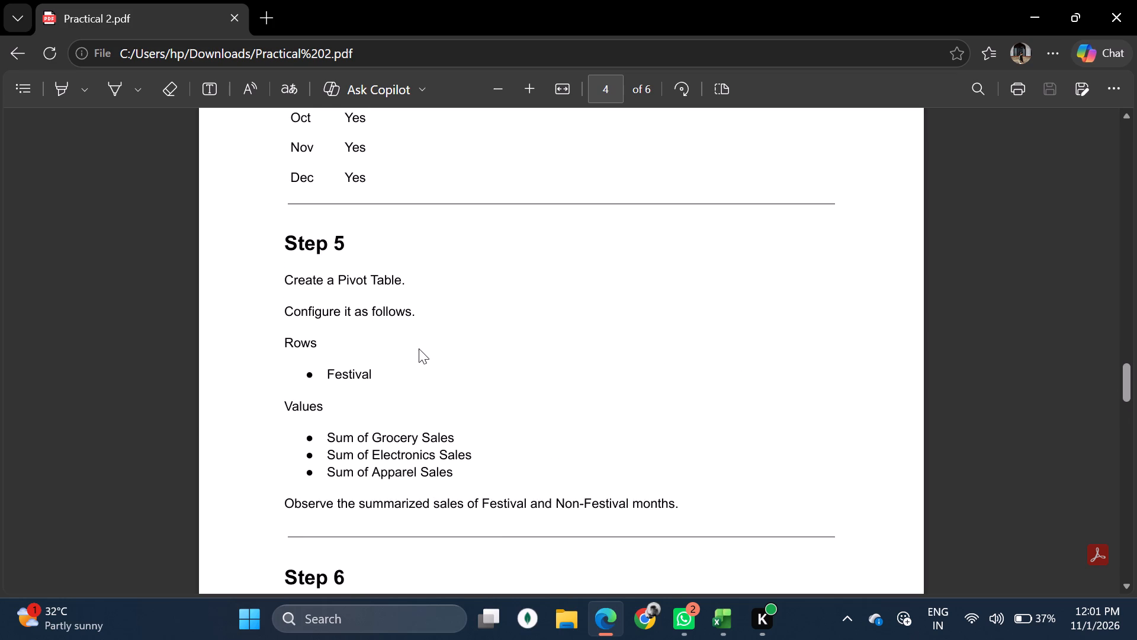
pyautogui.scroll(-4, 419, 348)
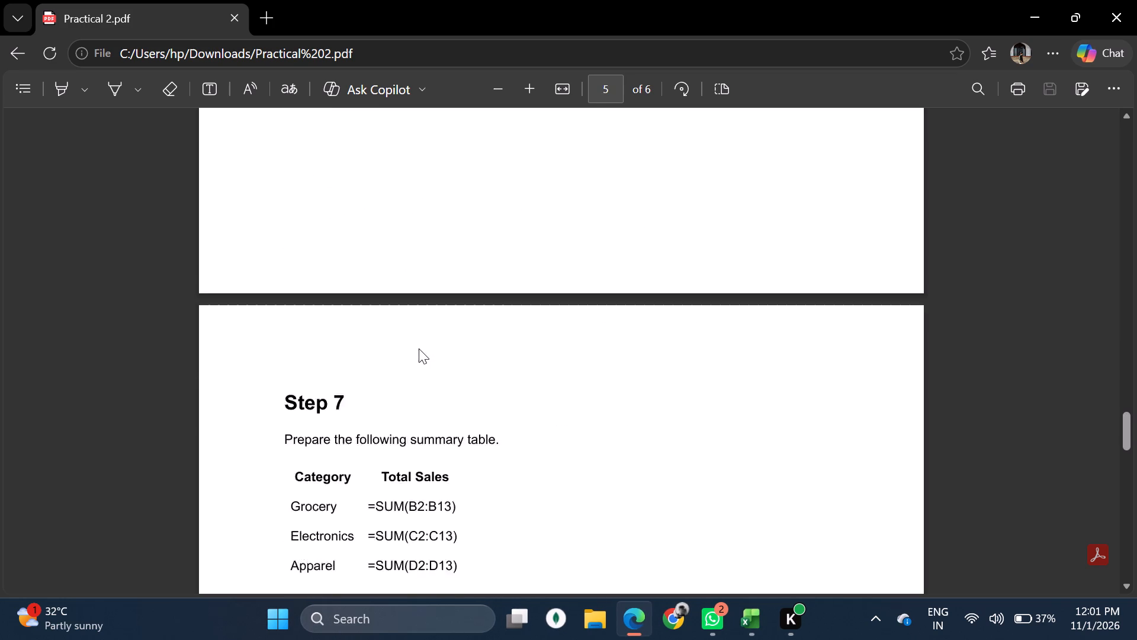
pyautogui.scroll(2, 419, 348)
pyautogui.scroll(-1, 419, 348)
pyautogui.scroll(1, 419, 348)
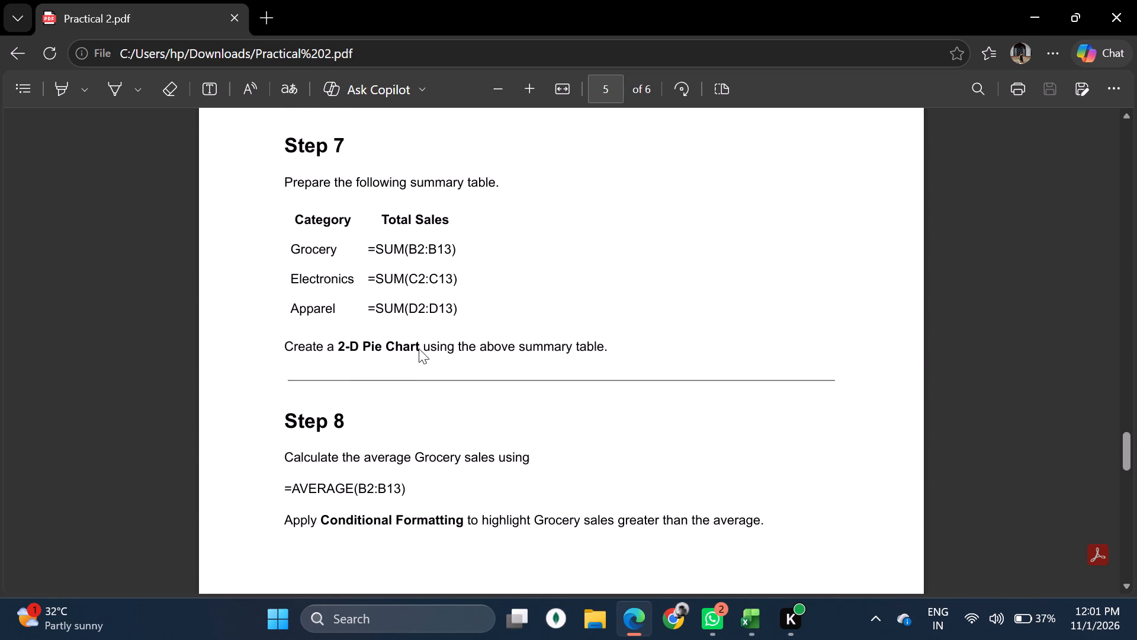
pyautogui.scroll(1, 419, 348)
pyautogui.scroll(-2, 419, 348)
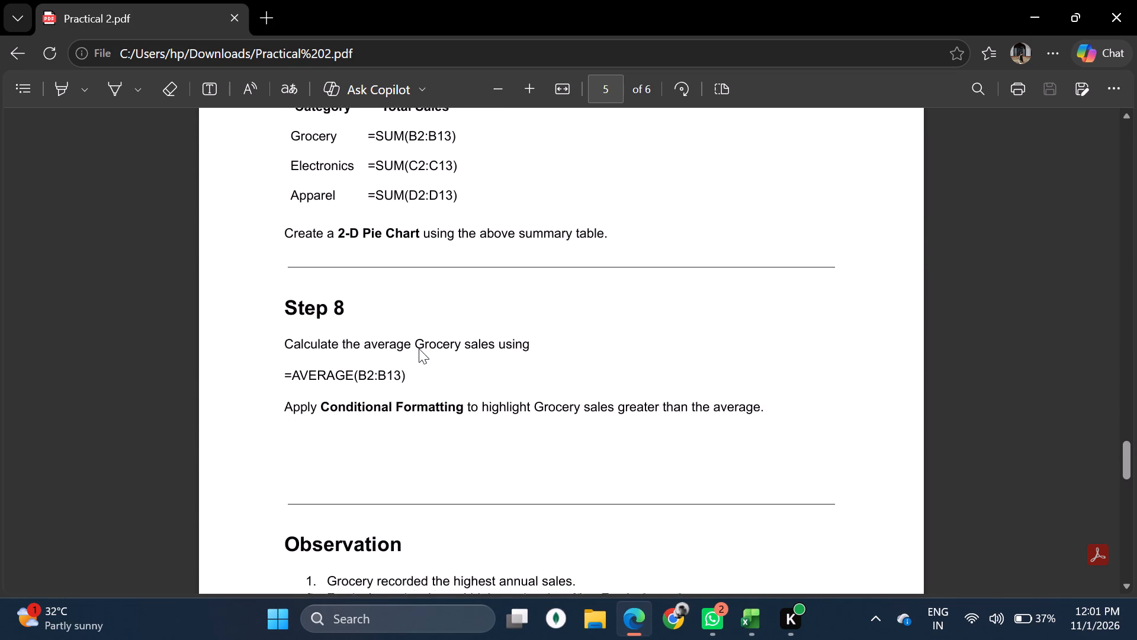
pyautogui.scroll(-3, 419, 348)
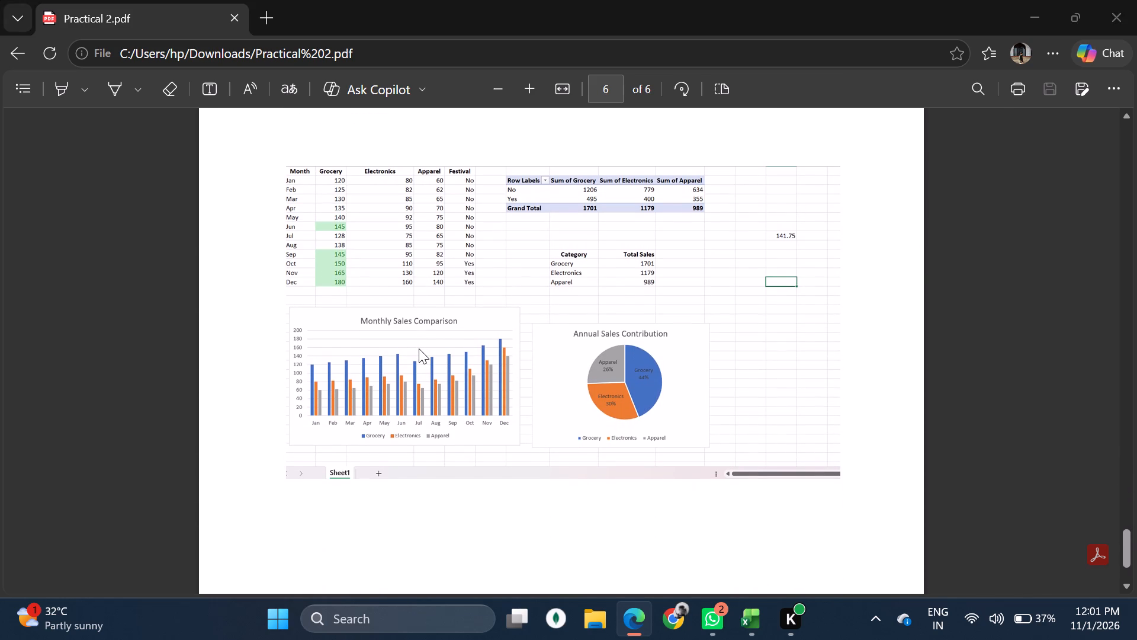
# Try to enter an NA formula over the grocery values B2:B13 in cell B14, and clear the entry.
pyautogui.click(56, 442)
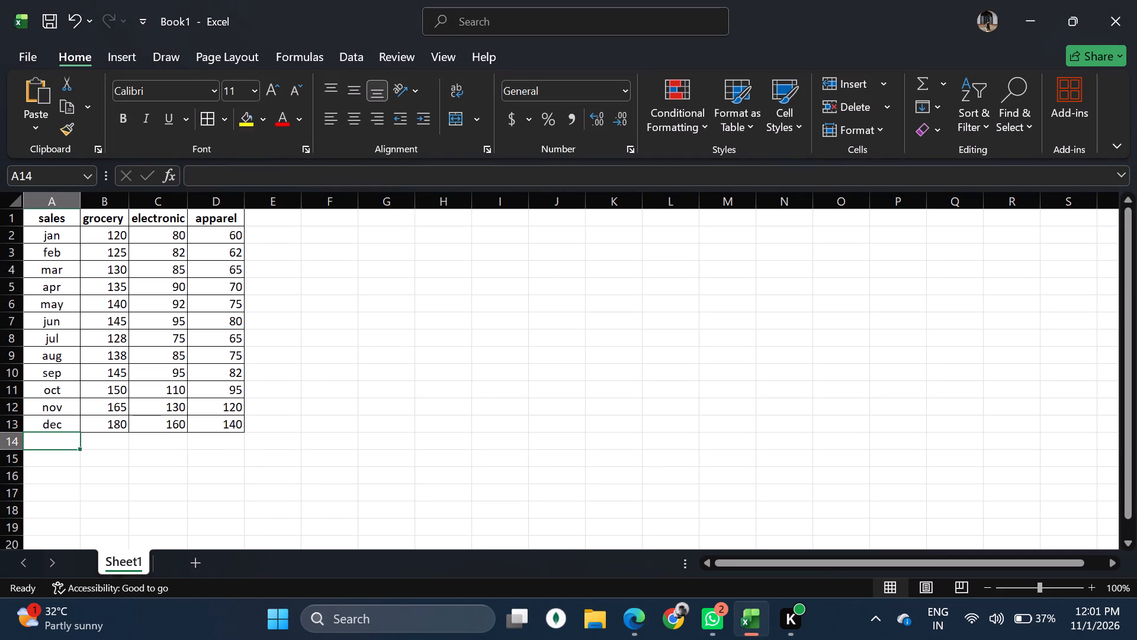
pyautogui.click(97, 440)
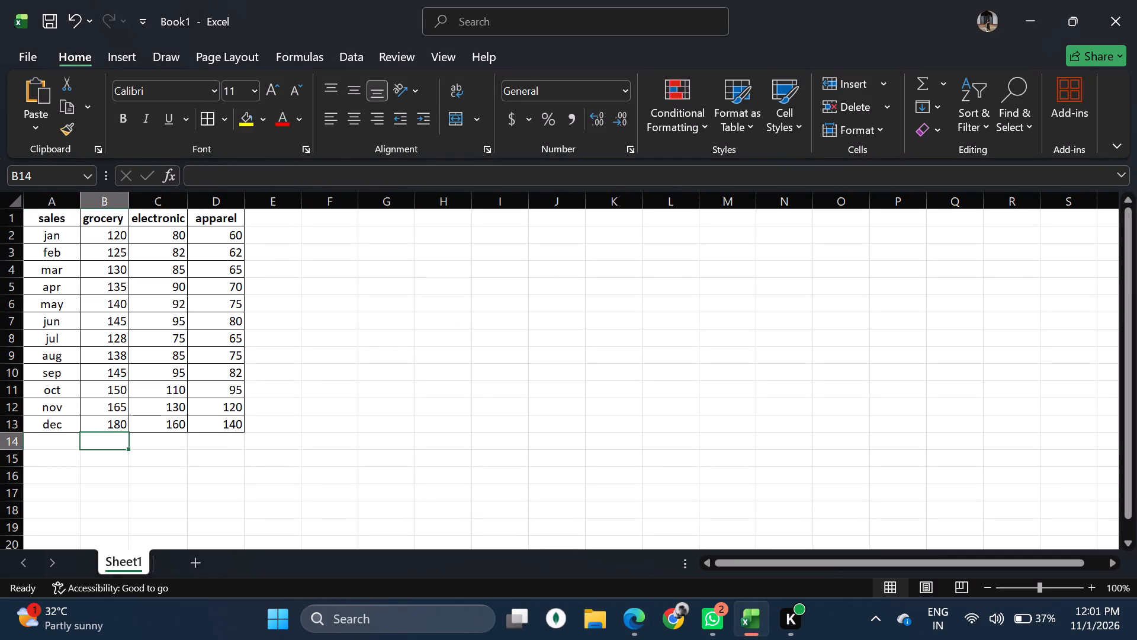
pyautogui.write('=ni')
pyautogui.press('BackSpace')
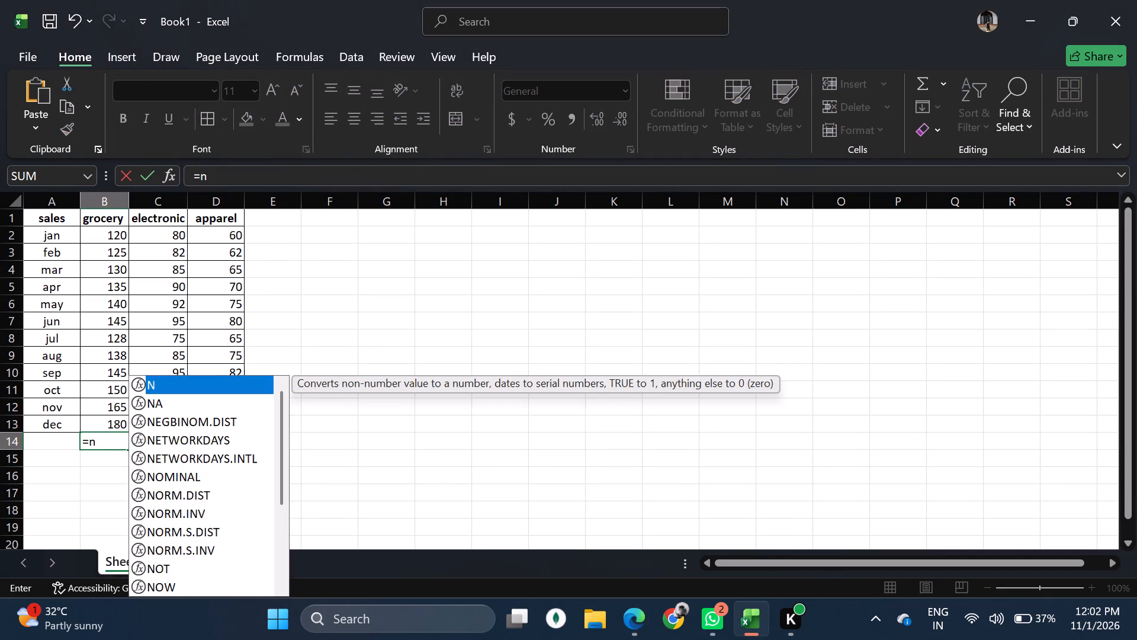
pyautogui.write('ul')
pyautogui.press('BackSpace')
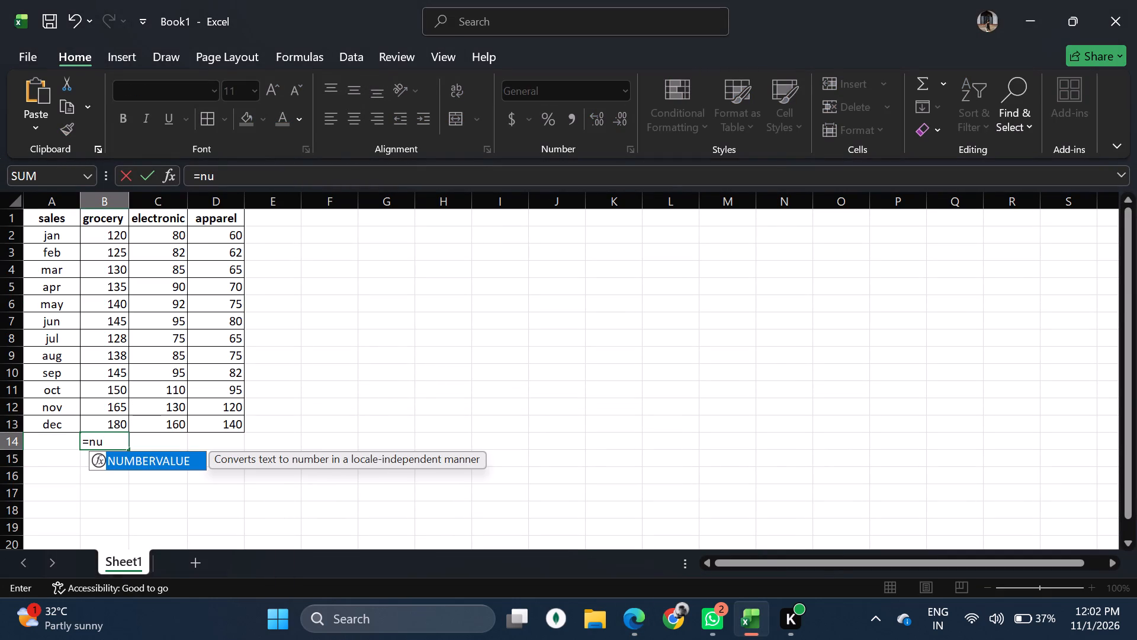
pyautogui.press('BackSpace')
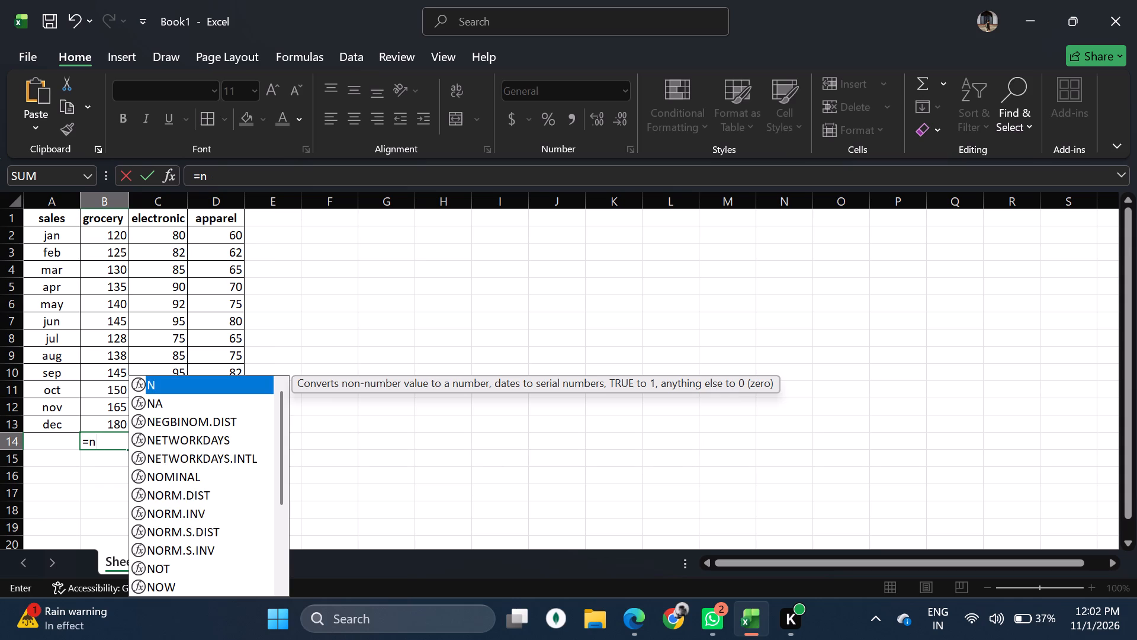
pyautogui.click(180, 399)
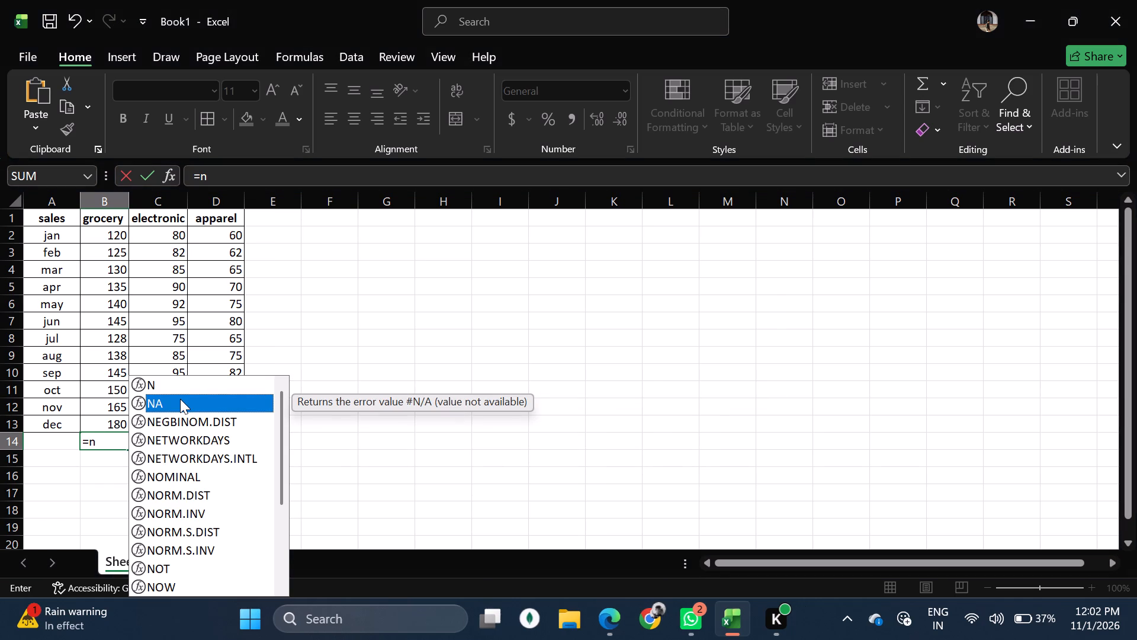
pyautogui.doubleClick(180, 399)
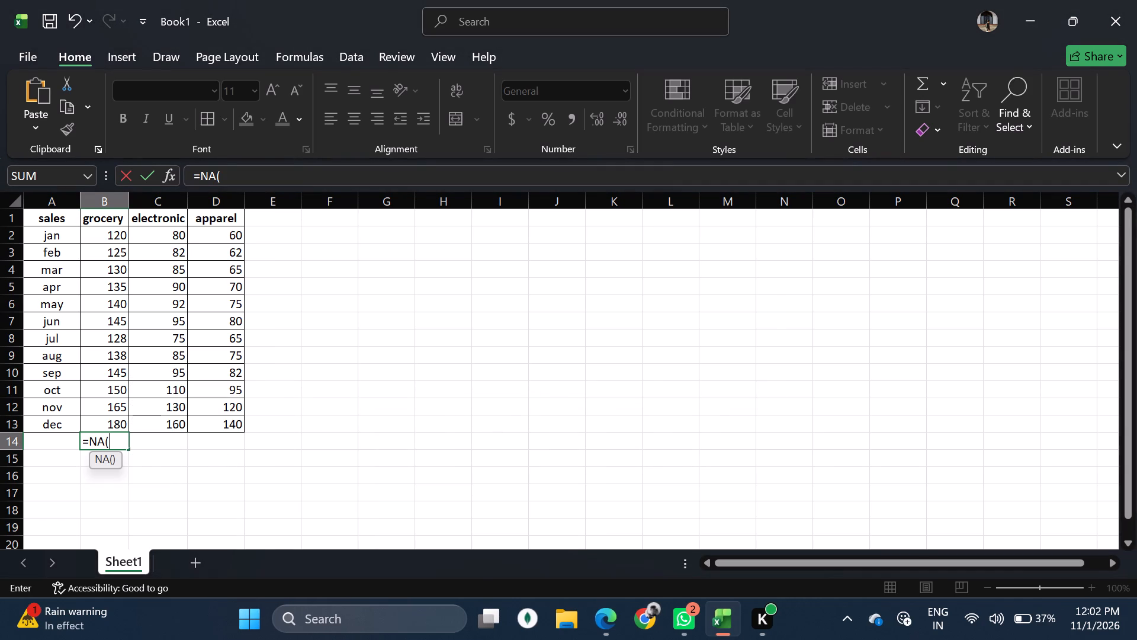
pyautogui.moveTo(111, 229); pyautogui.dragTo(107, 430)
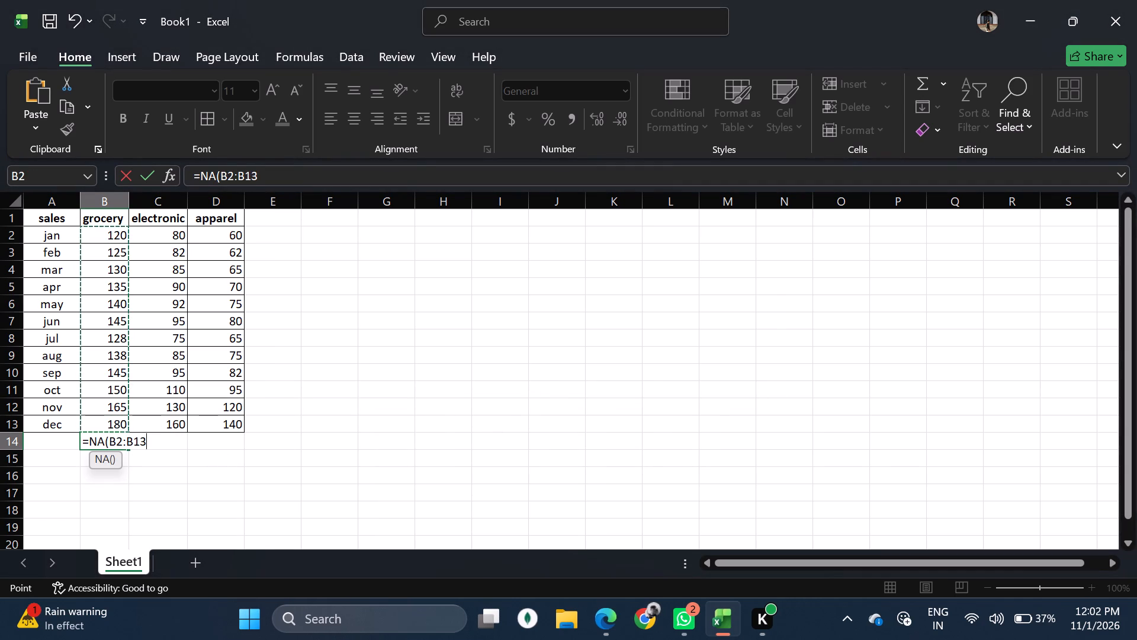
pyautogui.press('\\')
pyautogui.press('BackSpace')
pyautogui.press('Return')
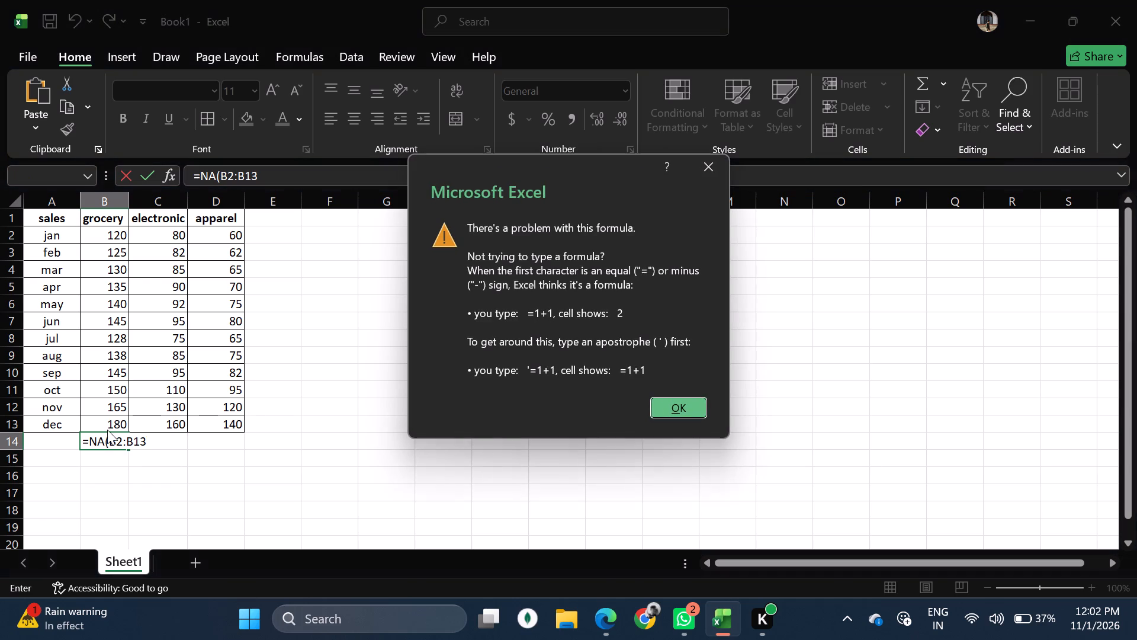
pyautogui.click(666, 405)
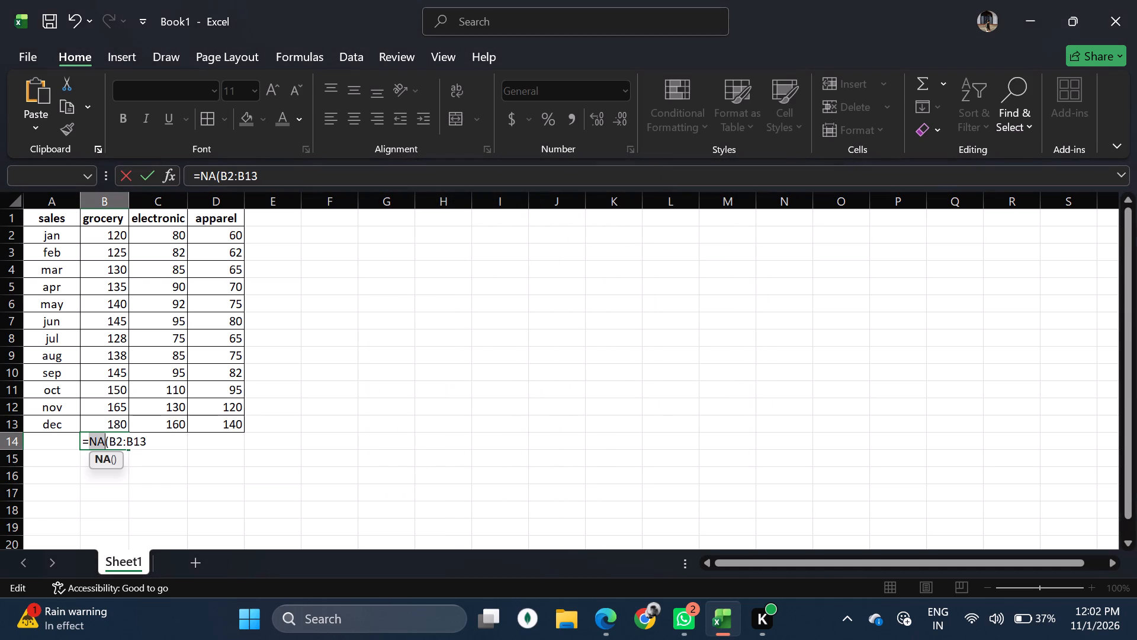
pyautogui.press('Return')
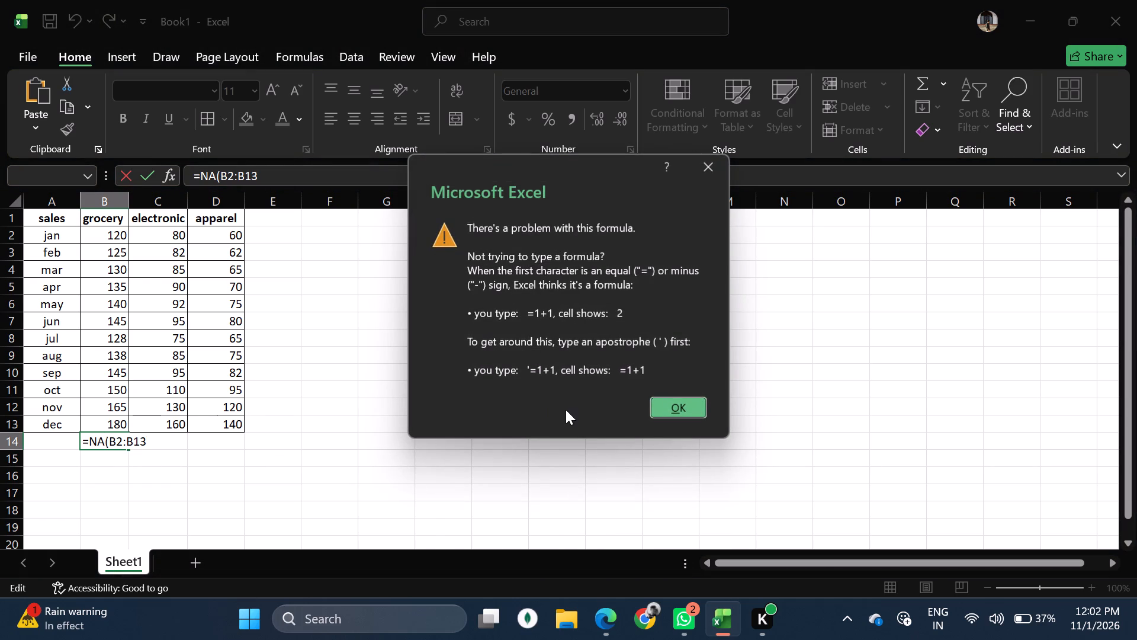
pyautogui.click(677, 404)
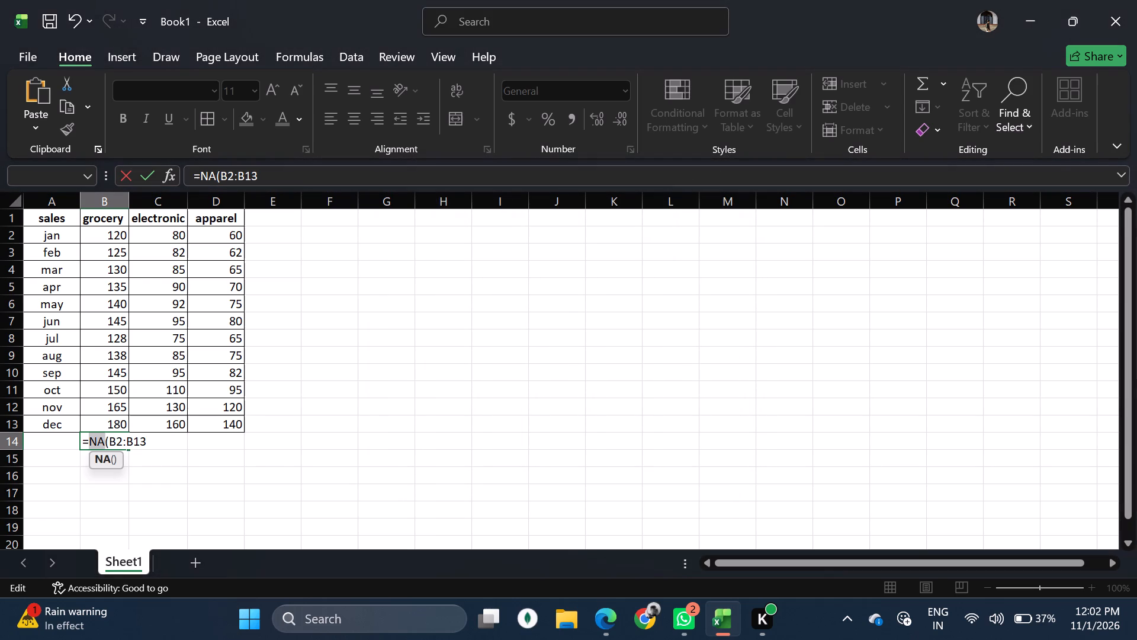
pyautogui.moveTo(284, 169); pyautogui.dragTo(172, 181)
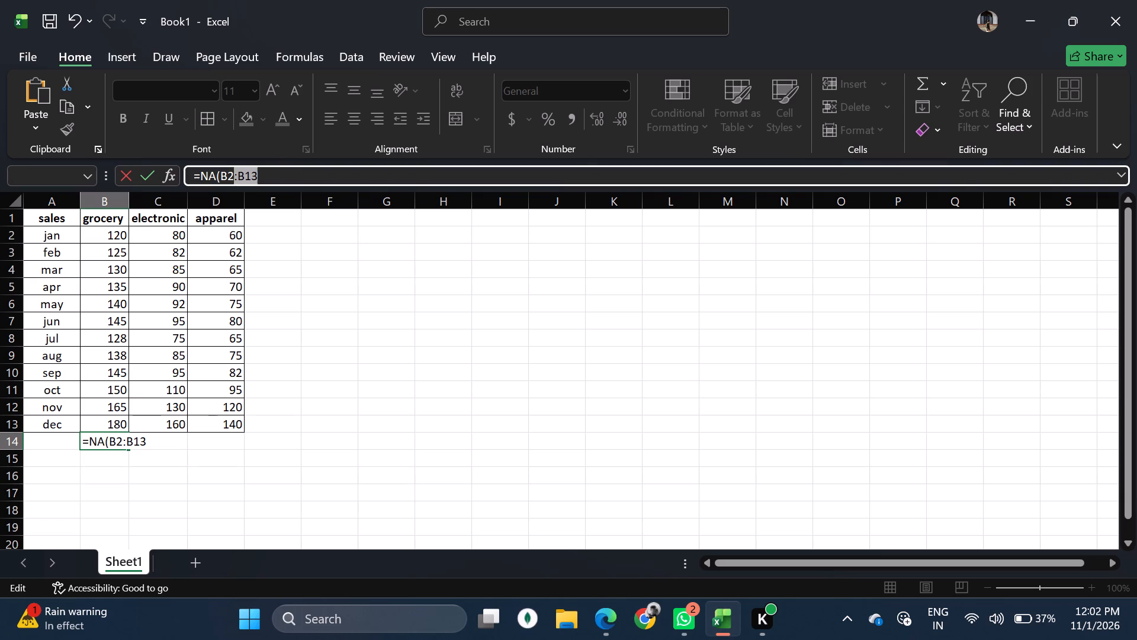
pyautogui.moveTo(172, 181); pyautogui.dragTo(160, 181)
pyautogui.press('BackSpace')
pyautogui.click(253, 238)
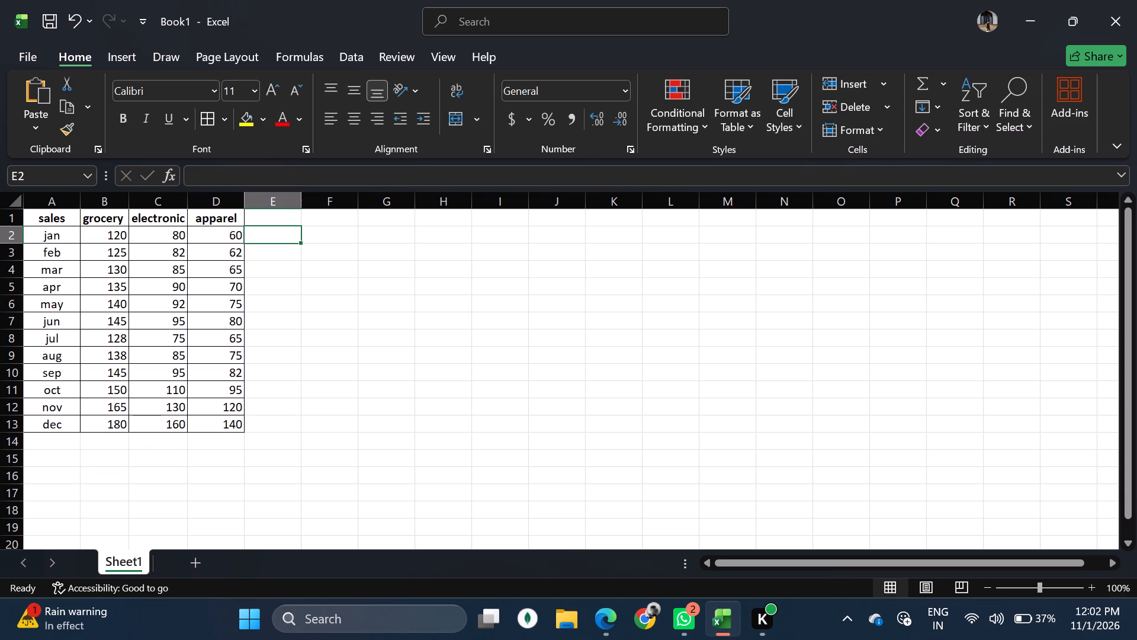
# Enter the column header festival in cell E1, beside the apparel header.
pyautogui.click(264, 223)
pyautogui.write('festival')
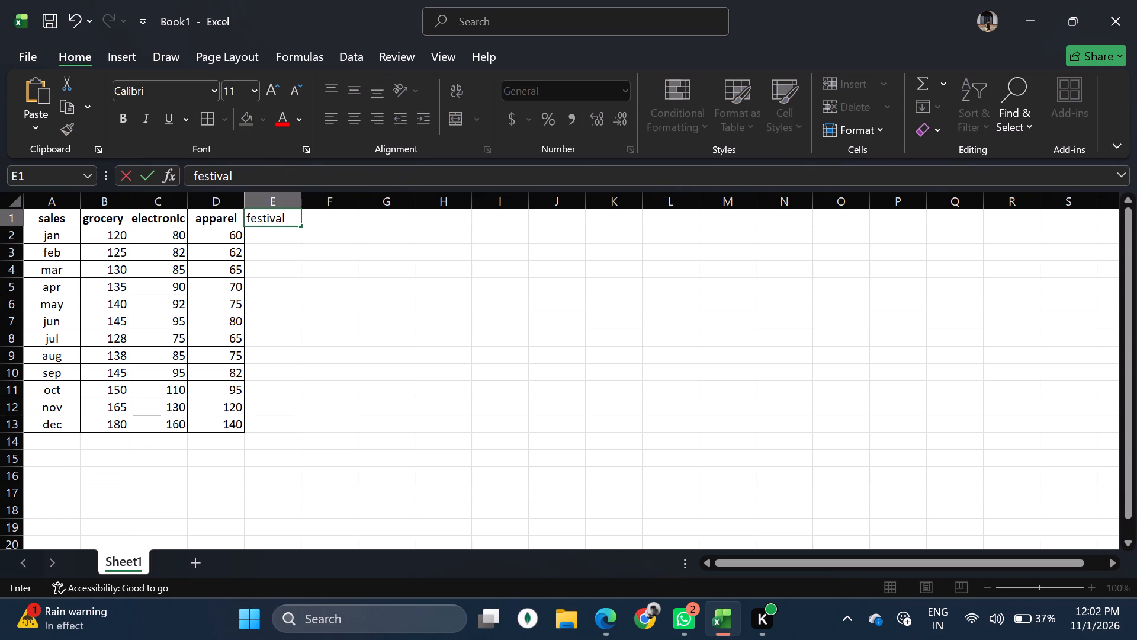
pyautogui.click(123, 126)
pyautogui.click(282, 226)
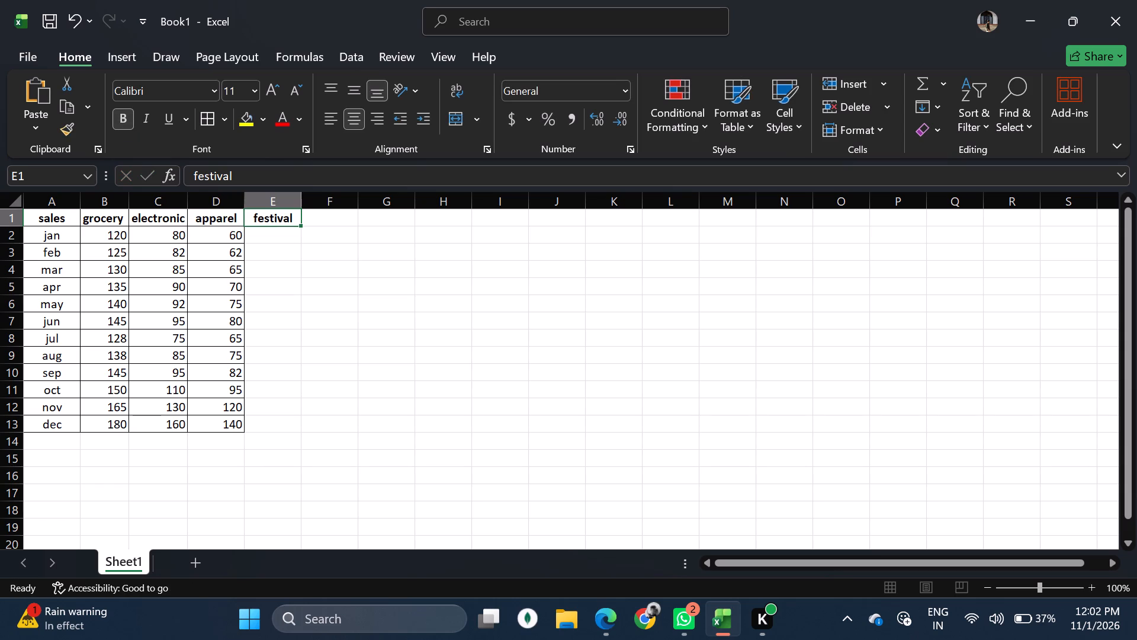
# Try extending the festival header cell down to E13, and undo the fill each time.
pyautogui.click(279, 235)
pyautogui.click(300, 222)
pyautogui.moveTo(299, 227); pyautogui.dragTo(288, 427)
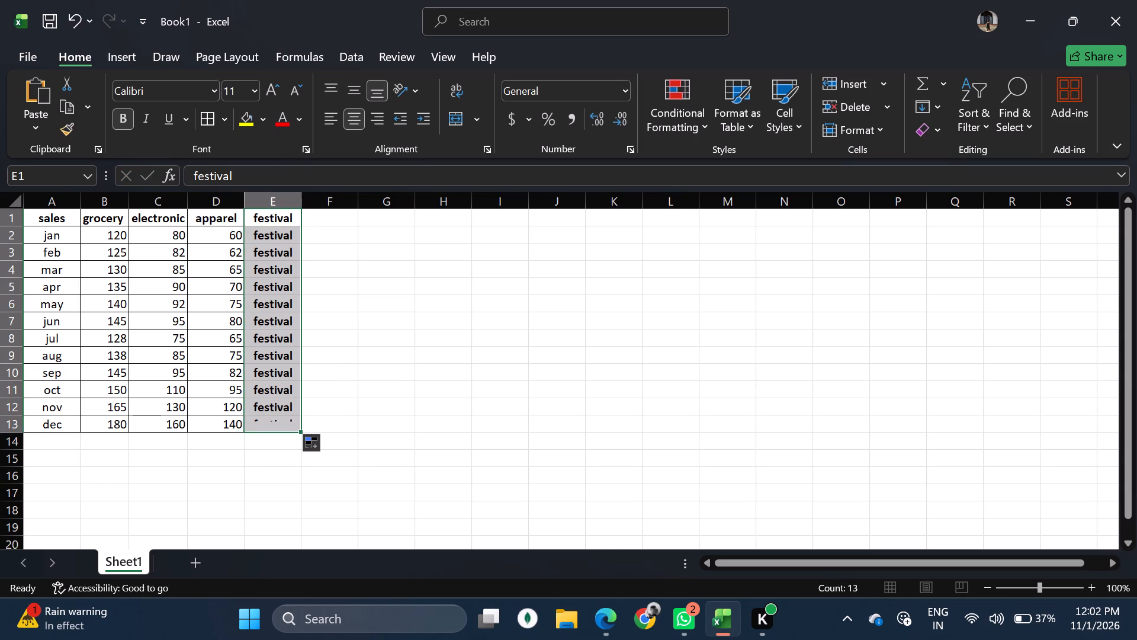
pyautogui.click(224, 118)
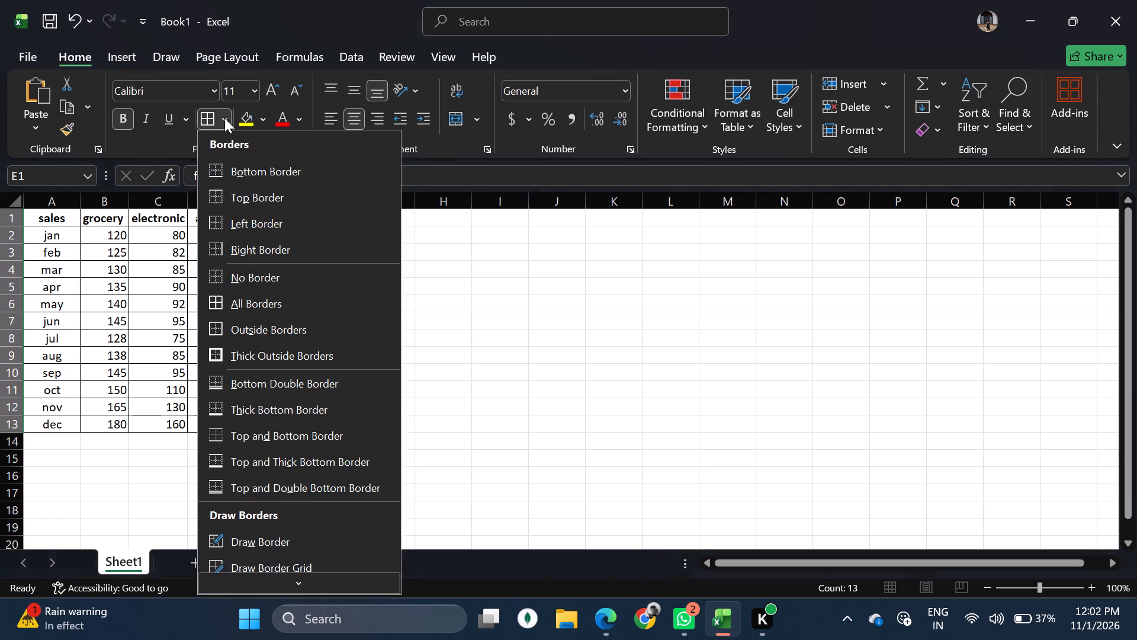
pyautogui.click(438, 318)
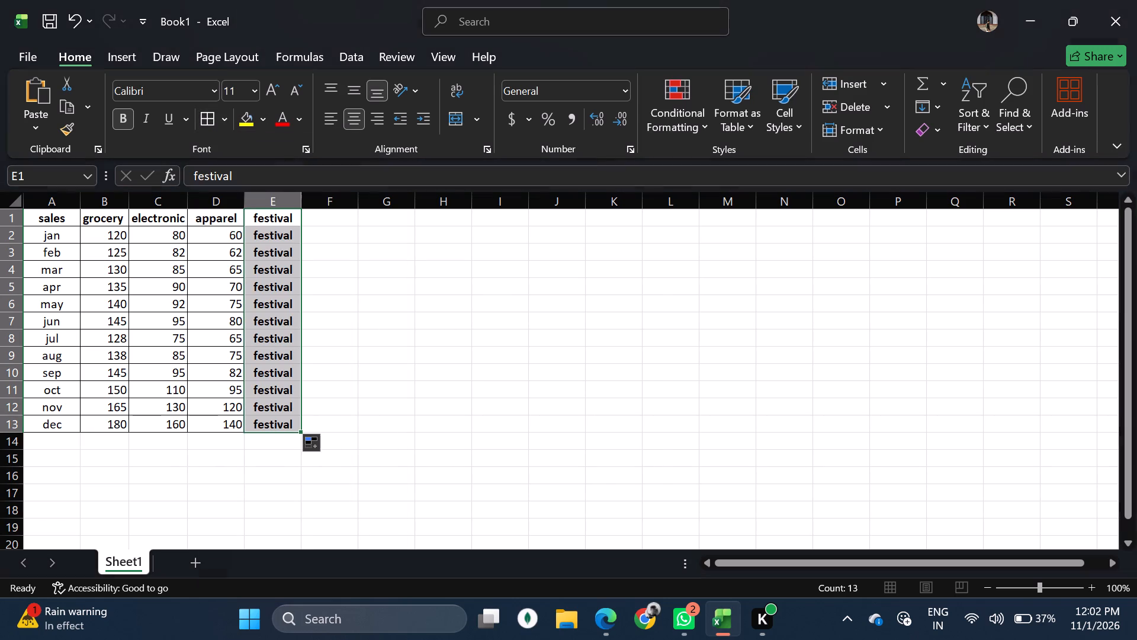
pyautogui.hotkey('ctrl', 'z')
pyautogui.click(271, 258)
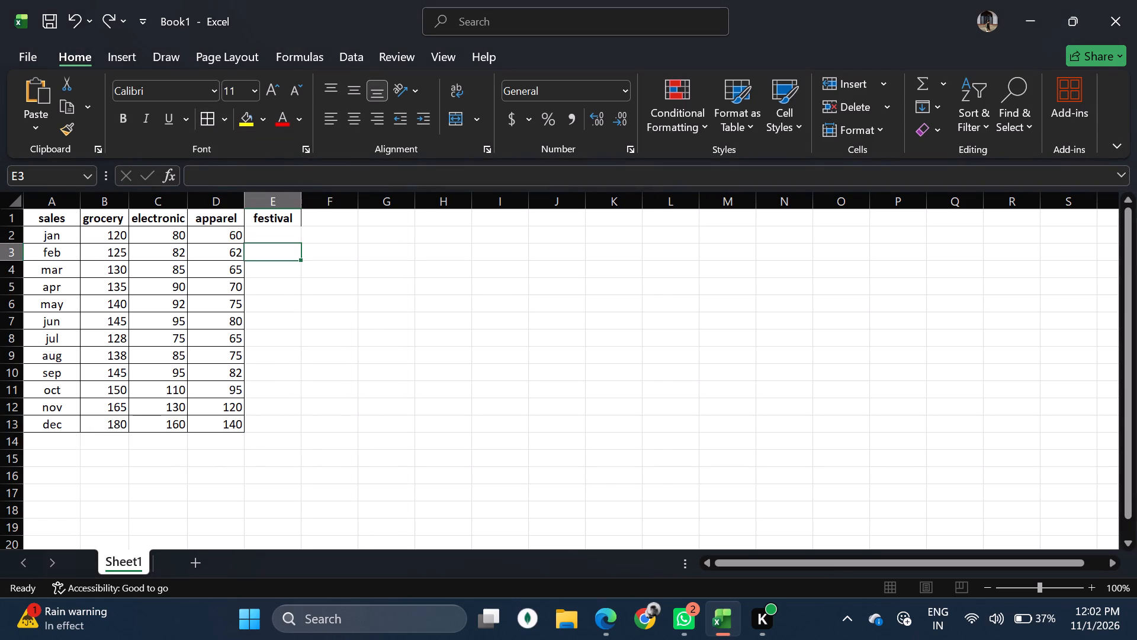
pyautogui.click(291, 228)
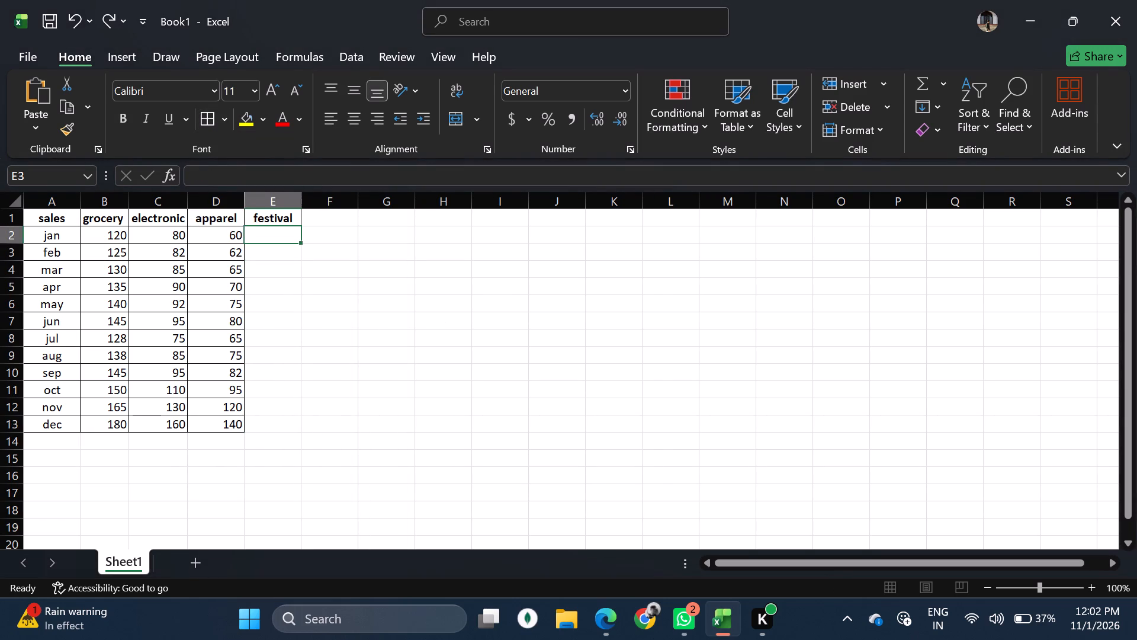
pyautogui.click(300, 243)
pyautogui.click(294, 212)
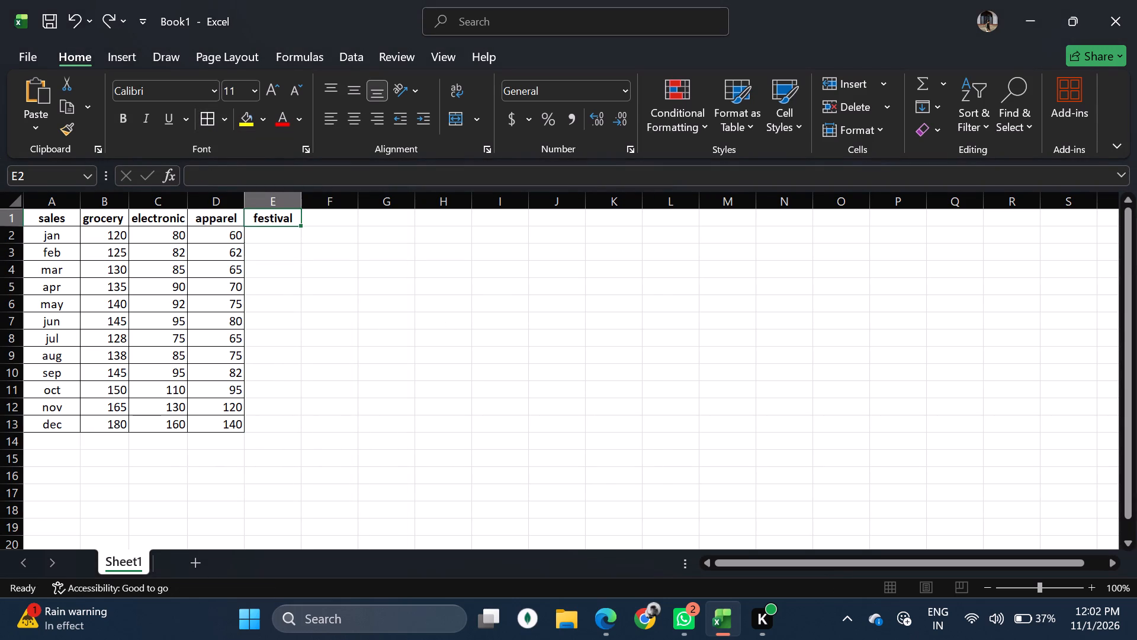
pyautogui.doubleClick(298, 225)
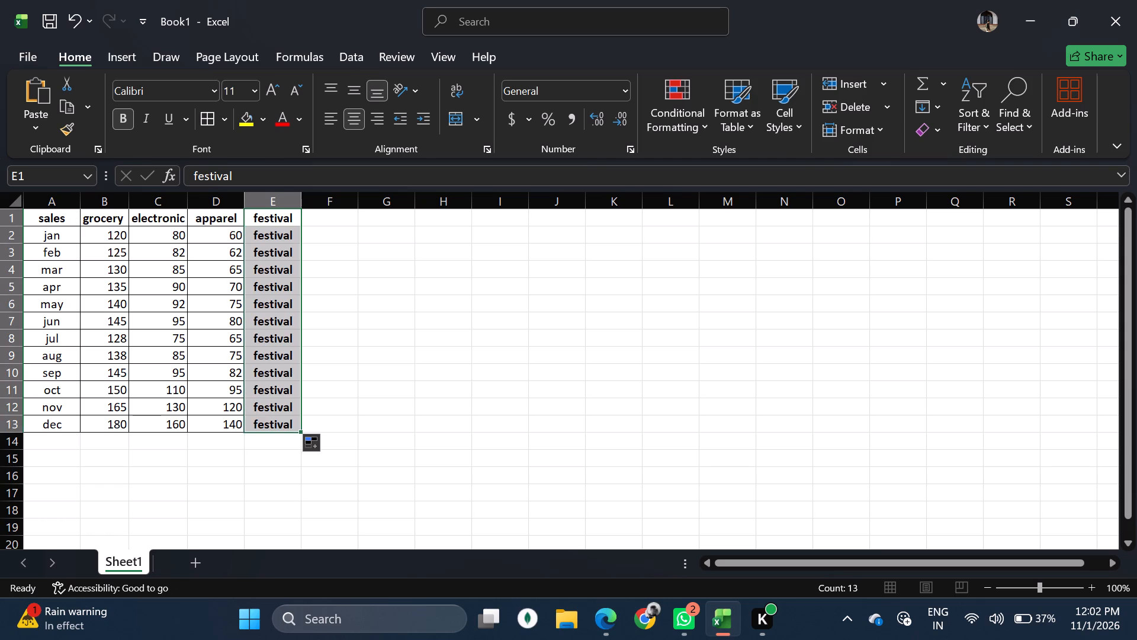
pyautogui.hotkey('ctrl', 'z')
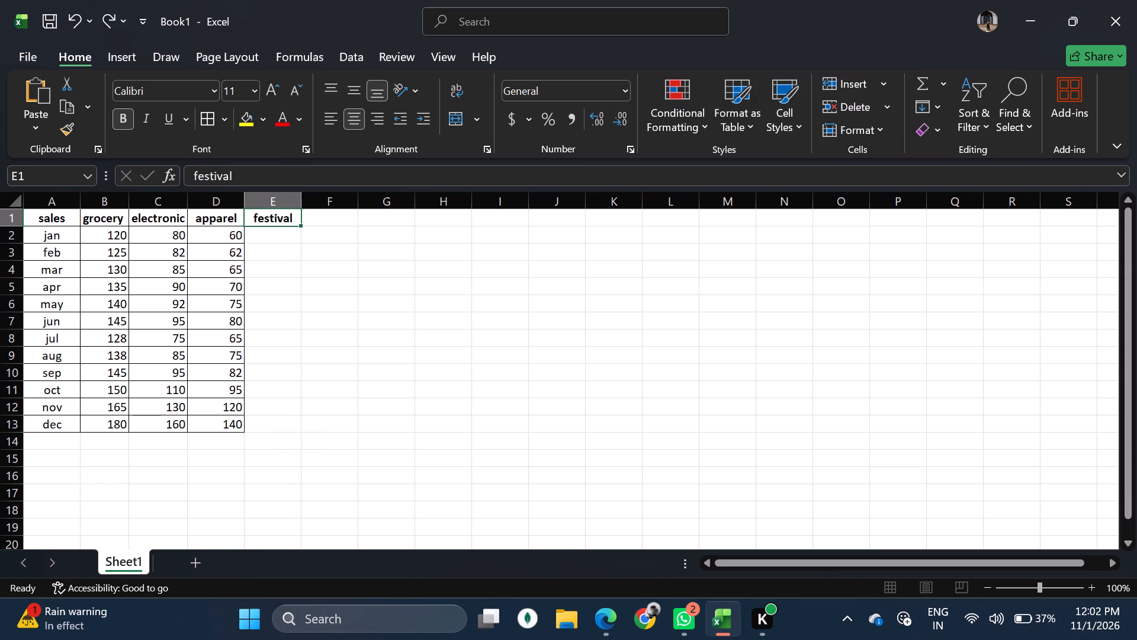
# Apply All Borders to the festival column in E1 to E13.
pyautogui.moveTo(286, 218); pyautogui.dragTo(288, 420)
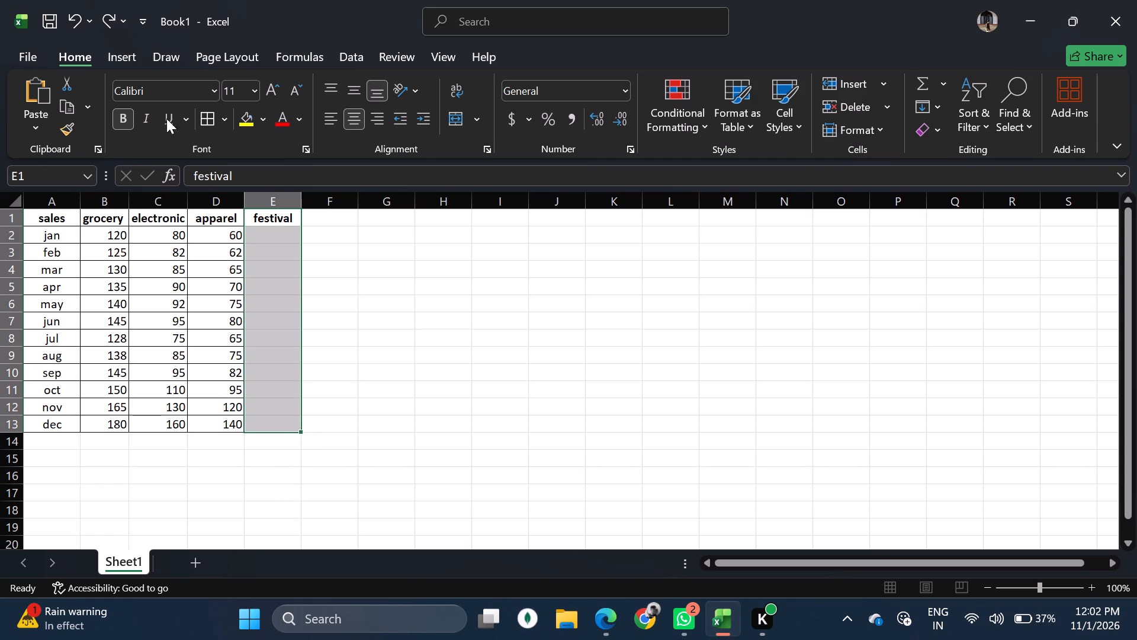
pyautogui.click(226, 114)
pyautogui.click(236, 303)
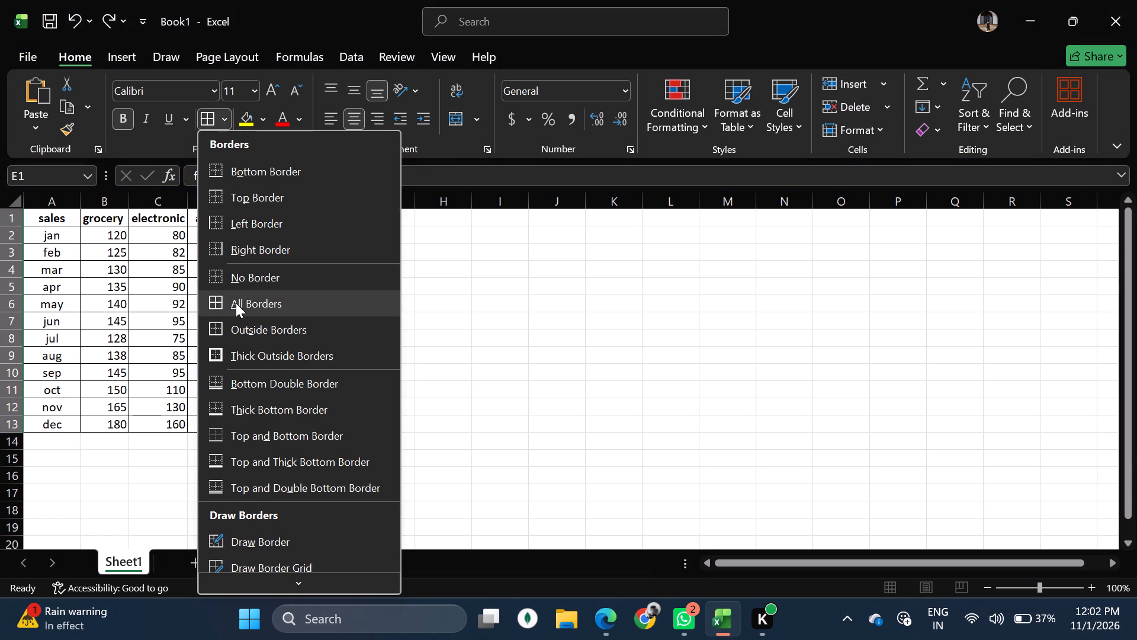
pyautogui.click(484, 342)
pyautogui.click(256, 240)
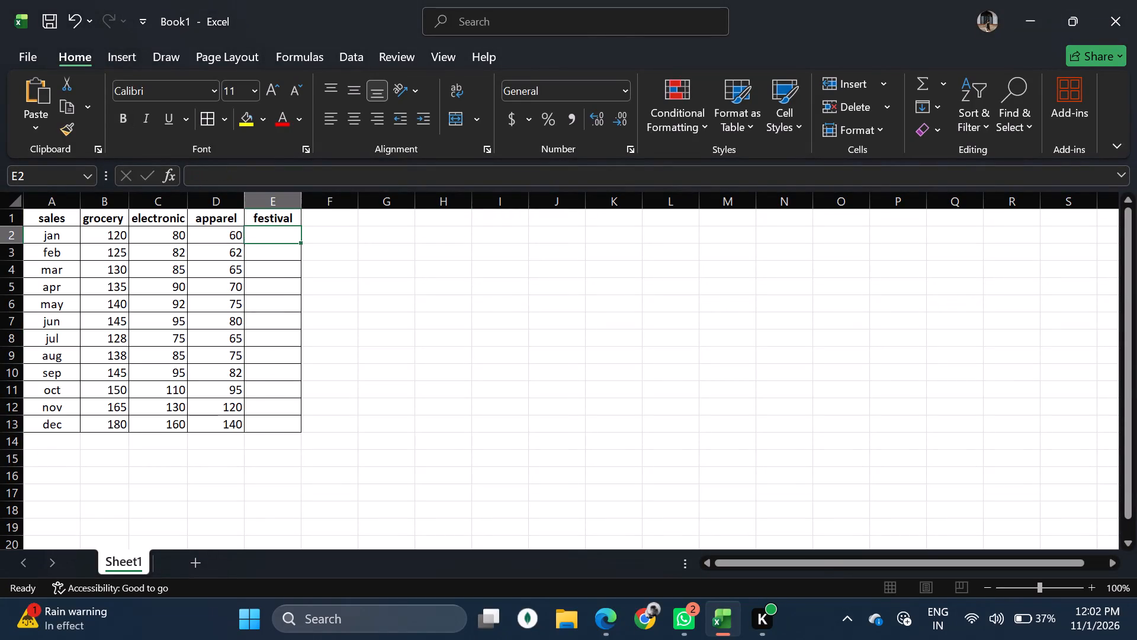
# Switch to the Practical 2 PDF in Edge and copy the three Data Quality Check bullet points under Step 3.
pyautogui.scroll(2, 379, 209)
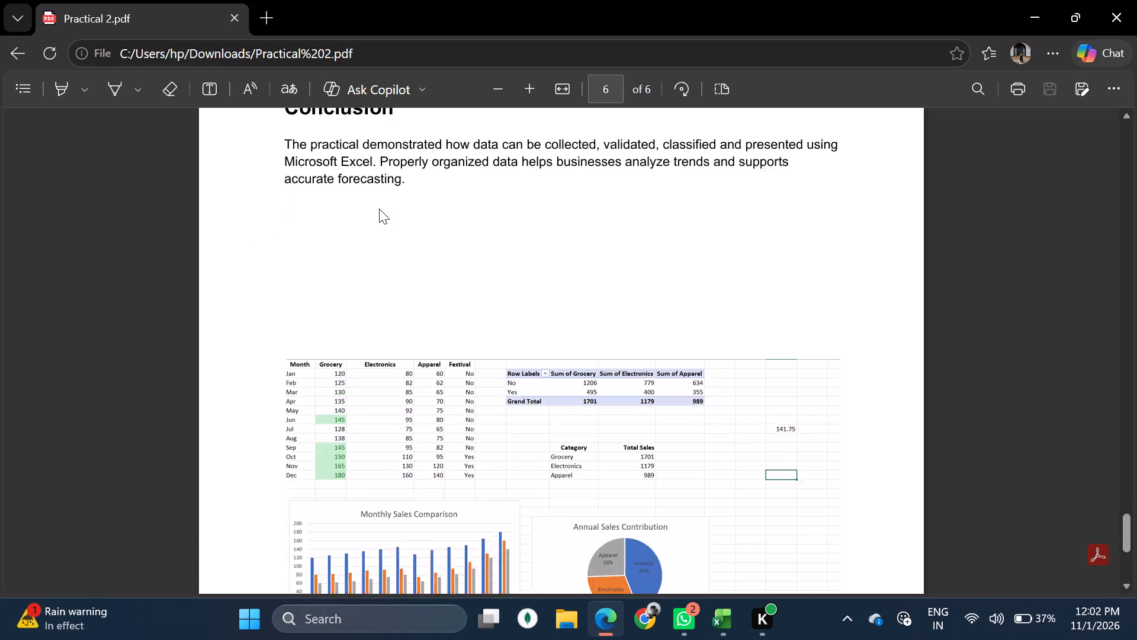
pyautogui.scroll(6, 379, 209)
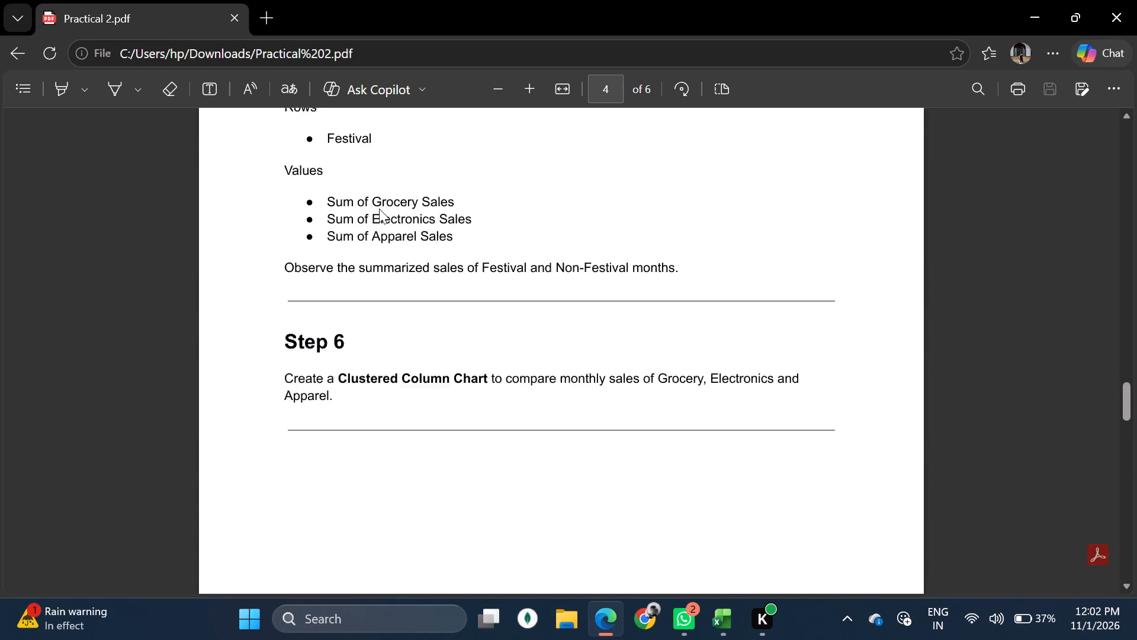
pyautogui.scroll(2, 379, 209)
pyautogui.scroll(-1, 379, 209)
pyautogui.scroll(1, 379, 209)
pyautogui.scroll(-2, 379, 209)
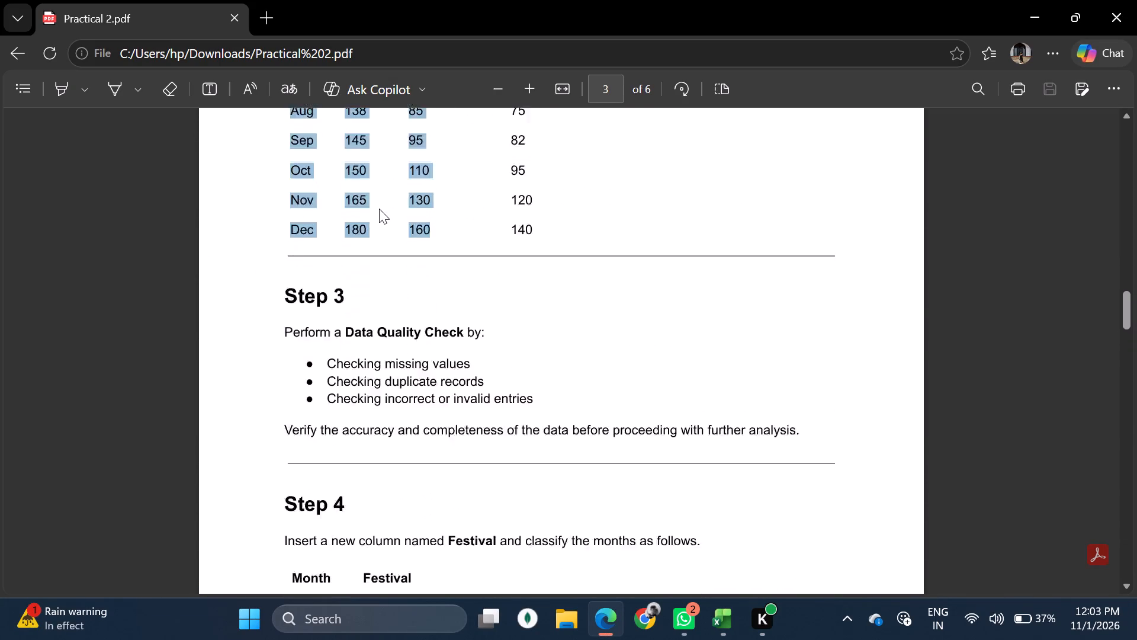
pyautogui.scroll(1, 379, 209)
pyautogui.scroll(-1, 379, 209)
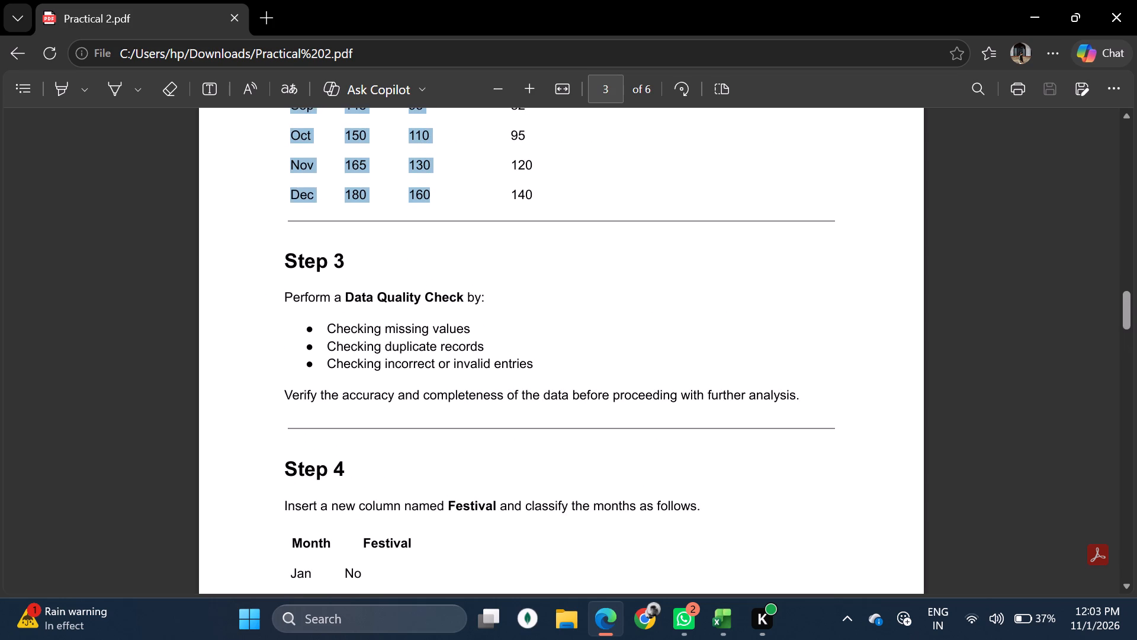
pyautogui.moveTo(542, 367); pyautogui.dragTo(332, 329)
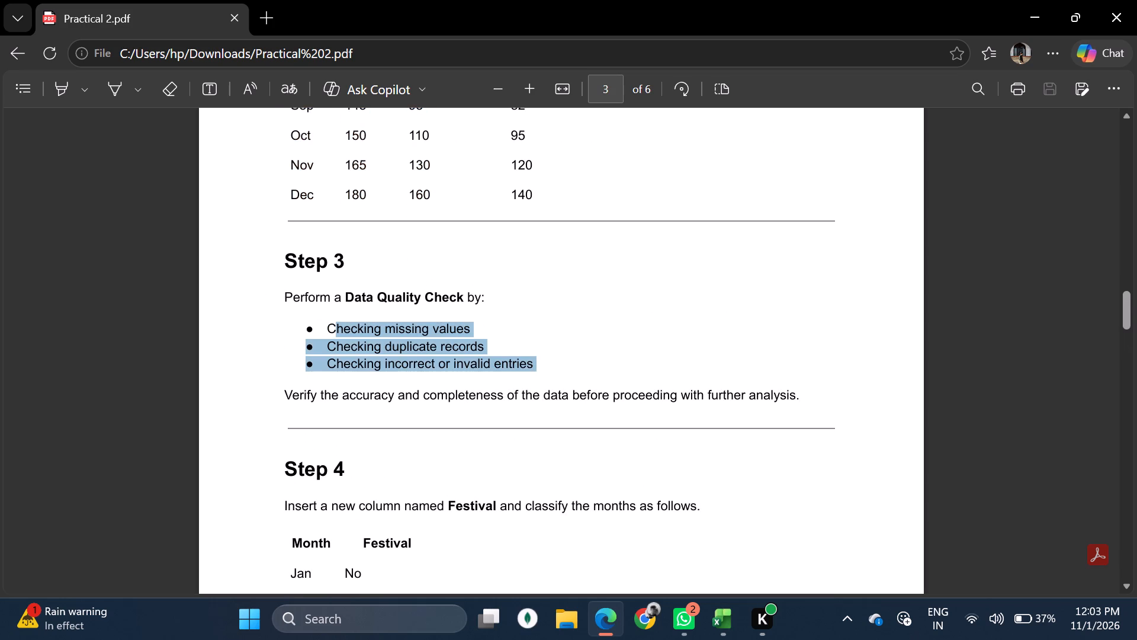
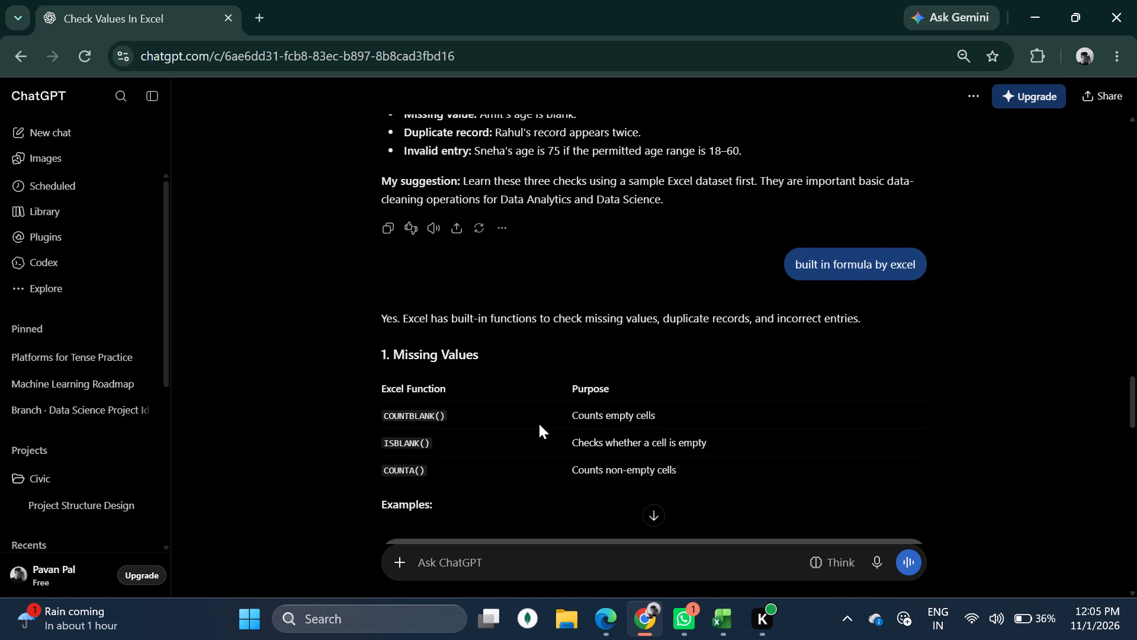
# Read through ChatGPT's reply on Excel's built-in functions for missing values, duplicate records and invalid entries.
pyautogui.scroll(-2, 539, 424)
pyautogui.scroll(1, 539, 424)
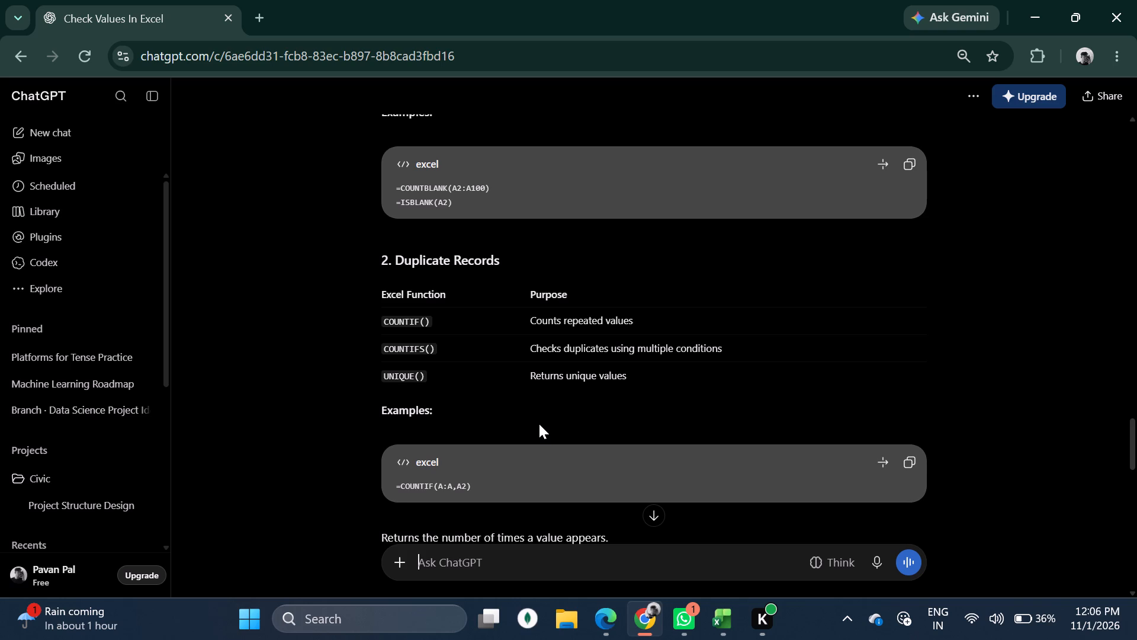
pyautogui.scroll(-2, 539, 424)
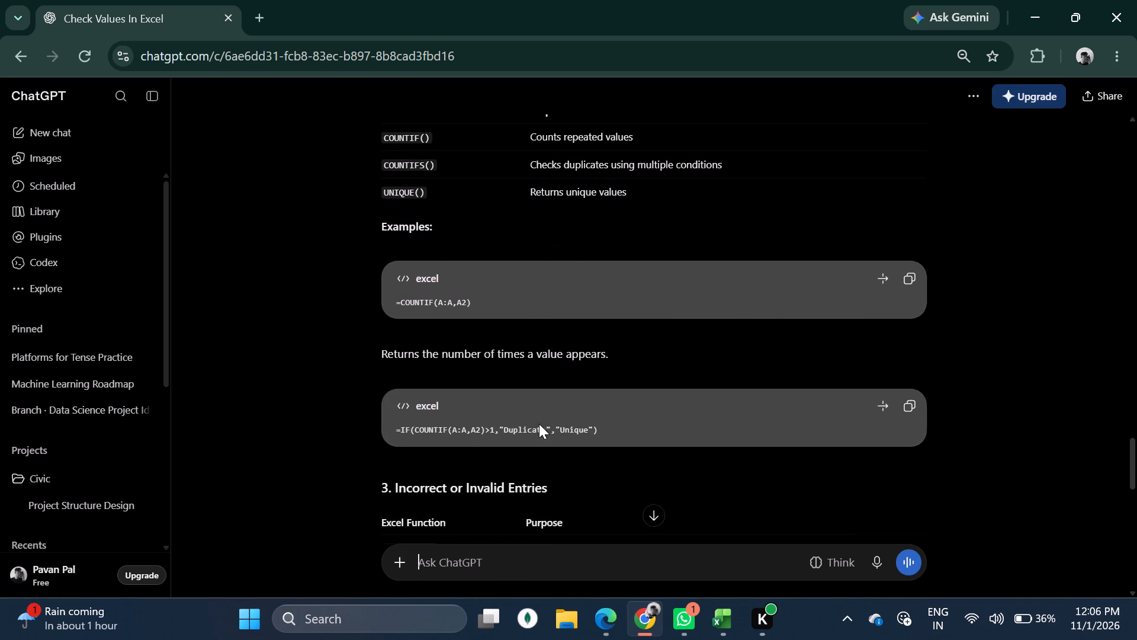
# Review ChatGPT's COUNTIF duplicate-check examples and its list of Excel functions for incorrect or invalid entries.
pyautogui.scroll(-1, 539, 424)
pyautogui.scroll(2, 539, 424)
pyautogui.scroll(-1, 539, 424)
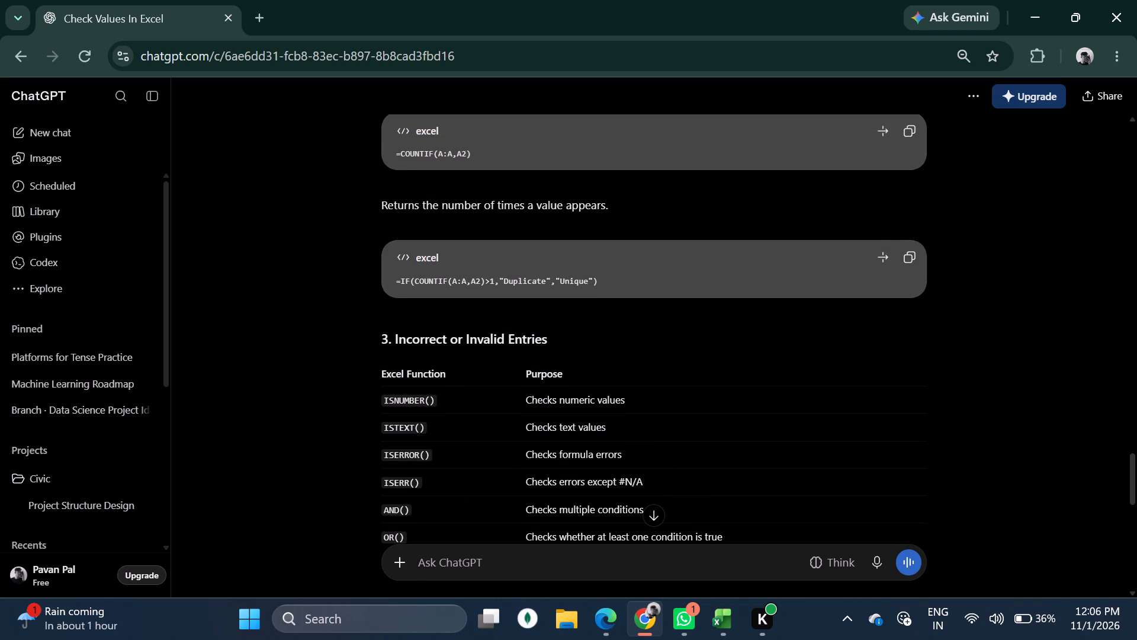
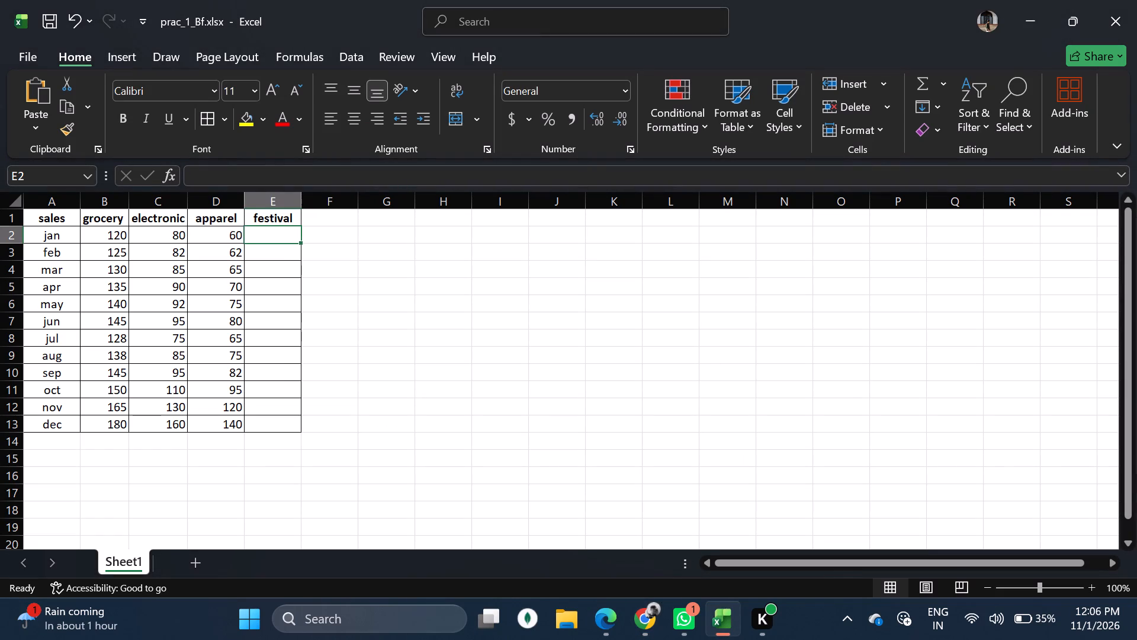
# Start a COUNTBLANK formula in cell B14, below the grocery column, to count its missing values.
pyautogui.click(114, 446)
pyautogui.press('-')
pyautogui.press('BackSpace')
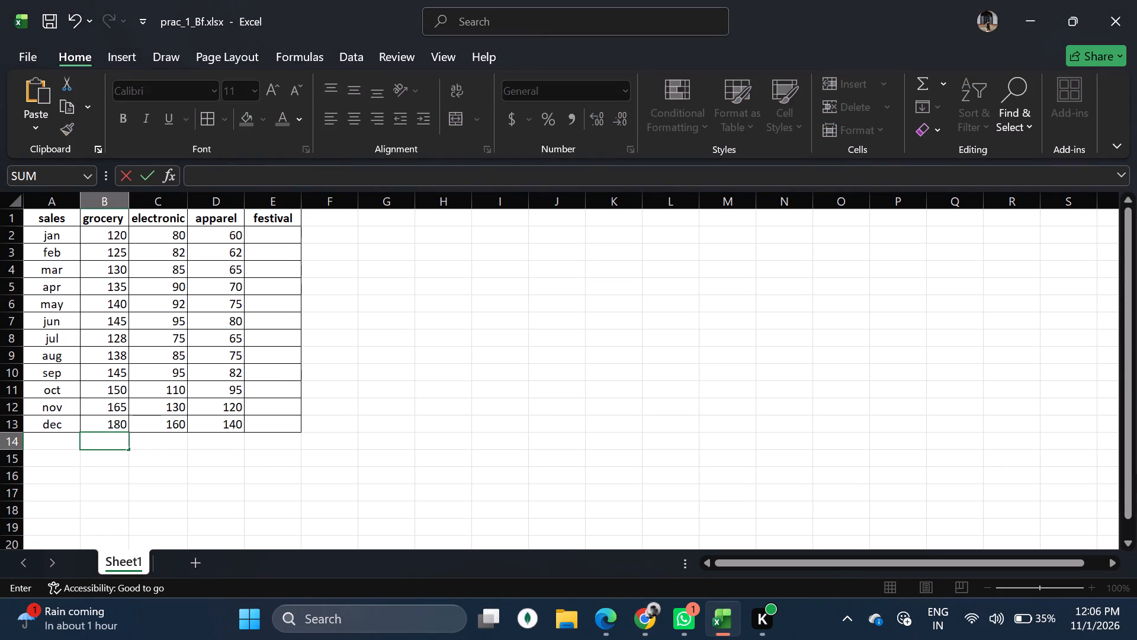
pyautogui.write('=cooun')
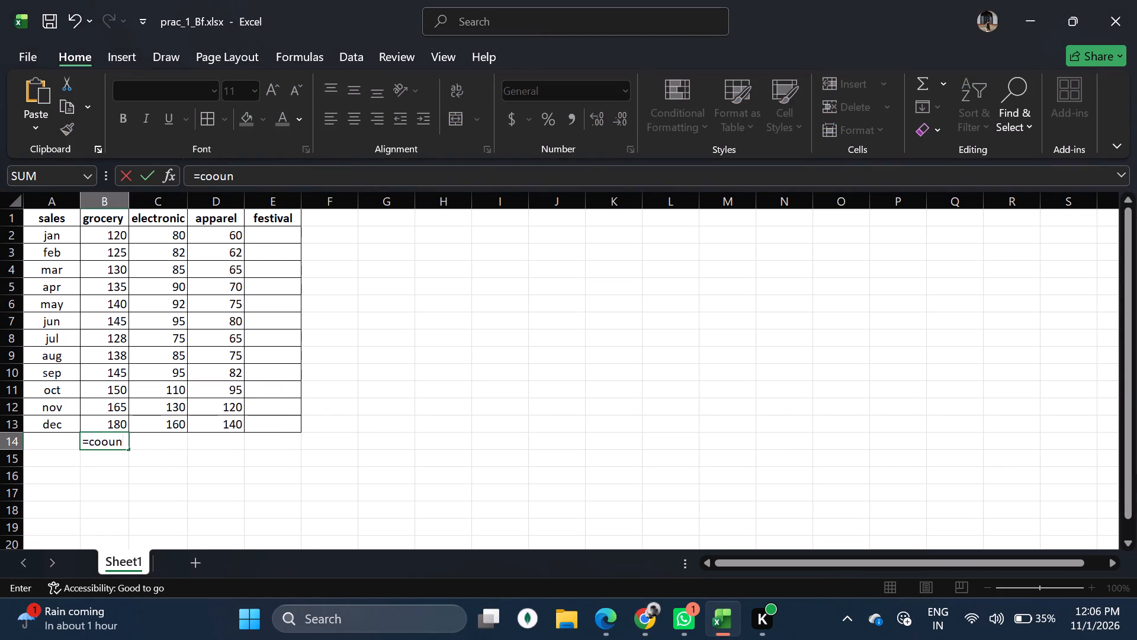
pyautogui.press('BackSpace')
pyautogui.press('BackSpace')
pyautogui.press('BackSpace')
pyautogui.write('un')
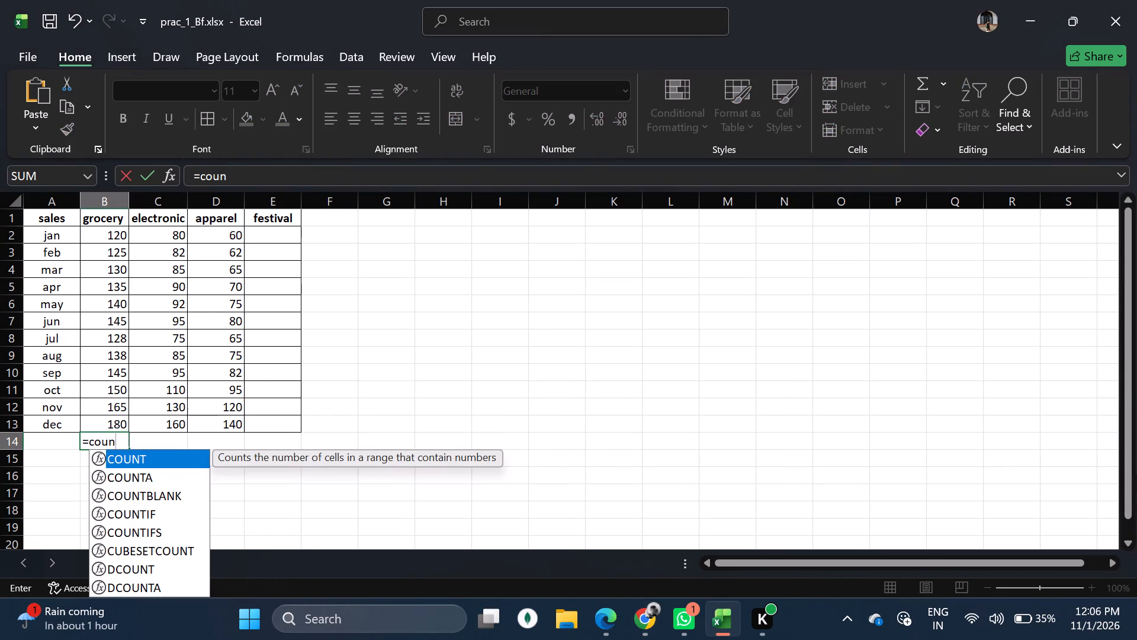
pyautogui.click(162, 501)
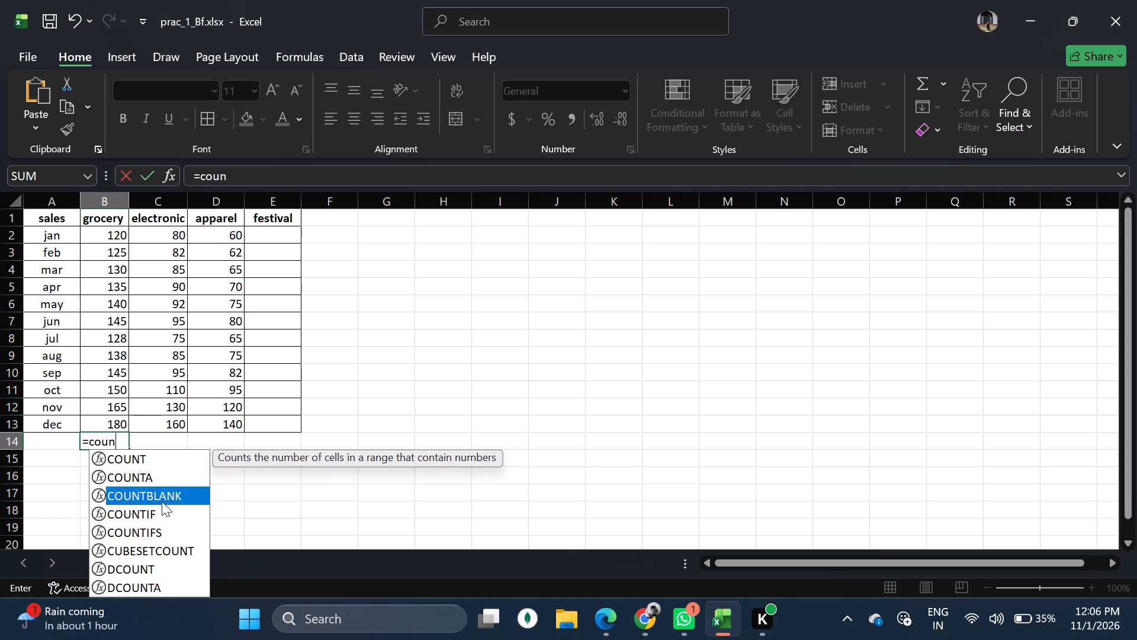
pyautogui.doubleClick(162, 498)
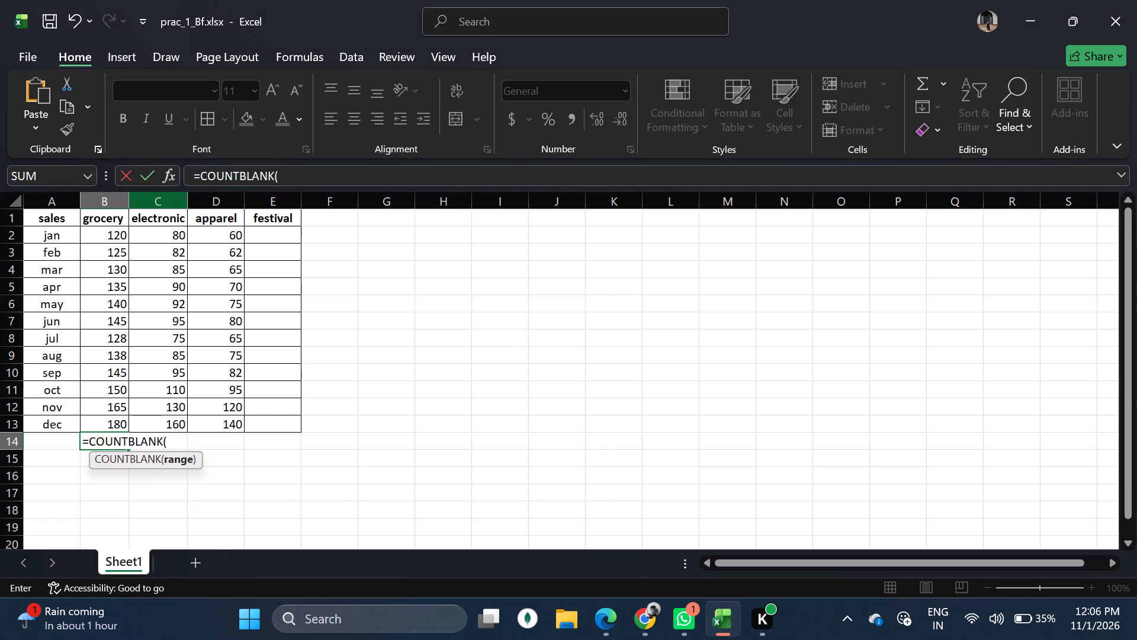
# Complete the COUNTBLANK formula in B14 with the grocery sales range B2:B13.
pyautogui.moveTo(105, 233); pyautogui.dragTo(108, 423)
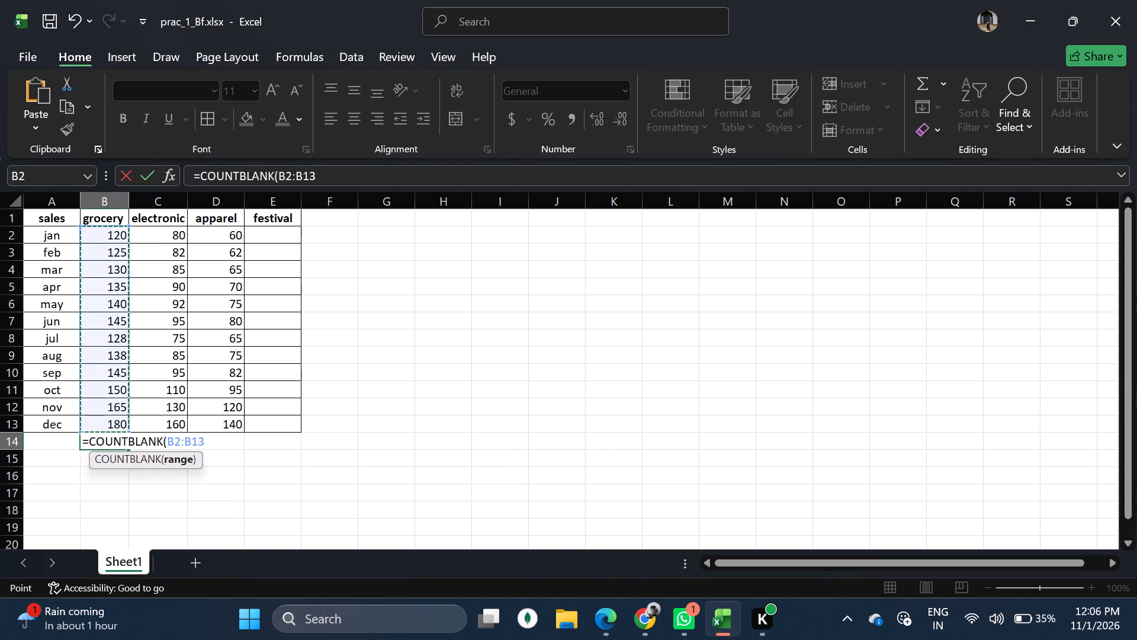
pyautogui.press('Return')
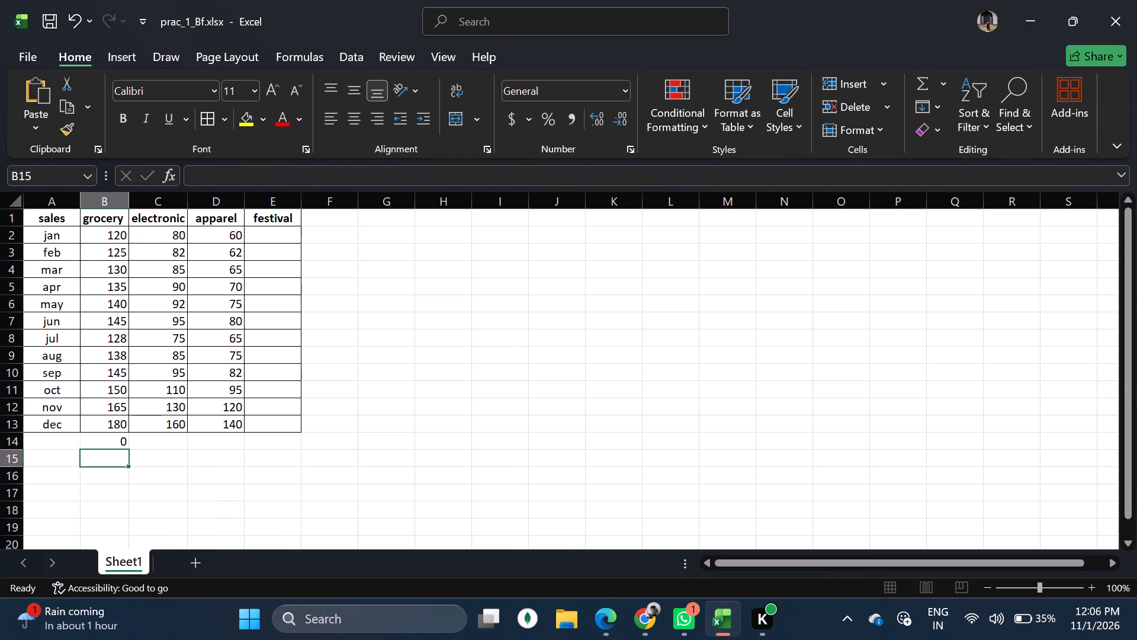
pyautogui.click(146, 445)
pyautogui.click(116, 441)
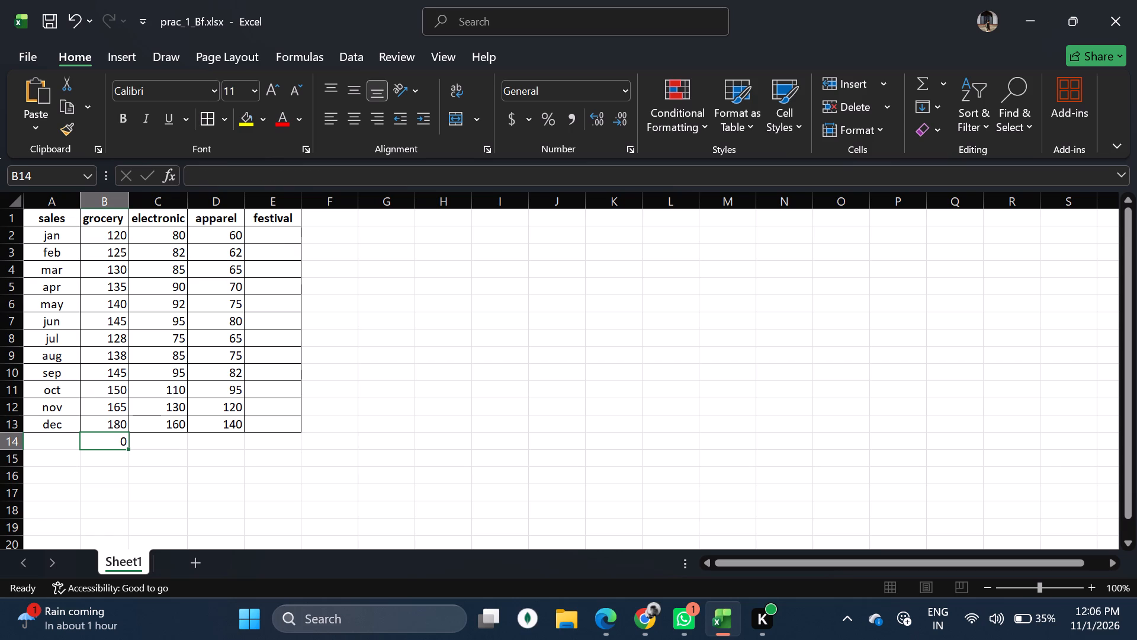
pyautogui.click(68, 447)
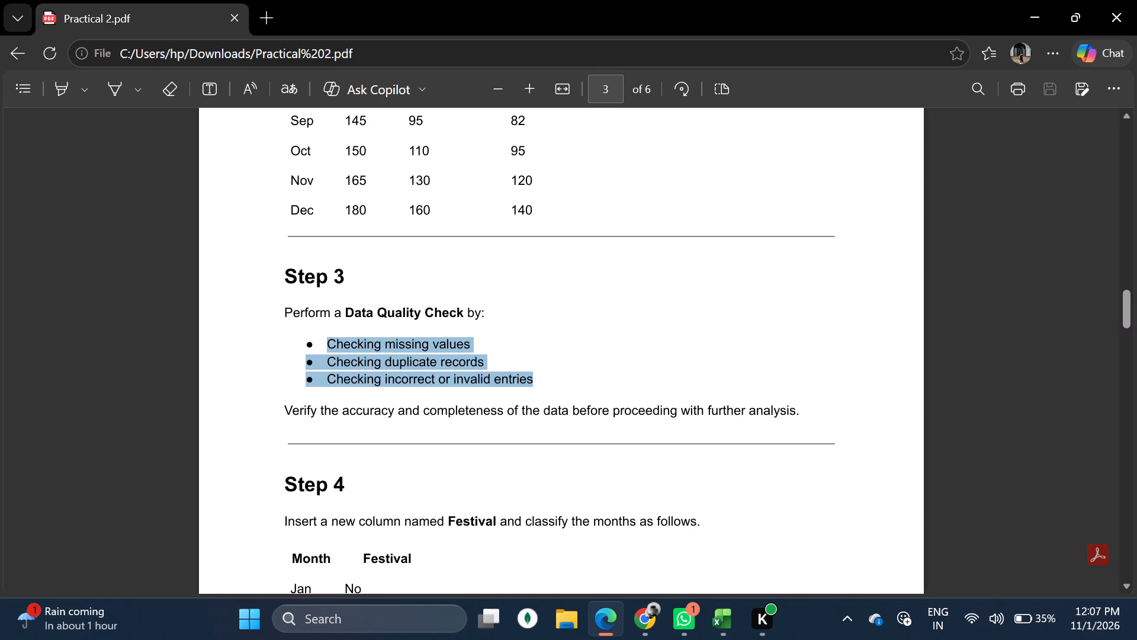
# Switch to the Practical 2 PDF in Edge and read Step 4's Festival classification for each month.
pyautogui.click(494, 367)
pyautogui.scroll(-2, 494, 367)
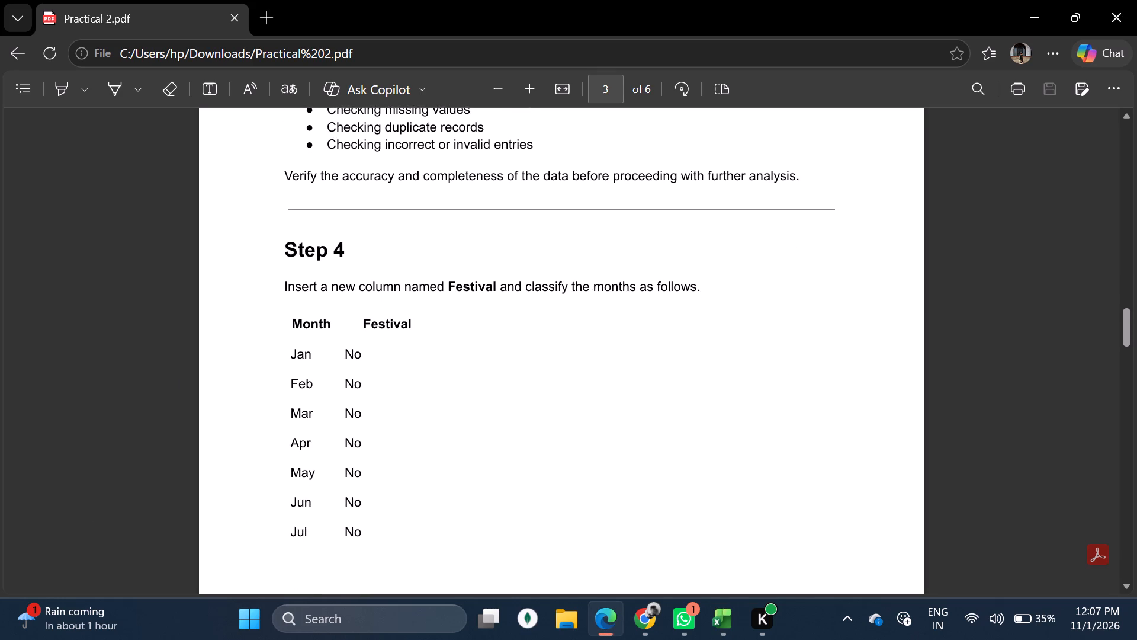
pyautogui.scroll(-2, 494, 367)
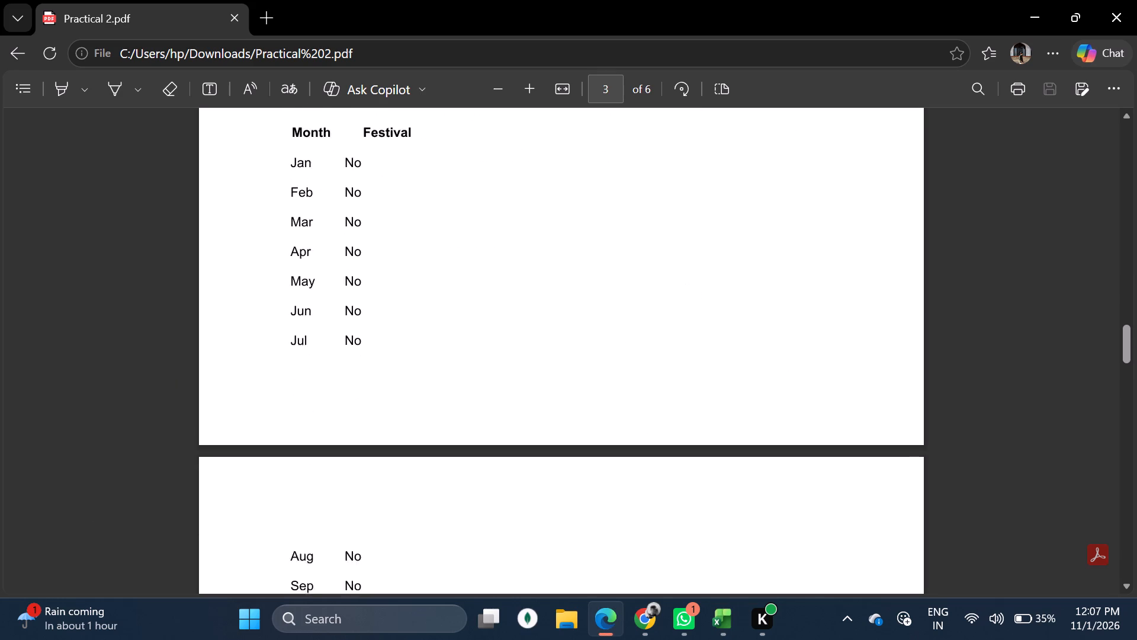
pyautogui.scroll(-2, 494, 367)
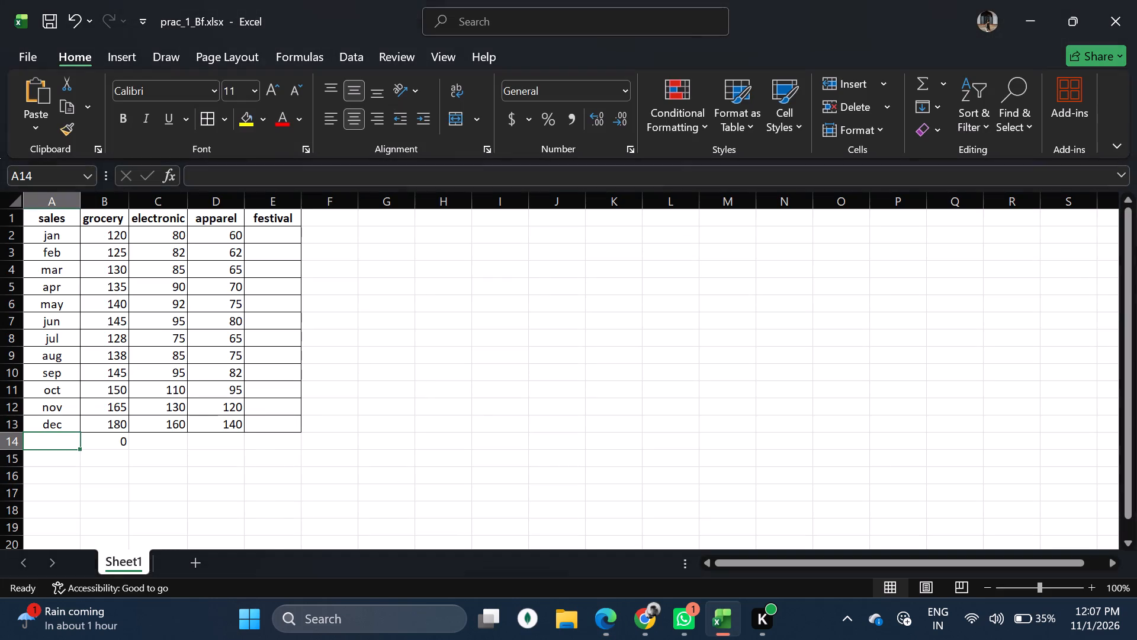
# In the Excel sheet, enter No as the festival value for jan and fill it down the festival column.
pyautogui.click(259, 240)
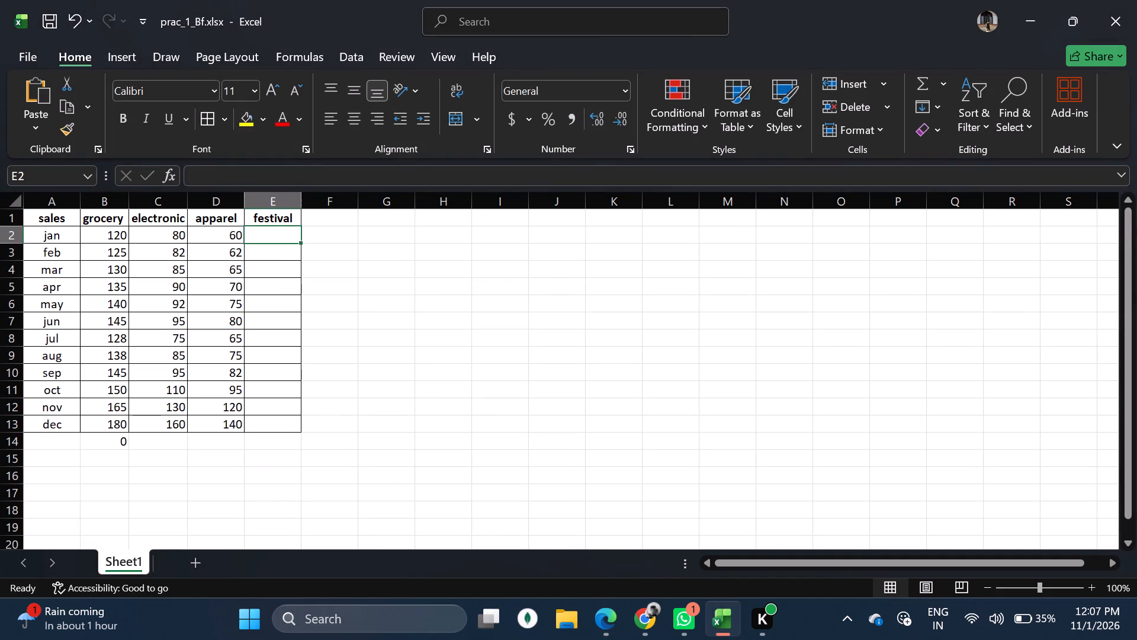
pyautogui.write('No')
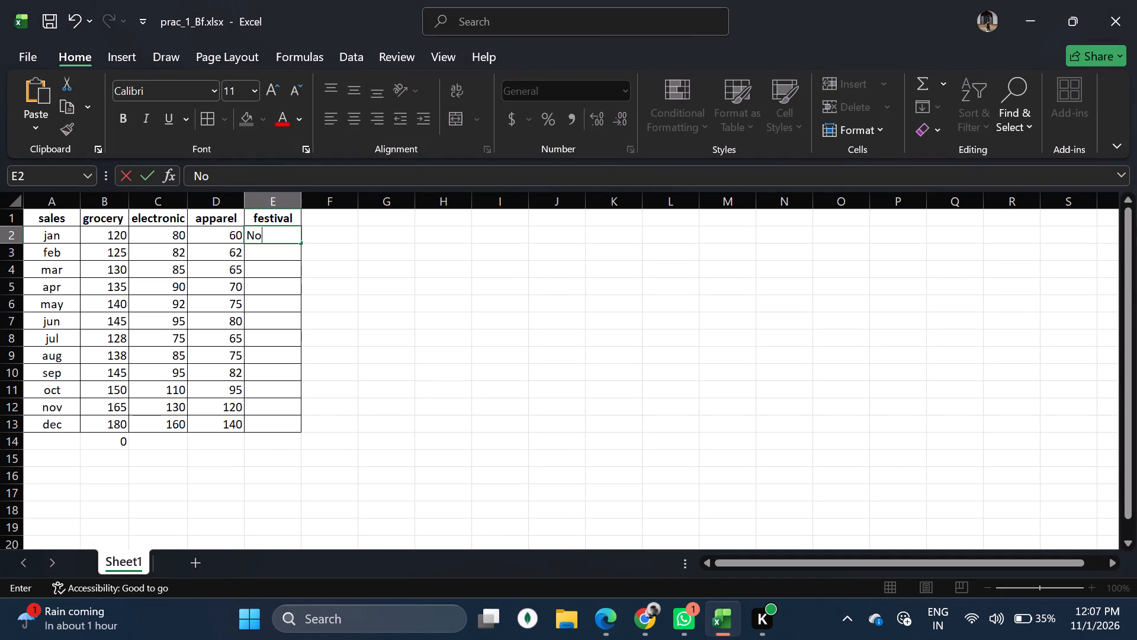
pyautogui.click(355, 242)
pyautogui.click(294, 228)
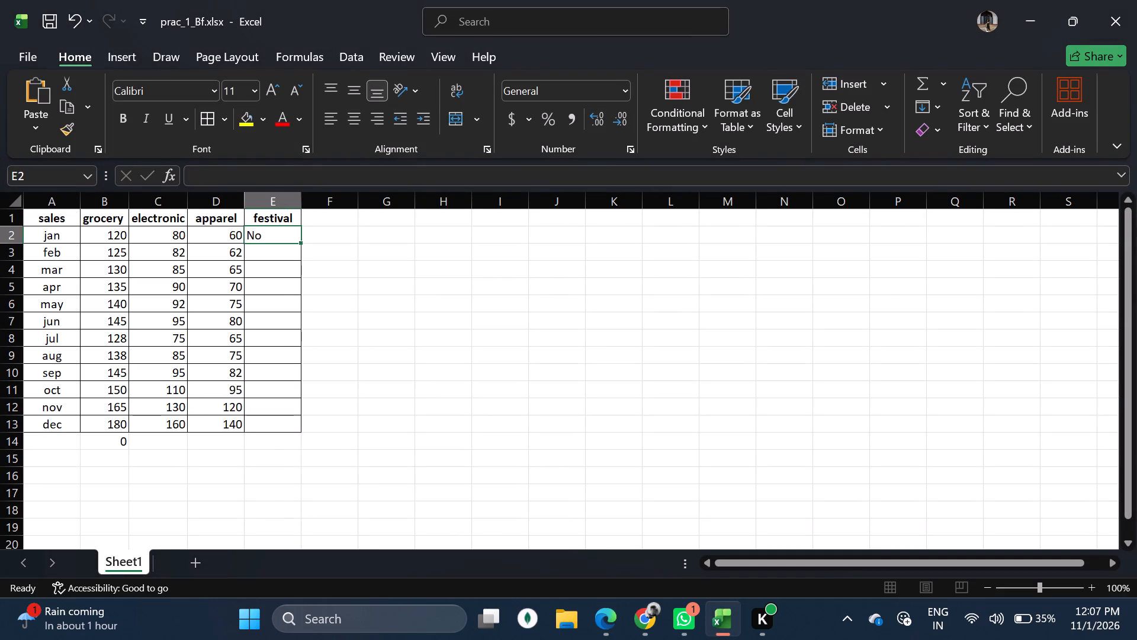
pyautogui.doubleClick(299, 242)
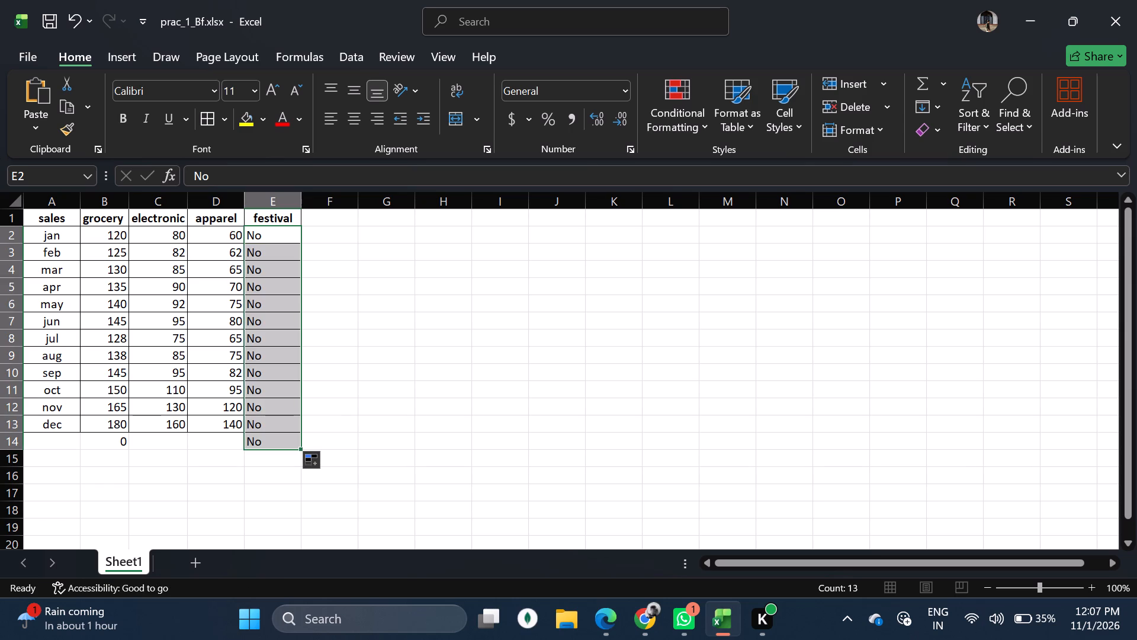
pyautogui.click(264, 467)
# Clear the festival entries for nov and dec and the extra entry below them in E14.
pyautogui.click(285, 401)
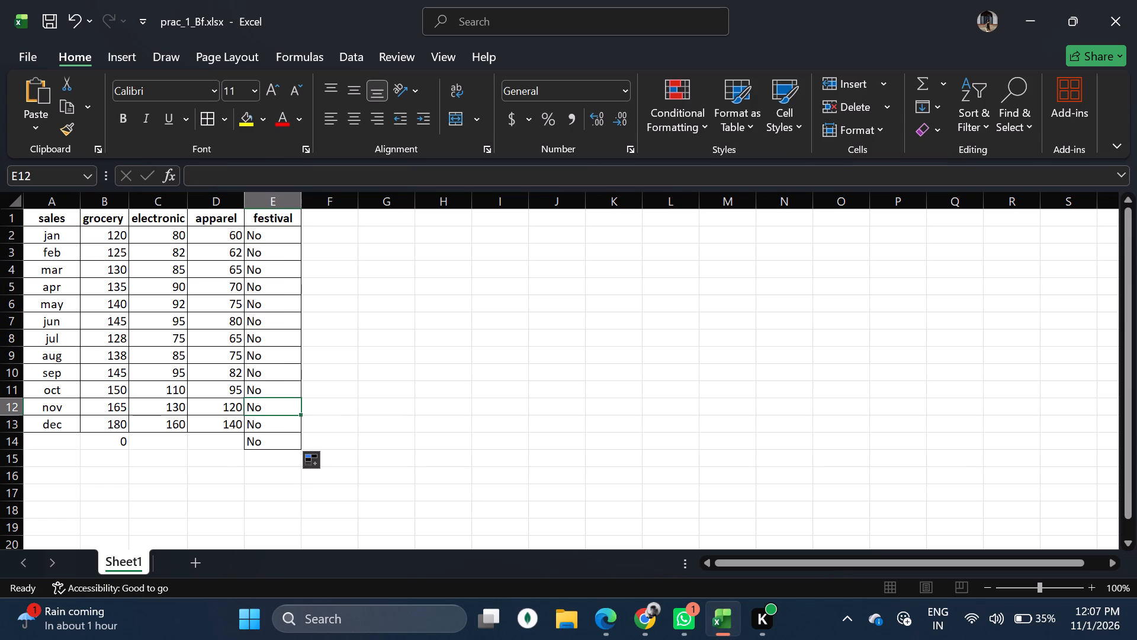
pyautogui.press('BackSpace')
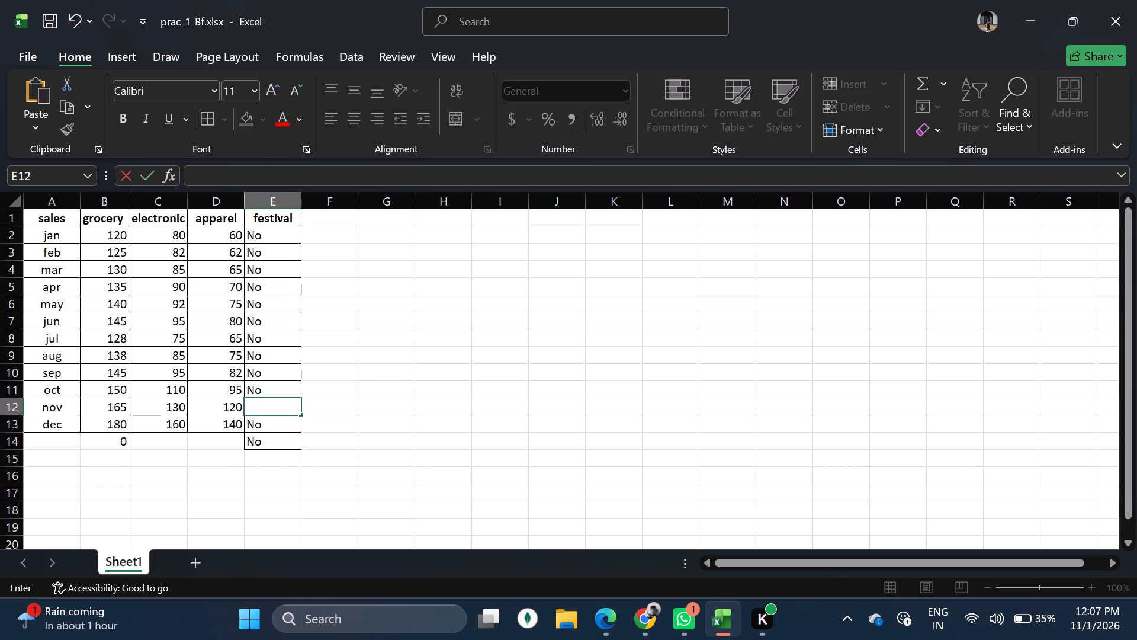
pyautogui.click(269, 420)
pyautogui.press('BackSpace')
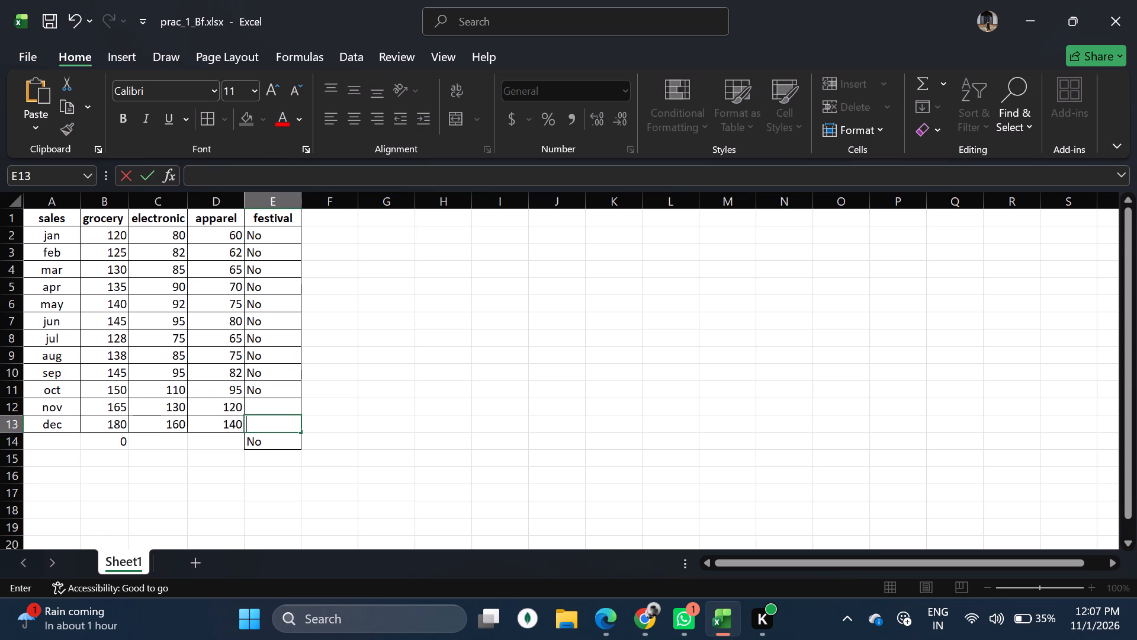
pyautogui.click(268, 439)
pyautogui.press('BackSpace')
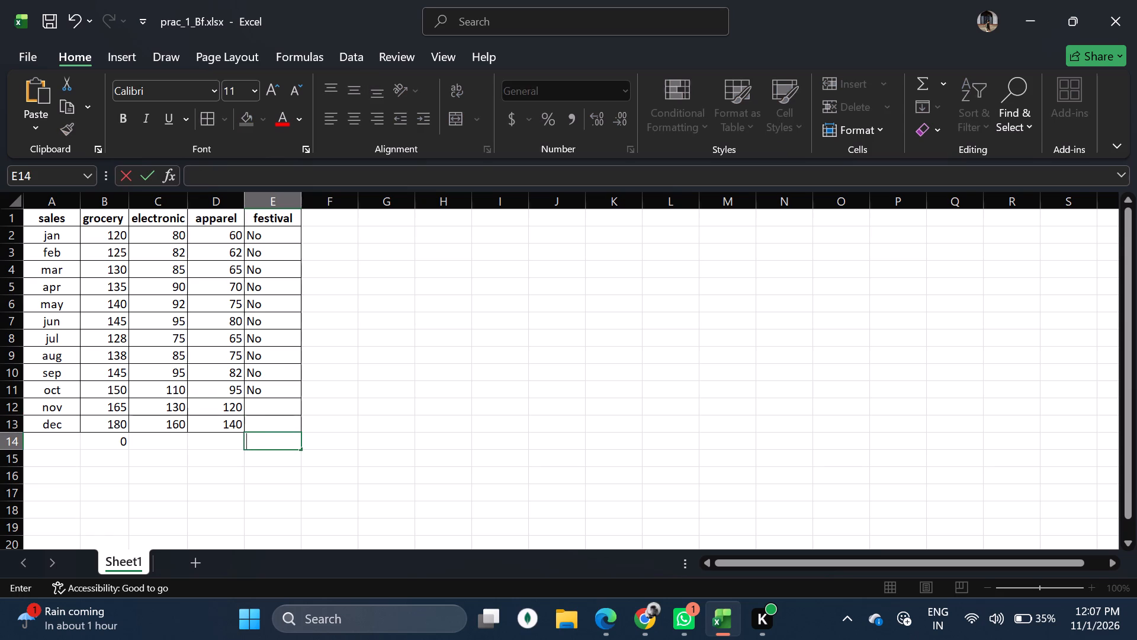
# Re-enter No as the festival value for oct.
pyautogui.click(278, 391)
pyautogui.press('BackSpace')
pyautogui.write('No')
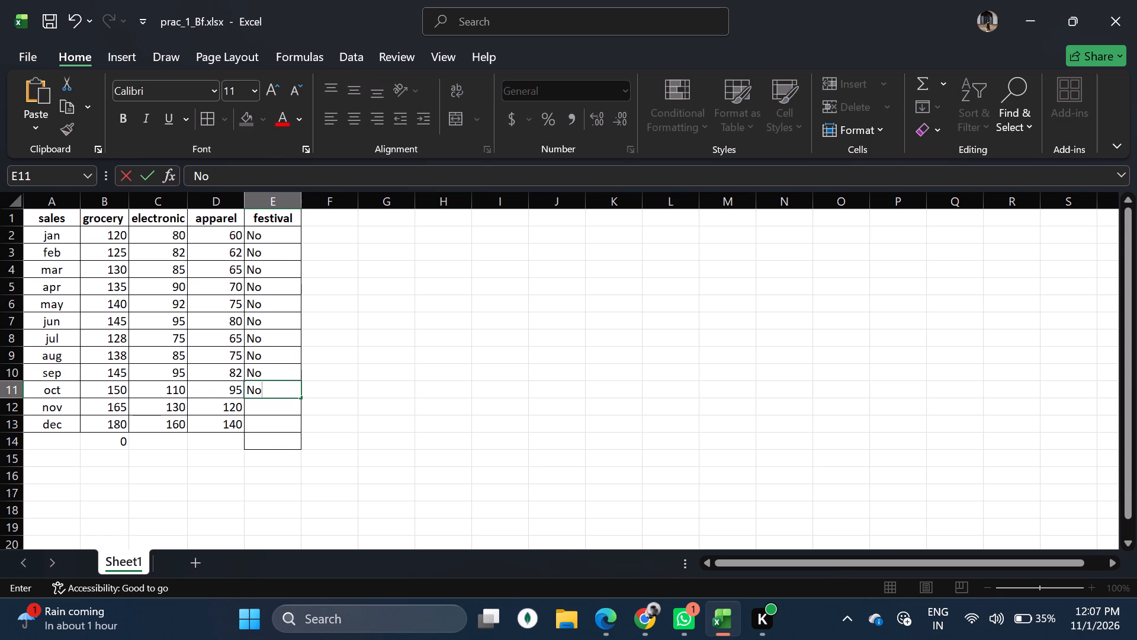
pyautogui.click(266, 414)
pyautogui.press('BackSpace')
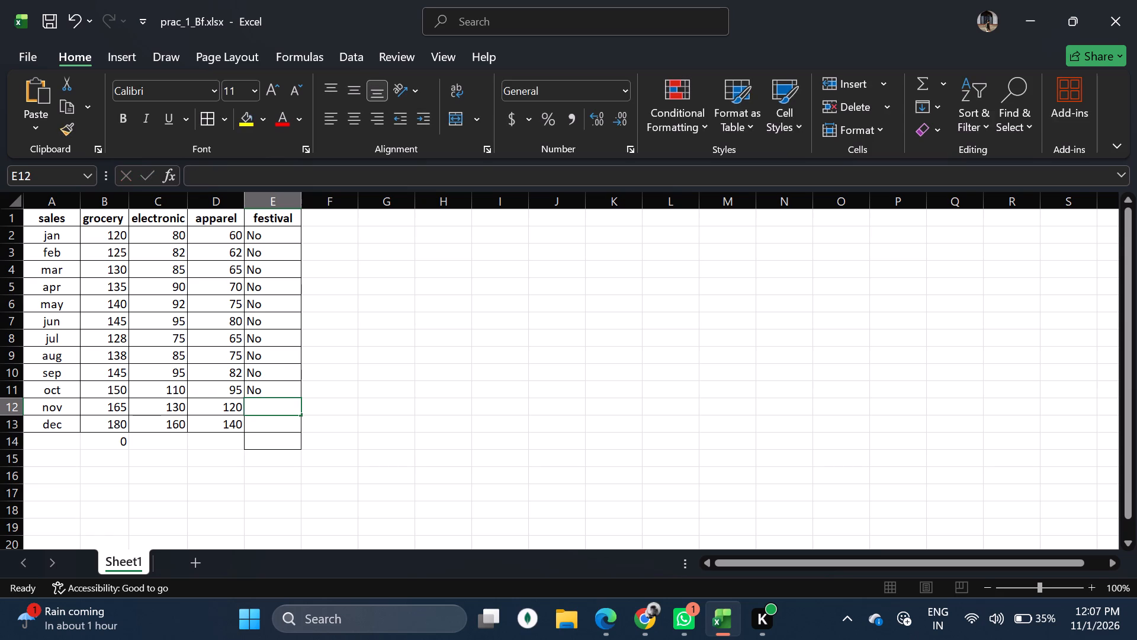
# Enter Yes as the festival value for oct, nov and dec.
pyautogui.click(269, 388)
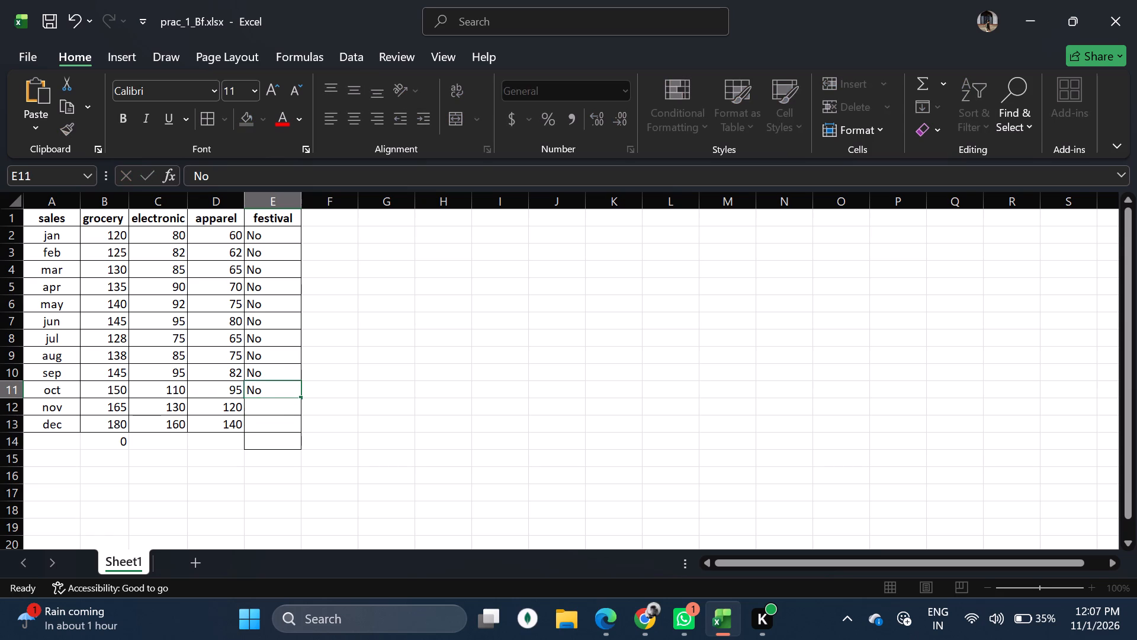
pyautogui.press('BackSpace')
pyautogui.write('Yes')
pyautogui.click(266, 403)
pyautogui.write('Yes')
pyautogui.click(272, 422)
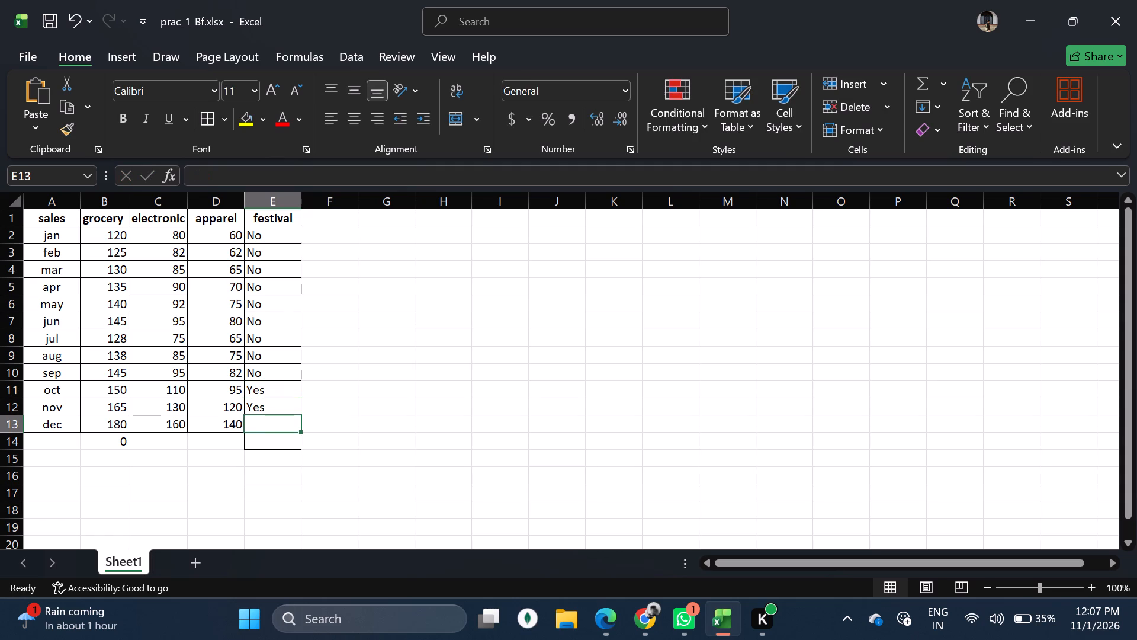
pyautogui.write('Yes')
# Delete the empty bordered cell E14 below the festival column, shifting cells left.
pyautogui.click(264, 438)
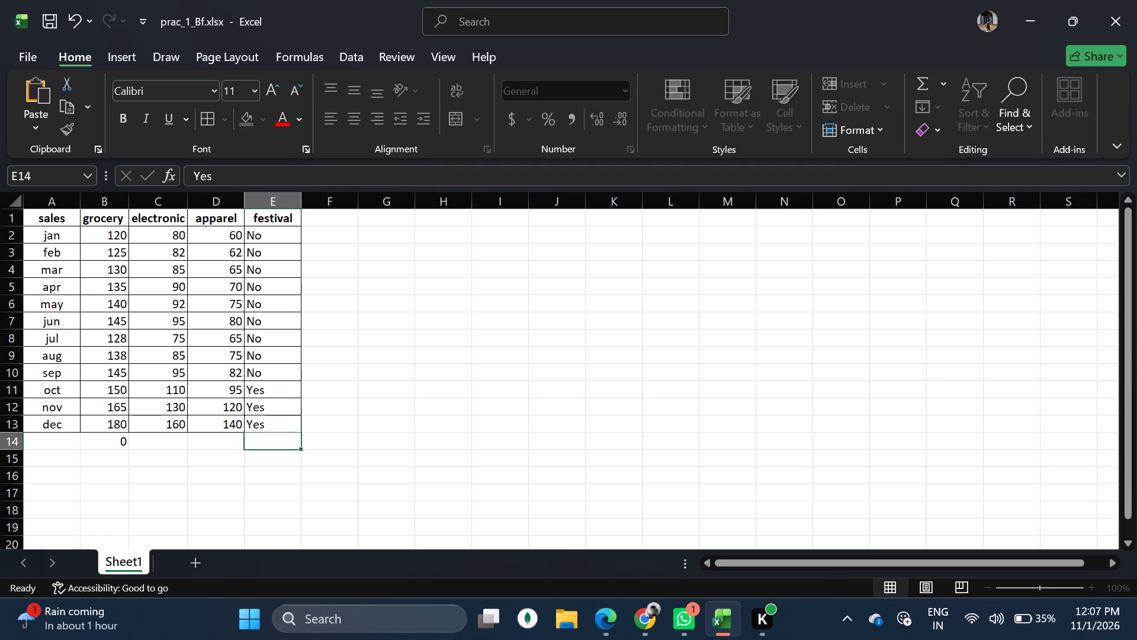
pyautogui.rightClick(277, 444)
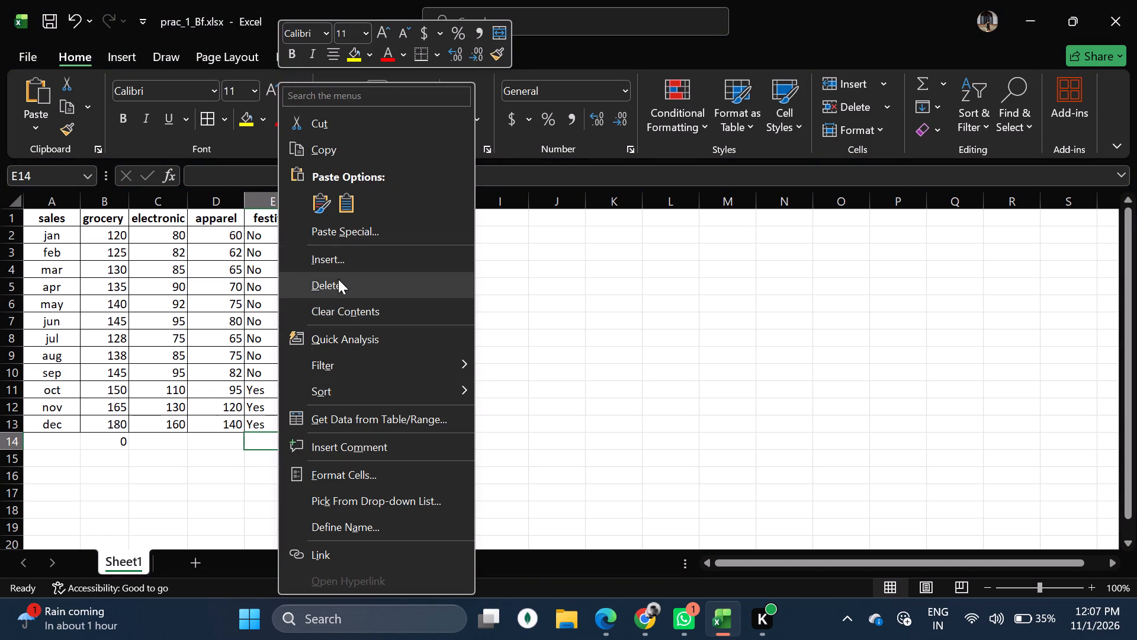
pyautogui.click(337, 283)
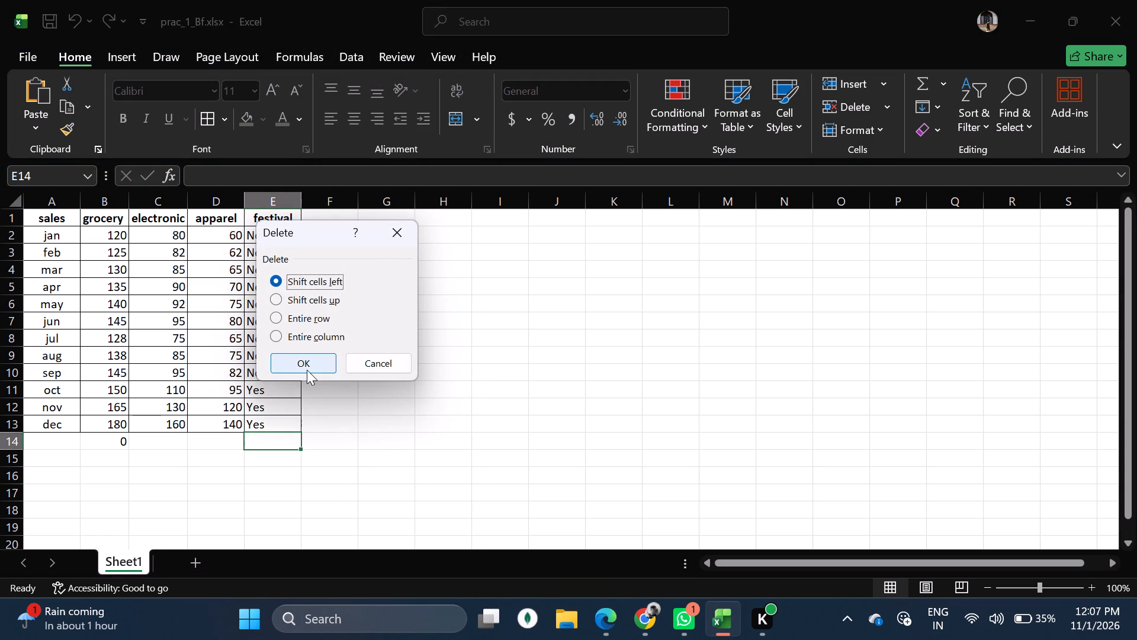
pyautogui.click(307, 370)
pyautogui.click(383, 417)
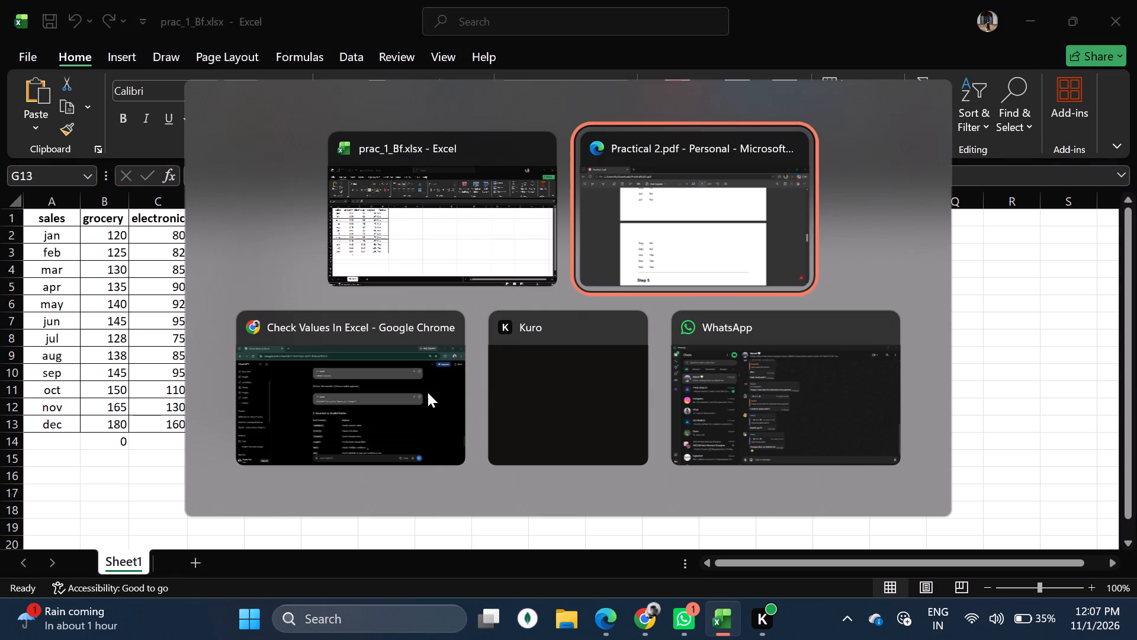
# Switch to the Practical 2 PDF and read Step 5's Pivot Table configuration of rows and values.
pyautogui.scroll(-1, 531, 436)
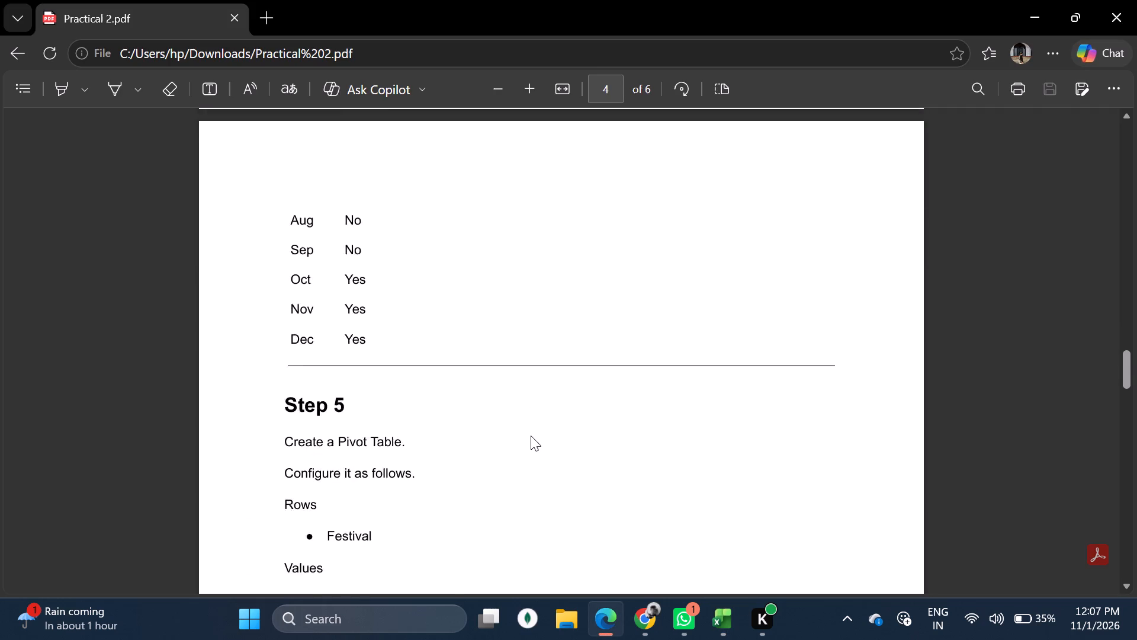
pyautogui.scroll(-1, 531, 436)
pyautogui.moveTo(278, 314); pyautogui.dragTo(326, 309)
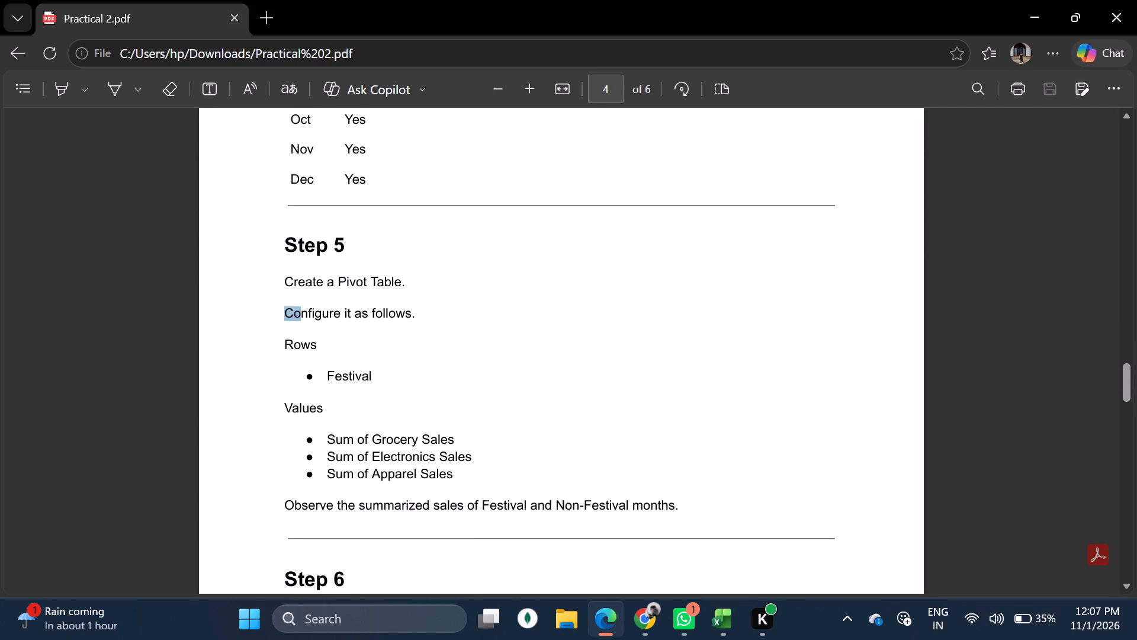
pyautogui.moveTo(326, 309); pyautogui.dragTo(467, 321)
pyautogui.click(496, 373)
pyautogui.scroll(-1, 496, 373)
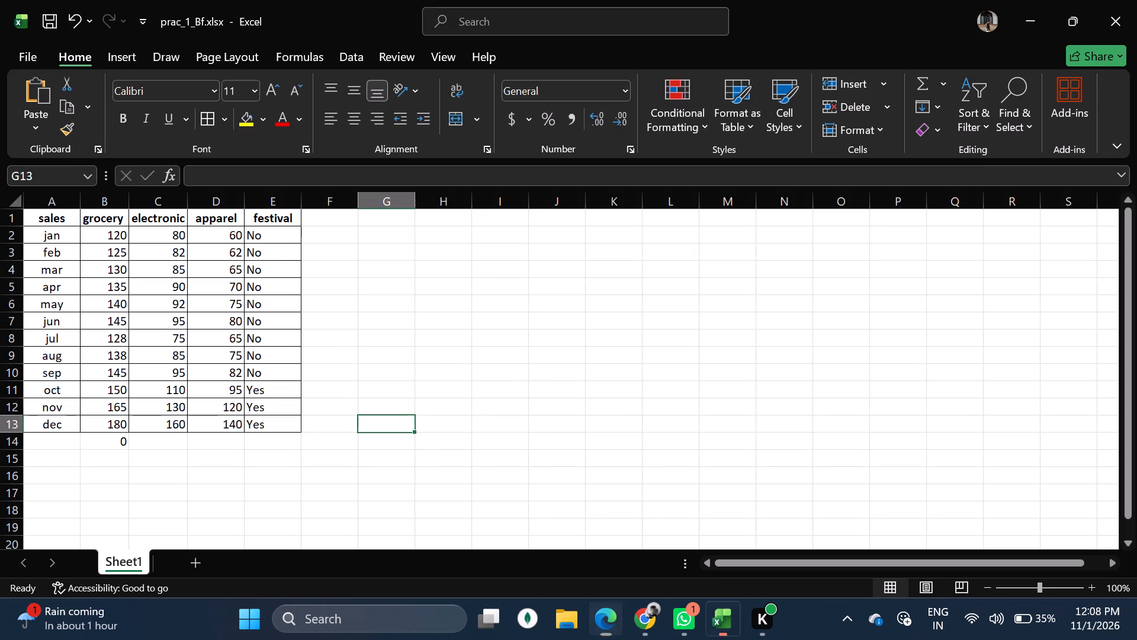
# Back in Excel, insert a PivotTable from the range Sheet1!$A$1:$E$14, placed in the existing worksheet at cell J1.
pyautogui.click(65, 248)
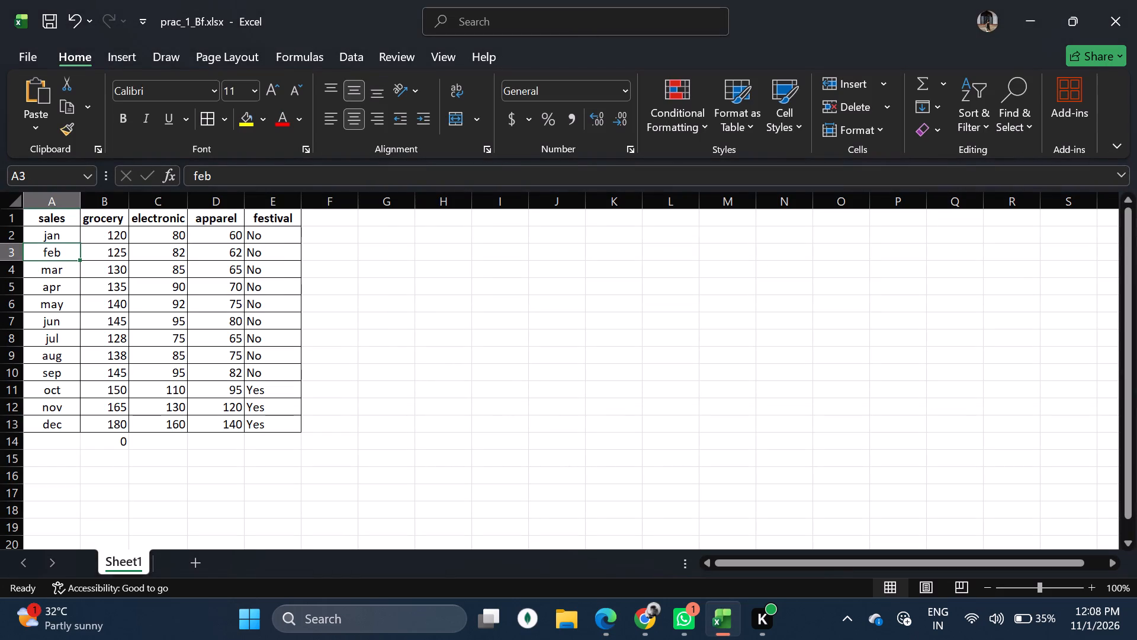
pyautogui.hotkey('ctrl', 'a')
pyautogui.click(475, 316)
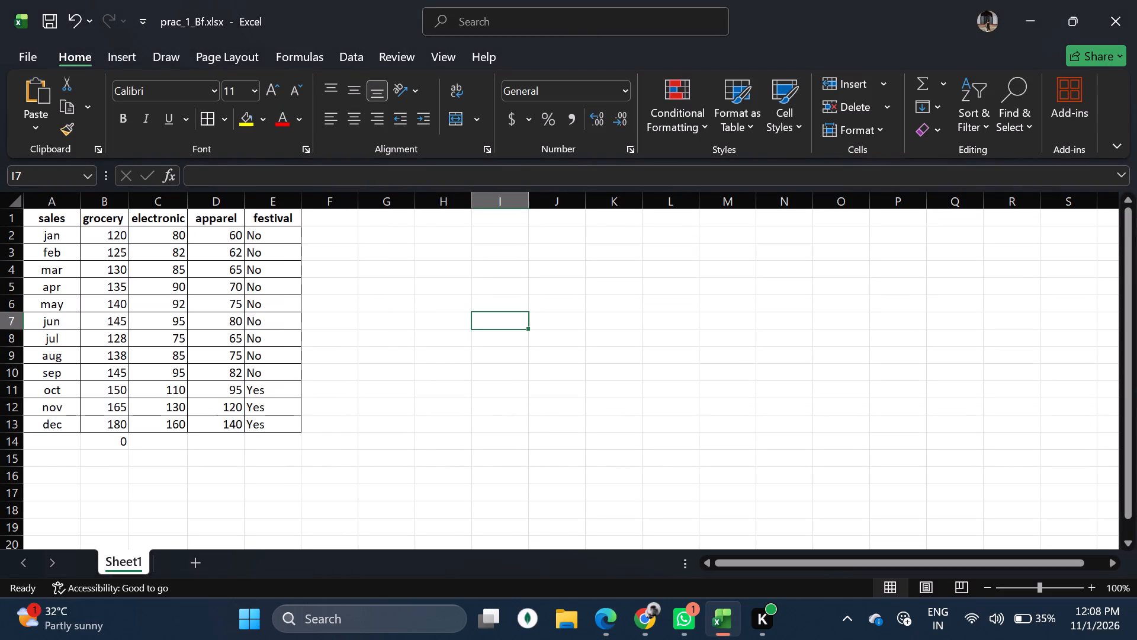
pyautogui.click(137, 287)
pyautogui.hotkey('ctrl', 'a')
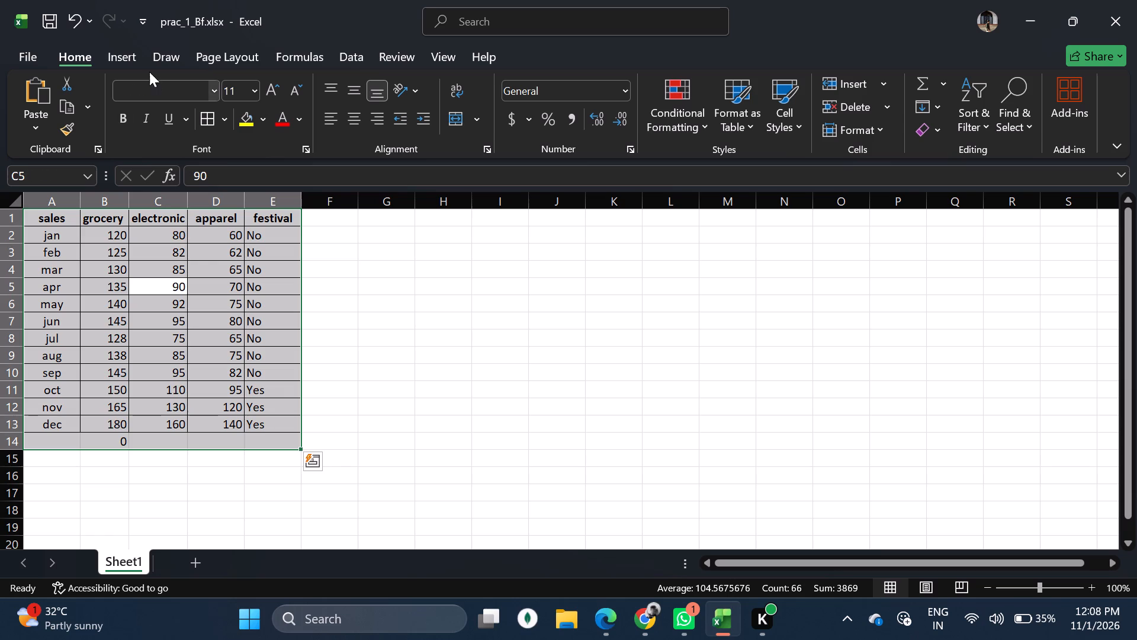
pyautogui.click(134, 65)
pyautogui.click(123, 52)
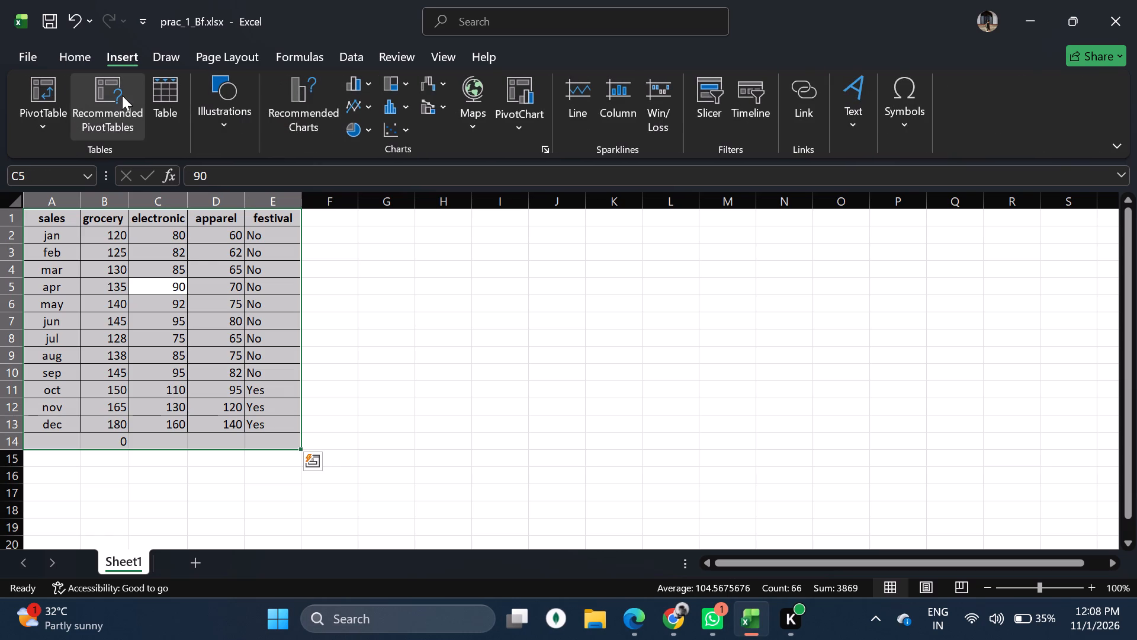
pyautogui.click(50, 92)
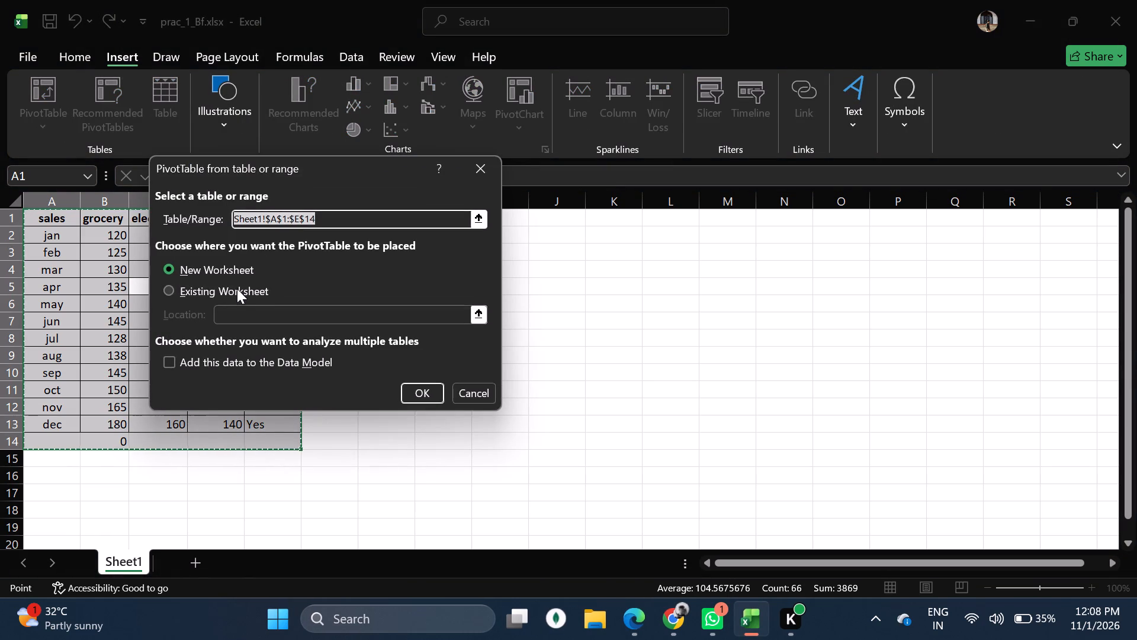
pyautogui.click(246, 296)
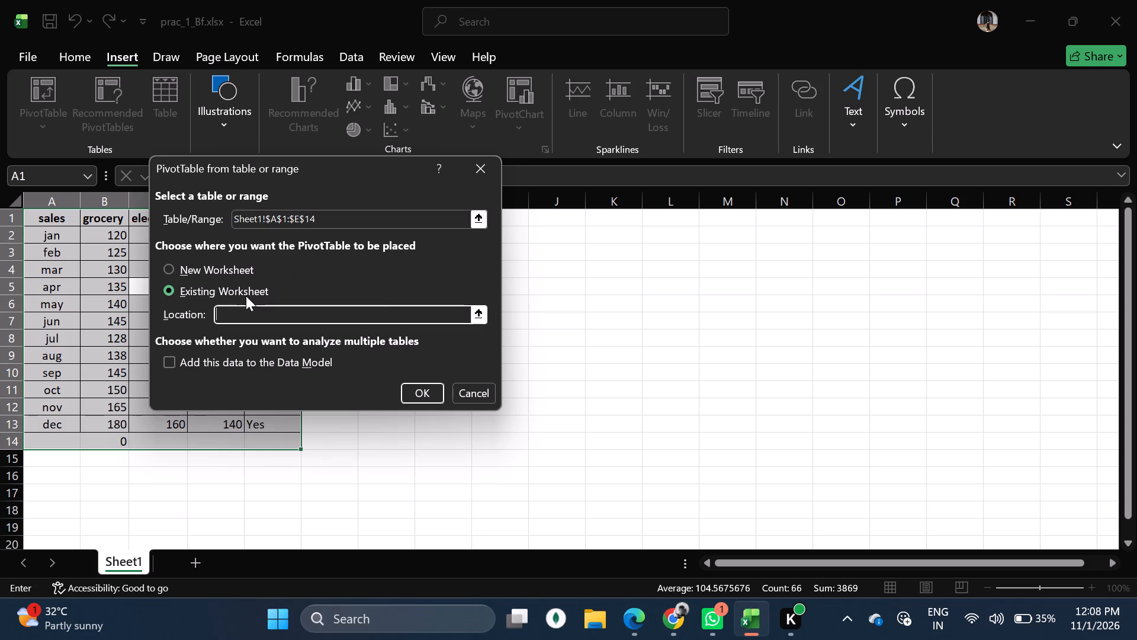
pyautogui.click(550, 268)
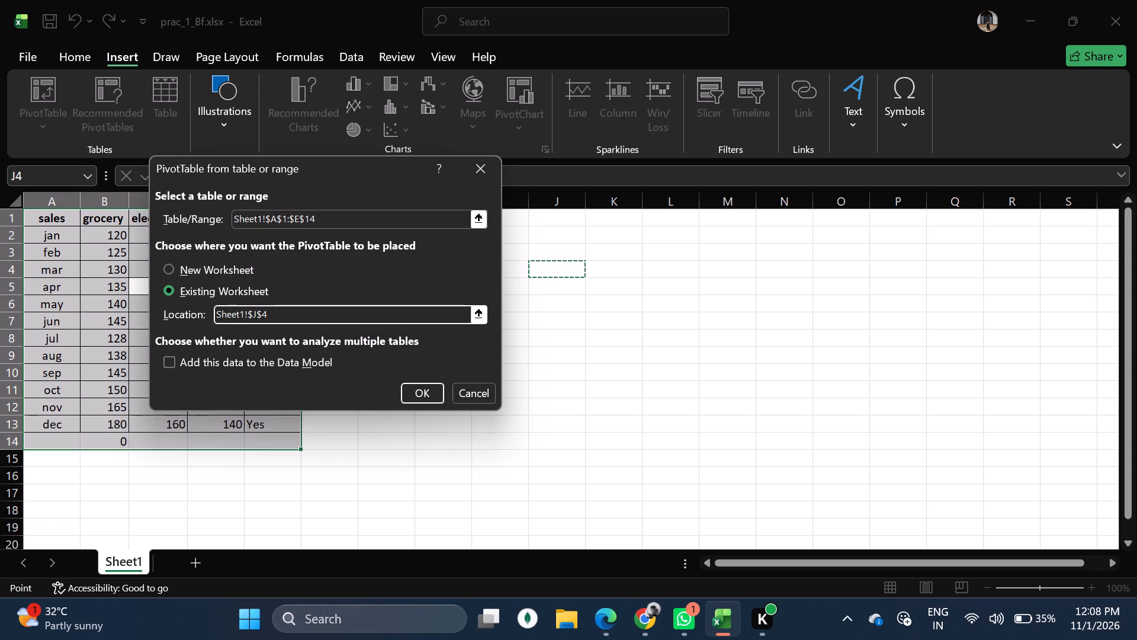
pyautogui.click(563, 225)
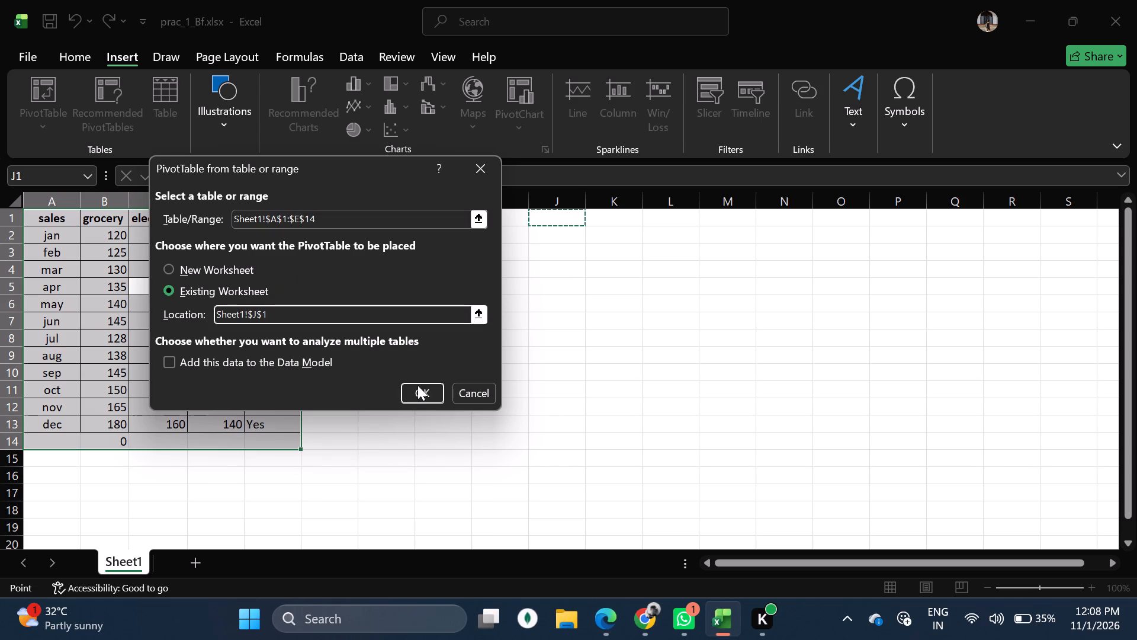
pyautogui.click(426, 388)
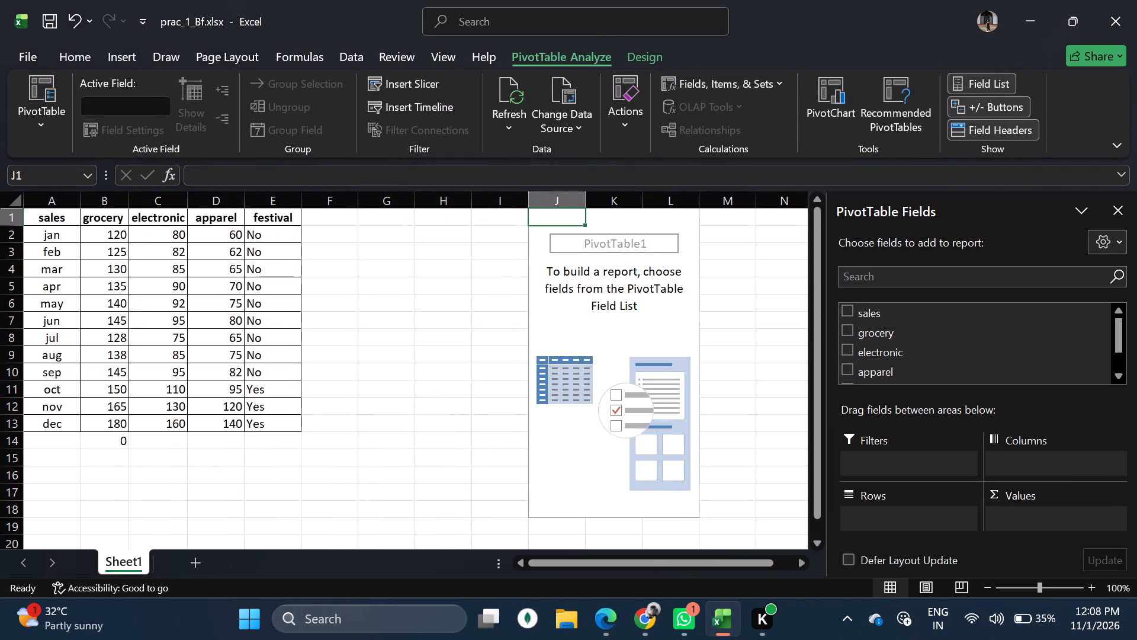
# Set up the PivotTable with festival as rows and the sums of electronic and apparel as values.
pyautogui.scroll(-2, 965, 360)
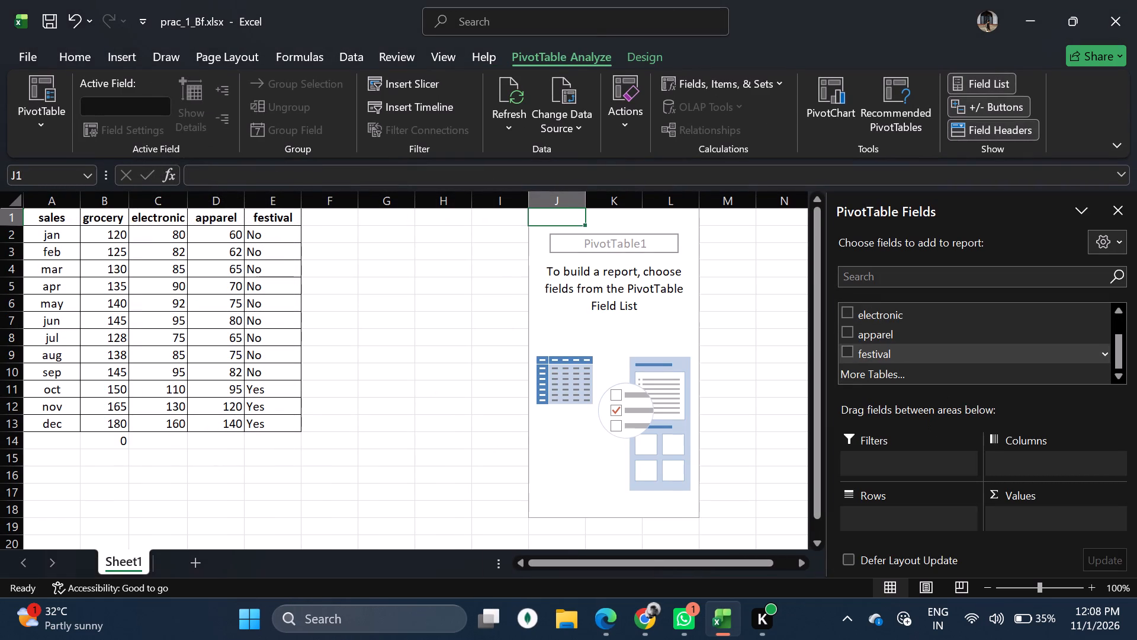
pyautogui.moveTo(887, 353); pyautogui.dragTo(874, 522)
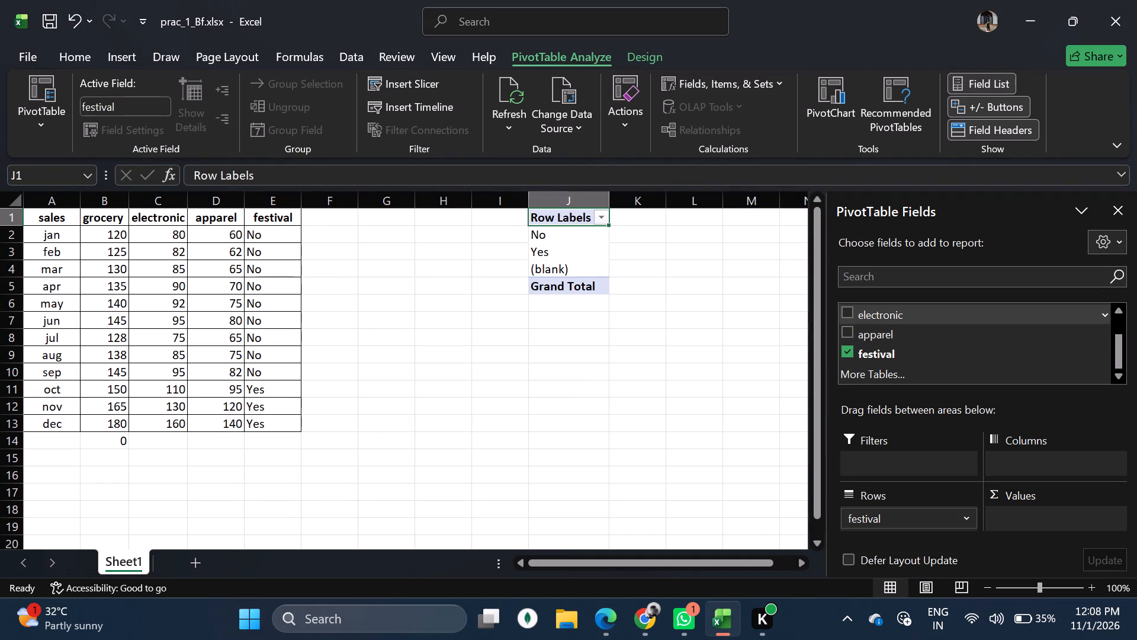
pyautogui.moveTo(894, 318); pyautogui.dragTo(1026, 517)
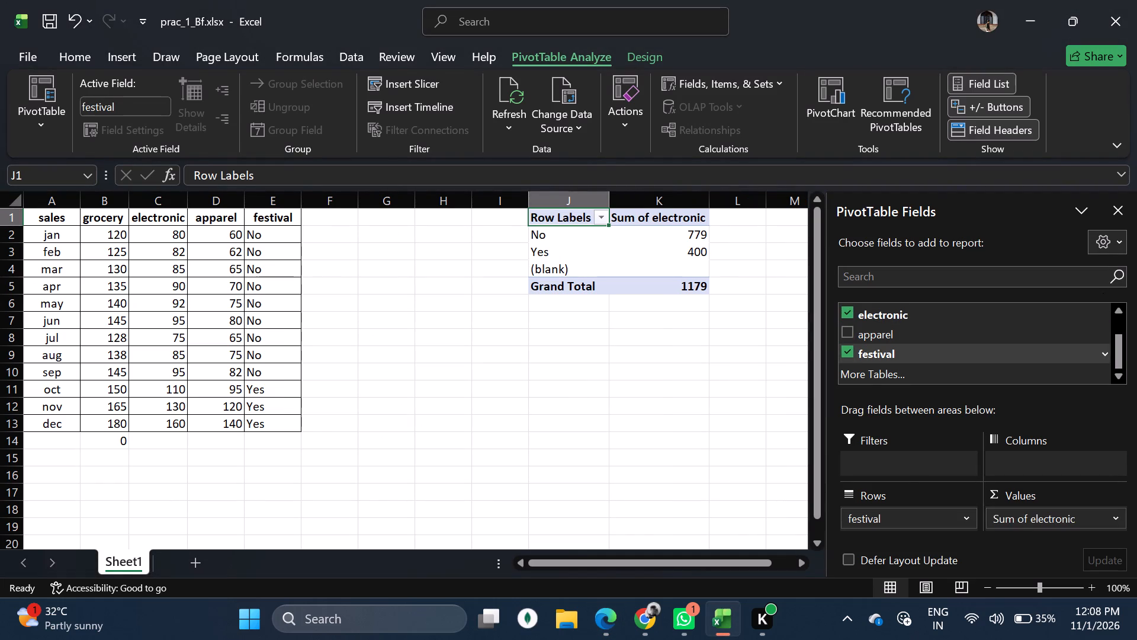
pyautogui.moveTo(894, 337); pyautogui.dragTo(1030, 535)
pyautogui.moveTo(875, 332); pyautogui.dragTo(1006, 494)
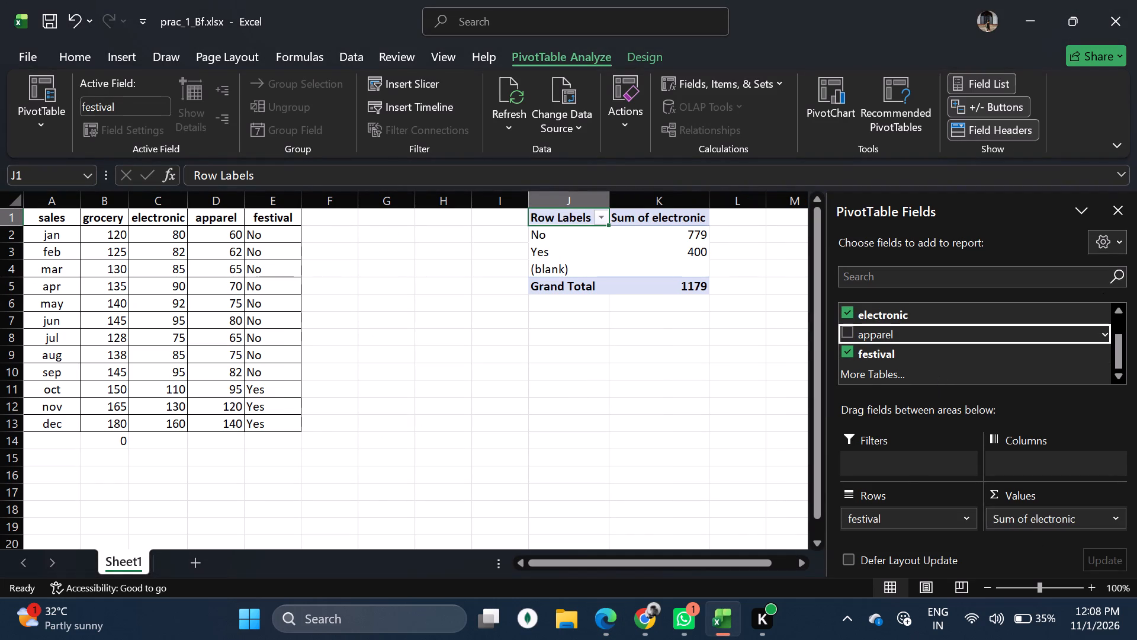
pyautogui.moveTo(1006, 494); pyautogui.dragTo(1030, 516)
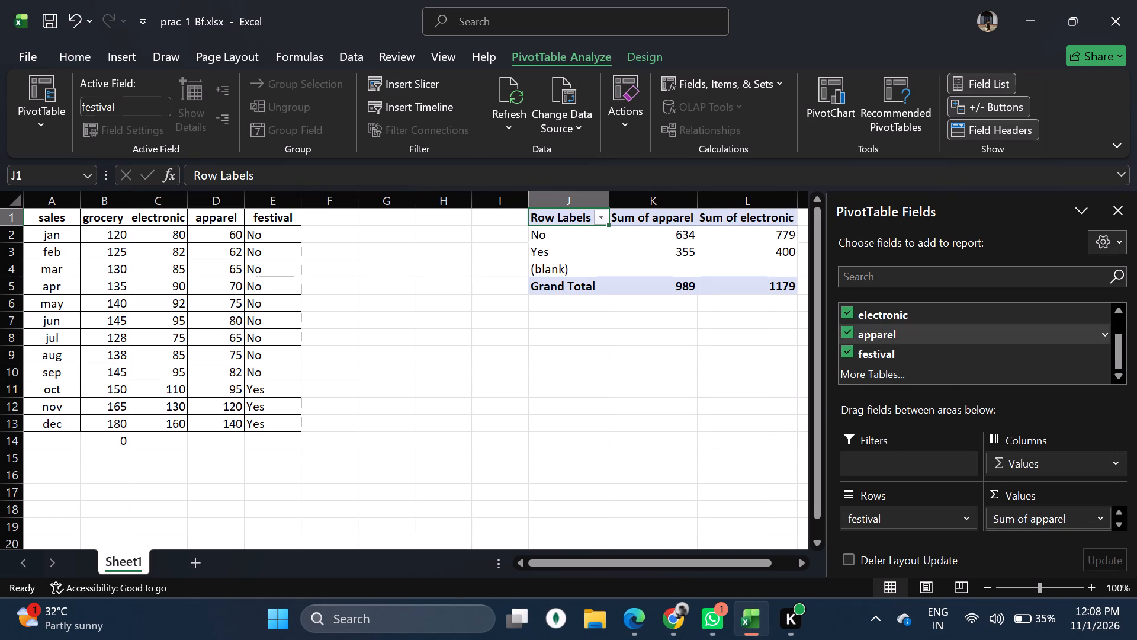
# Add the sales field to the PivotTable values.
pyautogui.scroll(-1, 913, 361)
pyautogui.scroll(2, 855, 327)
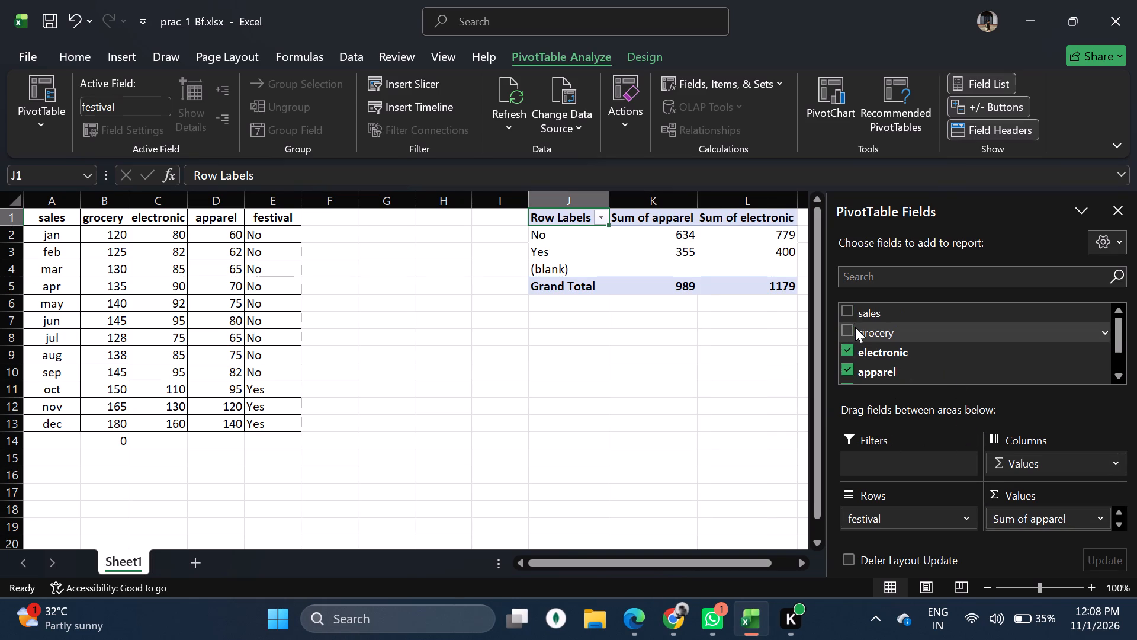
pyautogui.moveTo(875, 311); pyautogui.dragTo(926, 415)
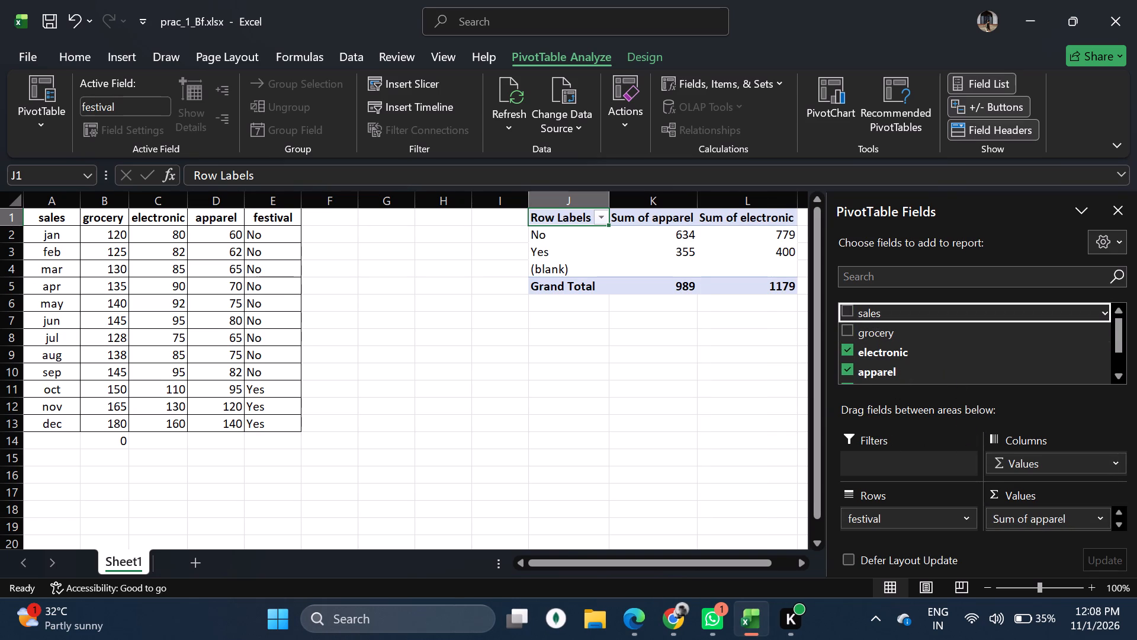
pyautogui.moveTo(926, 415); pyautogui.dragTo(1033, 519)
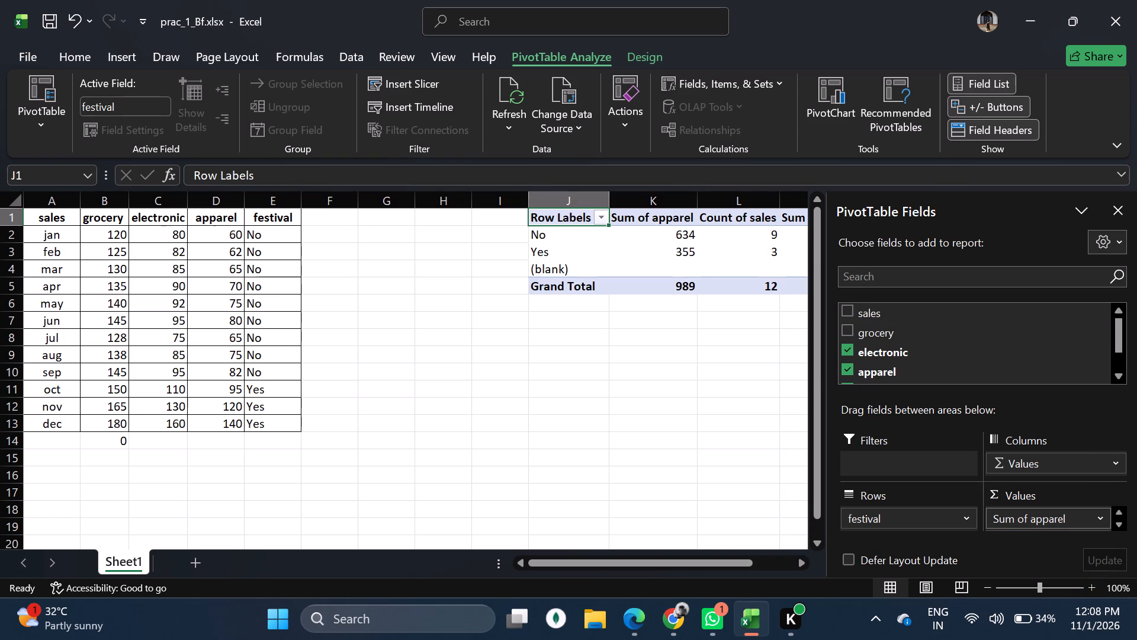
# Add the grocery field to the PivotTable values as a sum, ahead of apparel.
pyautogui.moveTo(878, 337); pyautogui.dragTo(1029, 482)
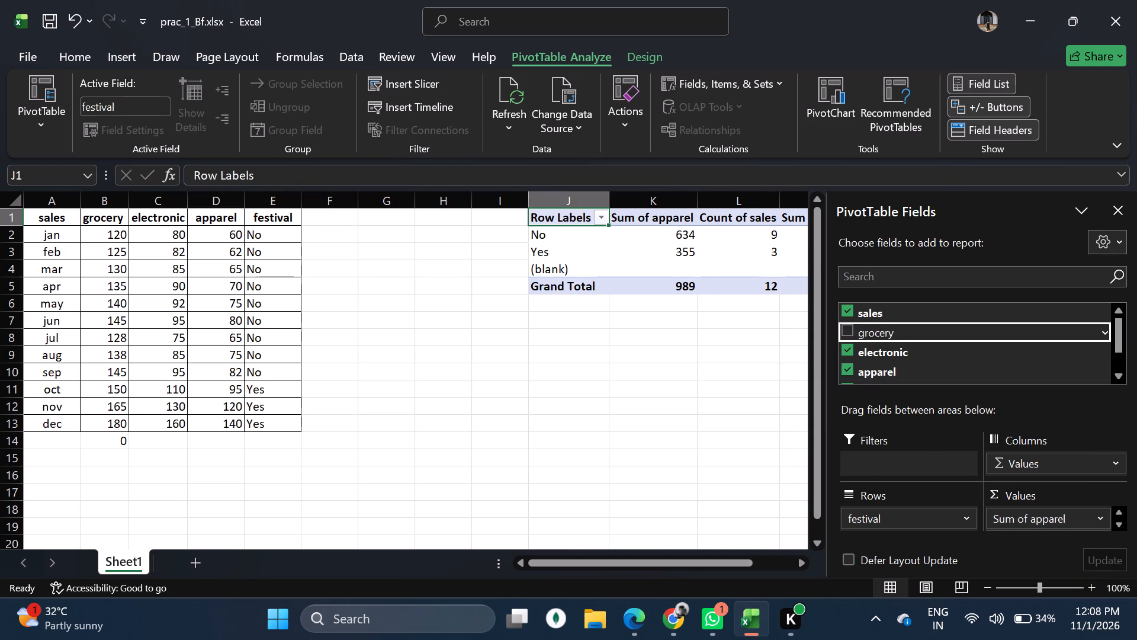
pyautogui.moveTo(1029, 482); pyautogui.dragTo(1048, 511)
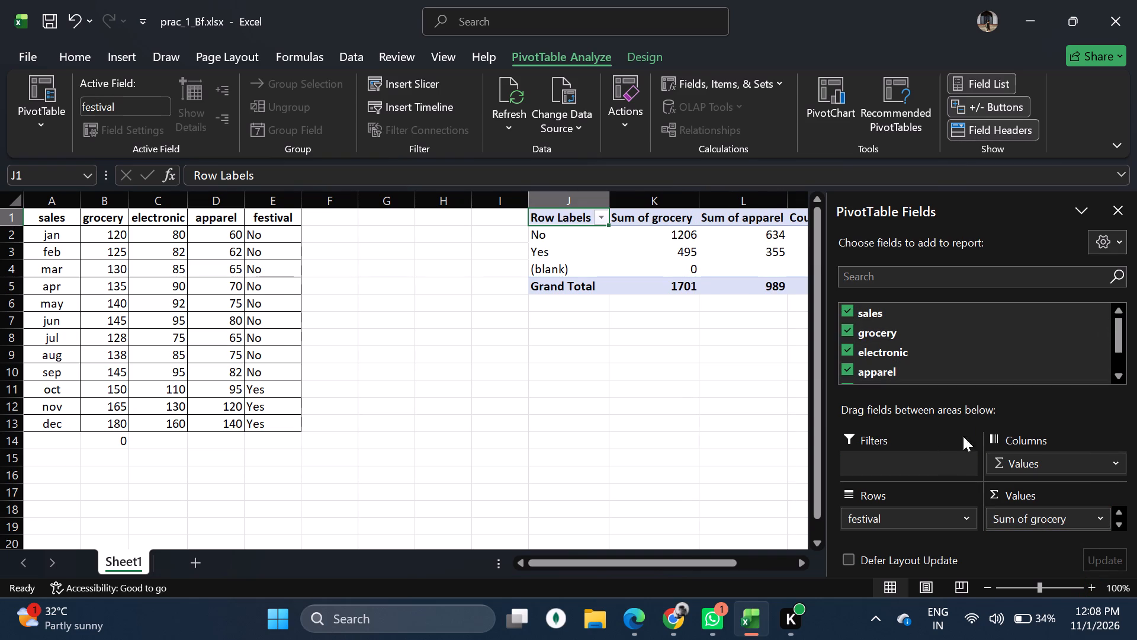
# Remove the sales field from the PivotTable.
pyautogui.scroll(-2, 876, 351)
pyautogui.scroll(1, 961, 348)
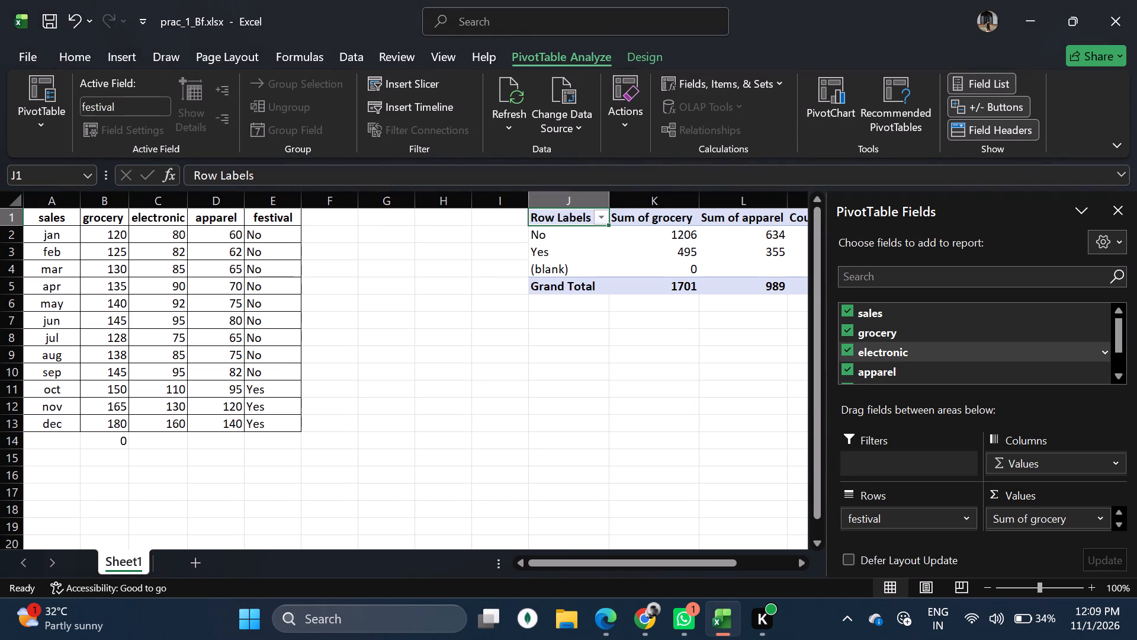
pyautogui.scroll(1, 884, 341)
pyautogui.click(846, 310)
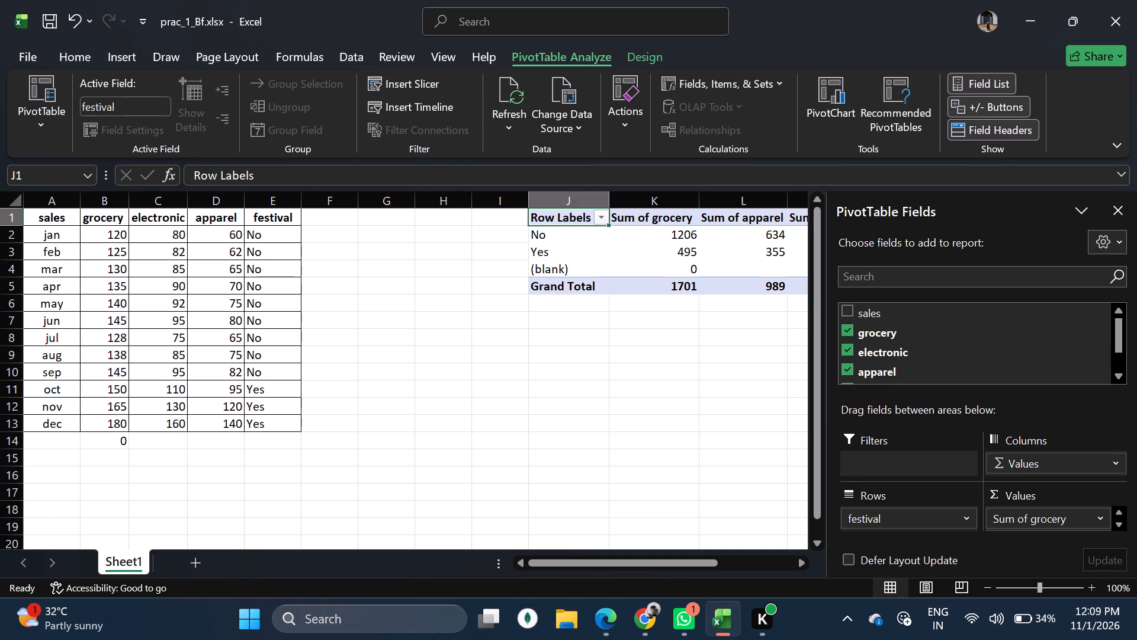
# Close the PivotTable Fields pane and select an empty cell below the PivotTable.
pyautogui.click(1117, 216)
pyautogui.click(810, 347)
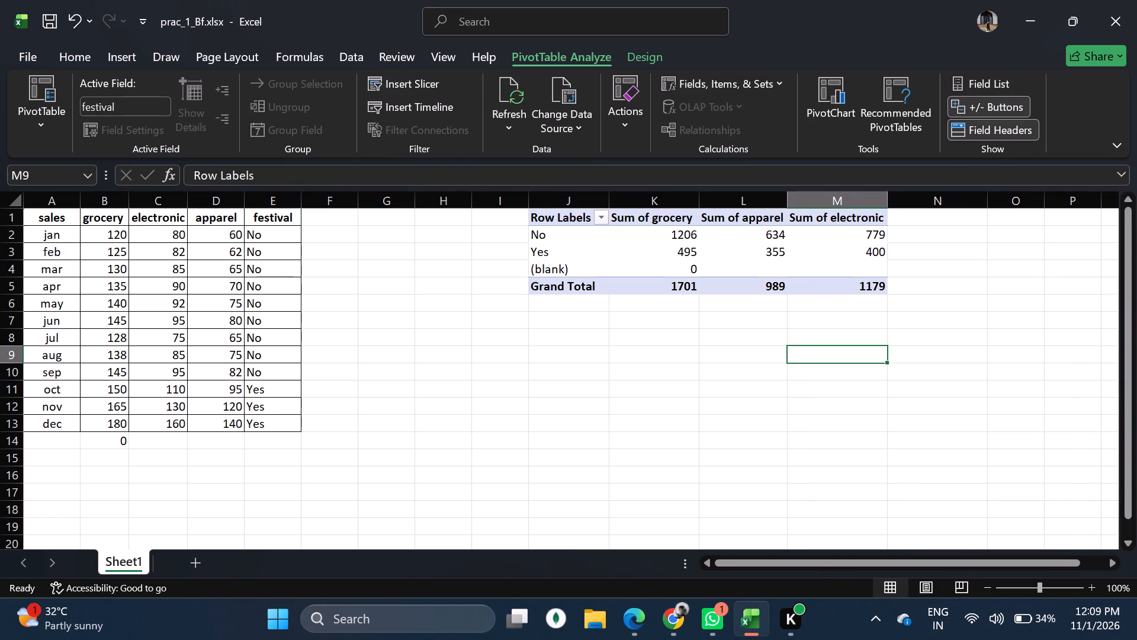
pyautogui.click(543, 341)
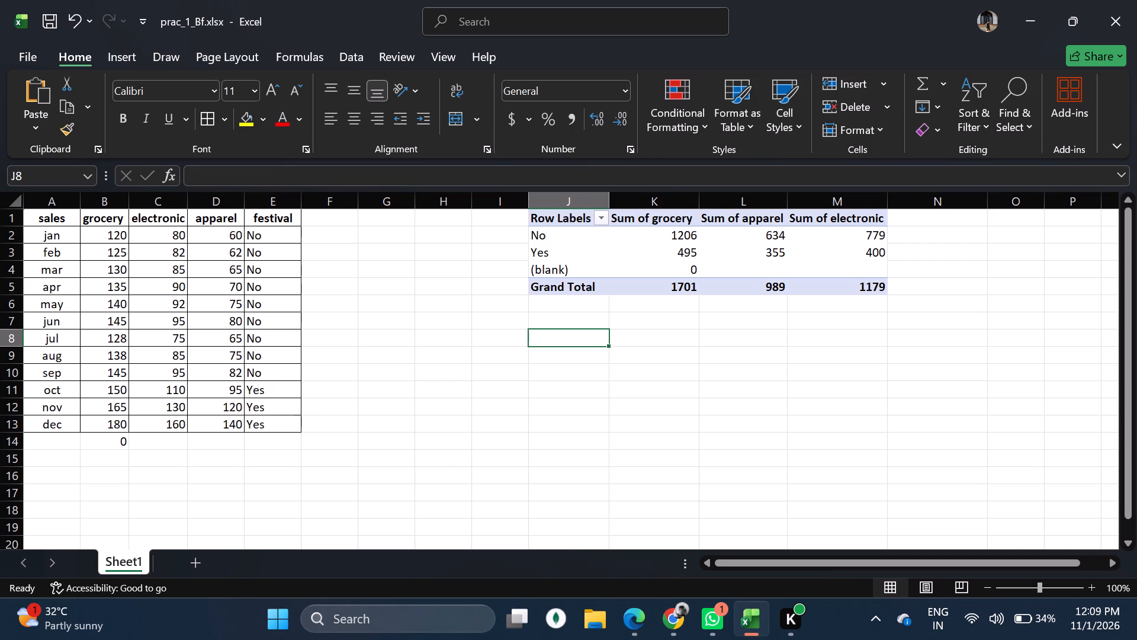
# Delete the COUNTBLANK cell B14 below the grocery column, shifting cells left.
pyautogui.click(105, 444)
pyautogui.rightClick(105, 444)
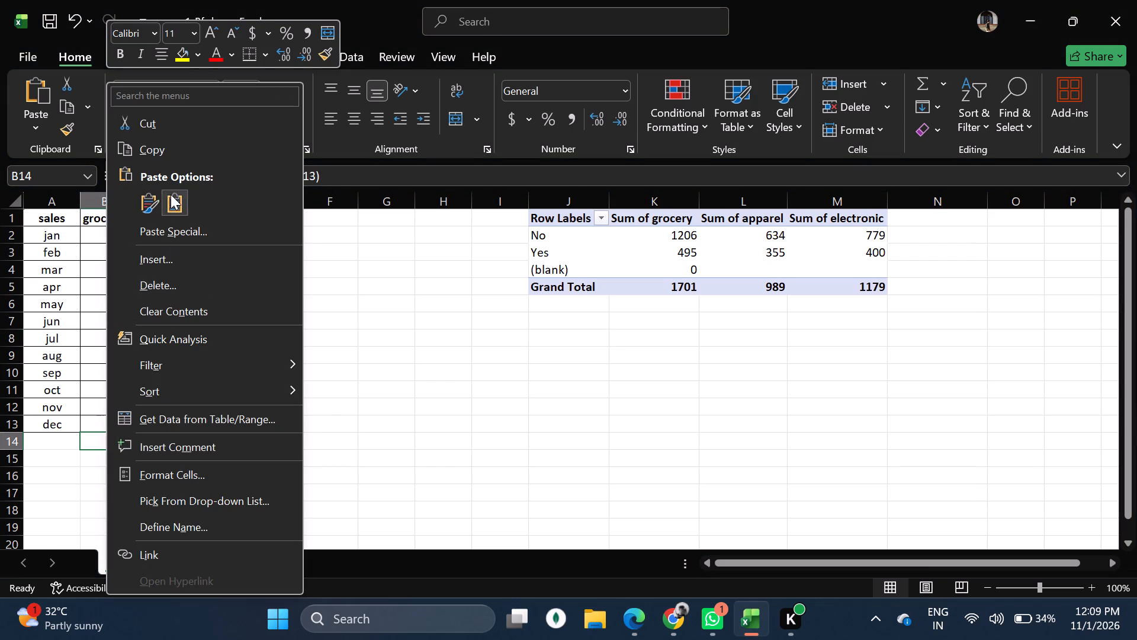
pyautogui.click(159, 284)
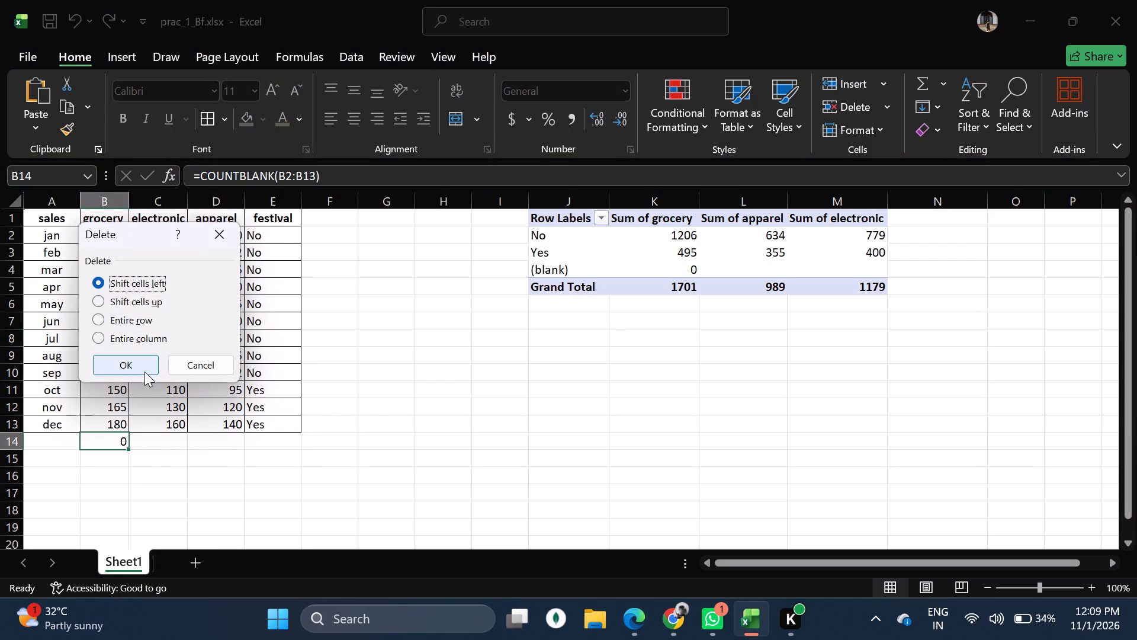
pyautogui.click(131, 366)
pyautogui.click(527, 413)
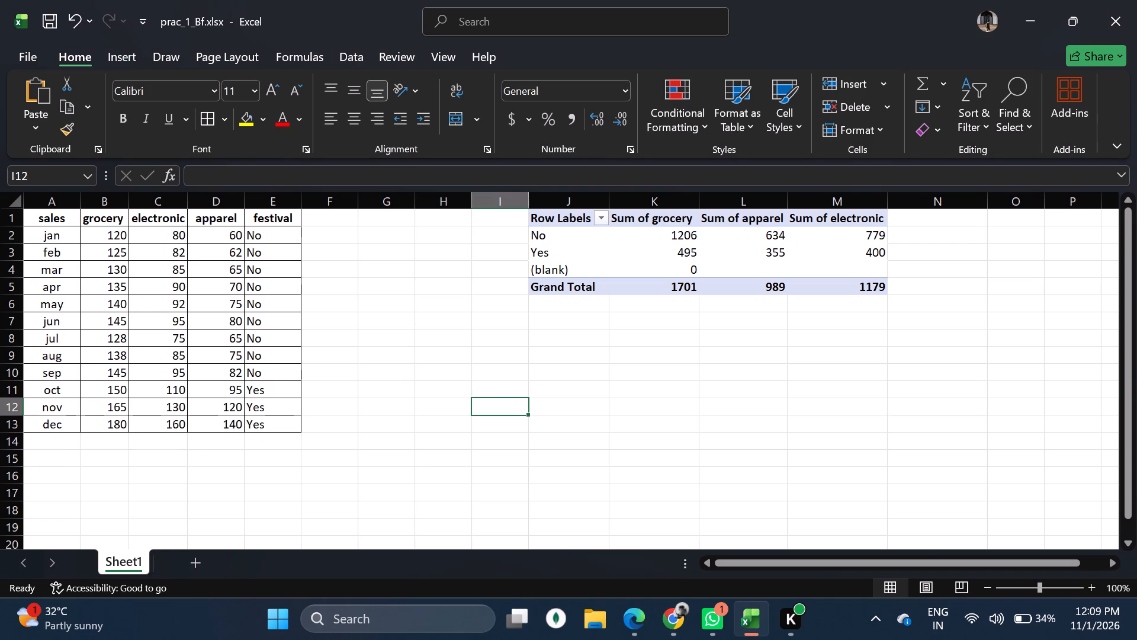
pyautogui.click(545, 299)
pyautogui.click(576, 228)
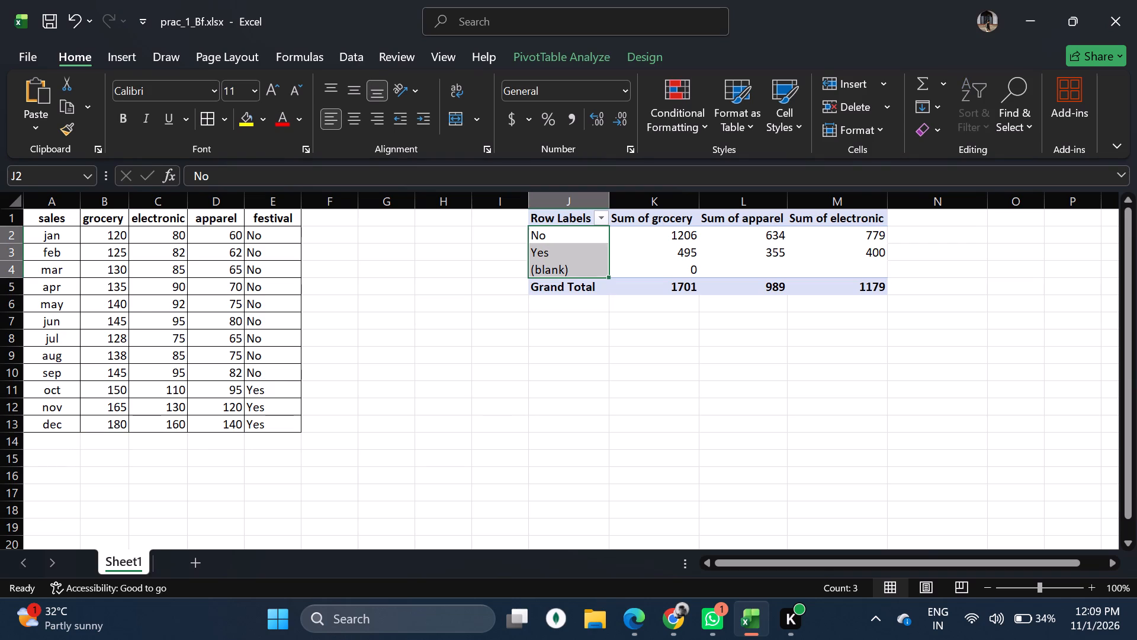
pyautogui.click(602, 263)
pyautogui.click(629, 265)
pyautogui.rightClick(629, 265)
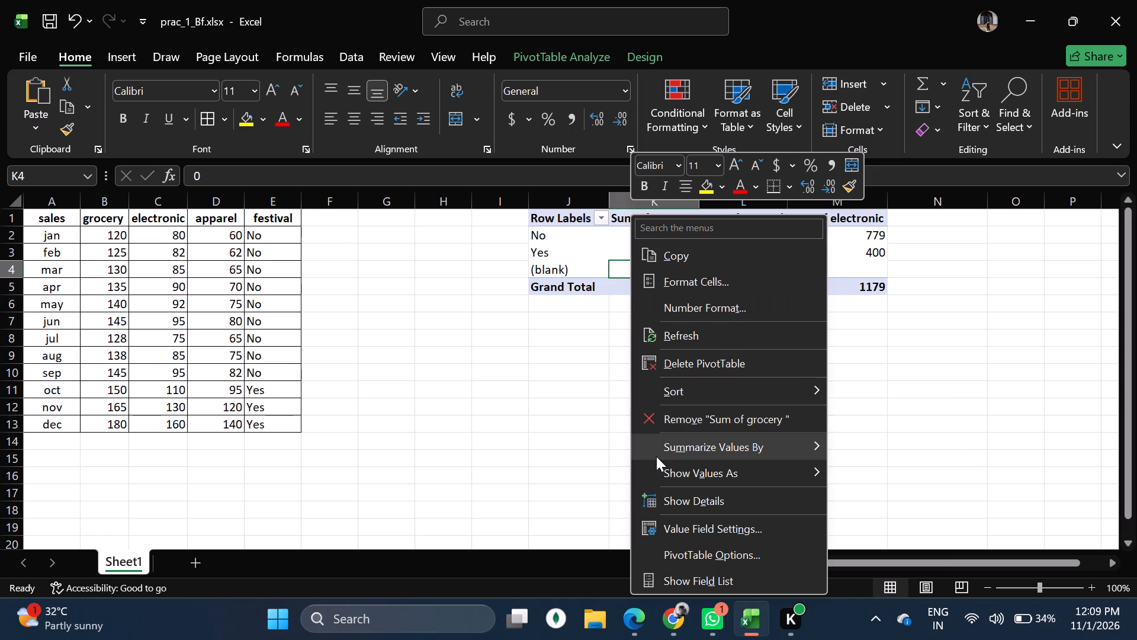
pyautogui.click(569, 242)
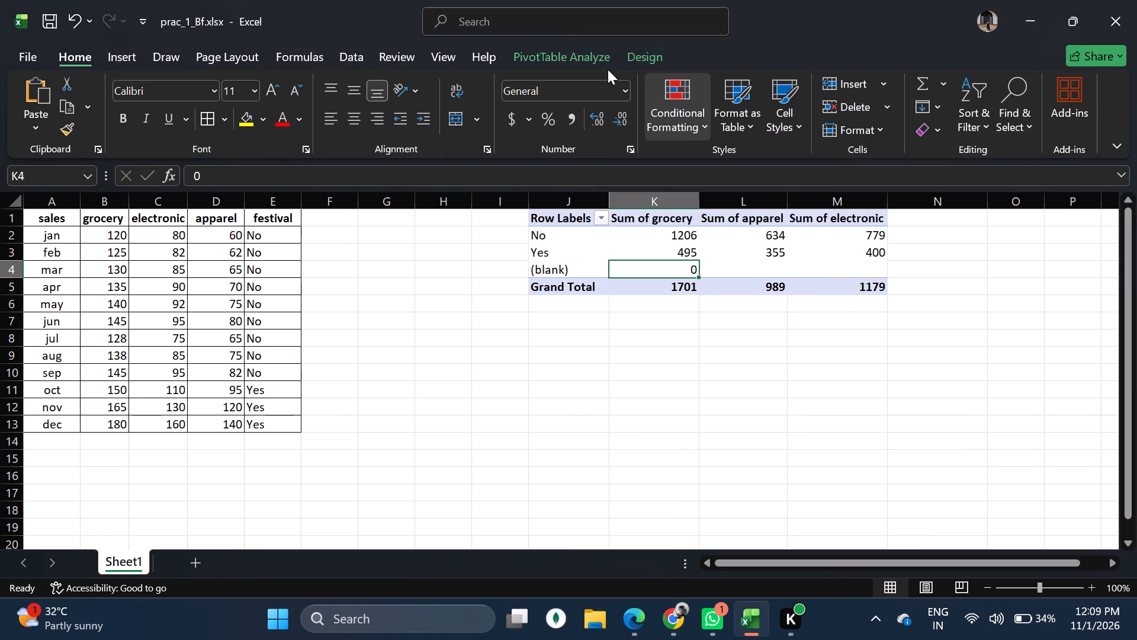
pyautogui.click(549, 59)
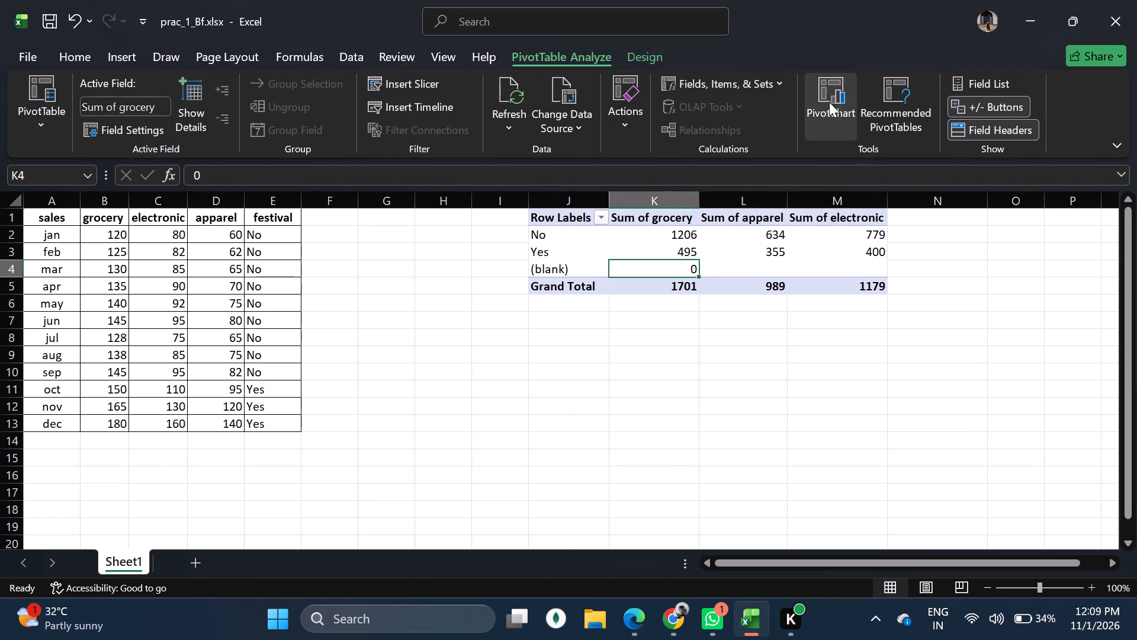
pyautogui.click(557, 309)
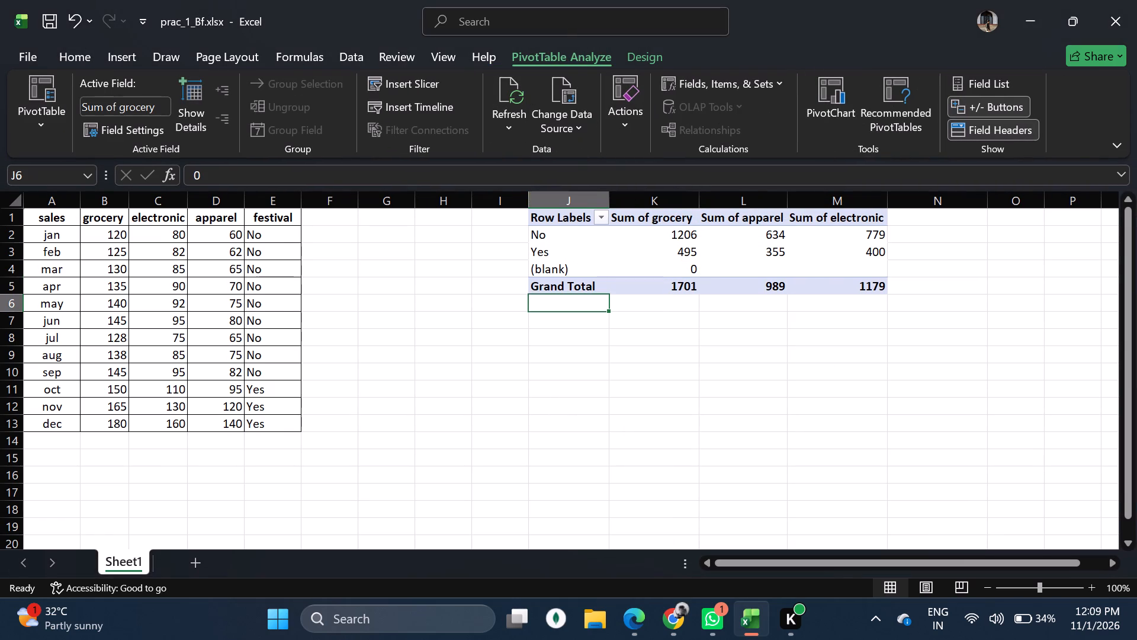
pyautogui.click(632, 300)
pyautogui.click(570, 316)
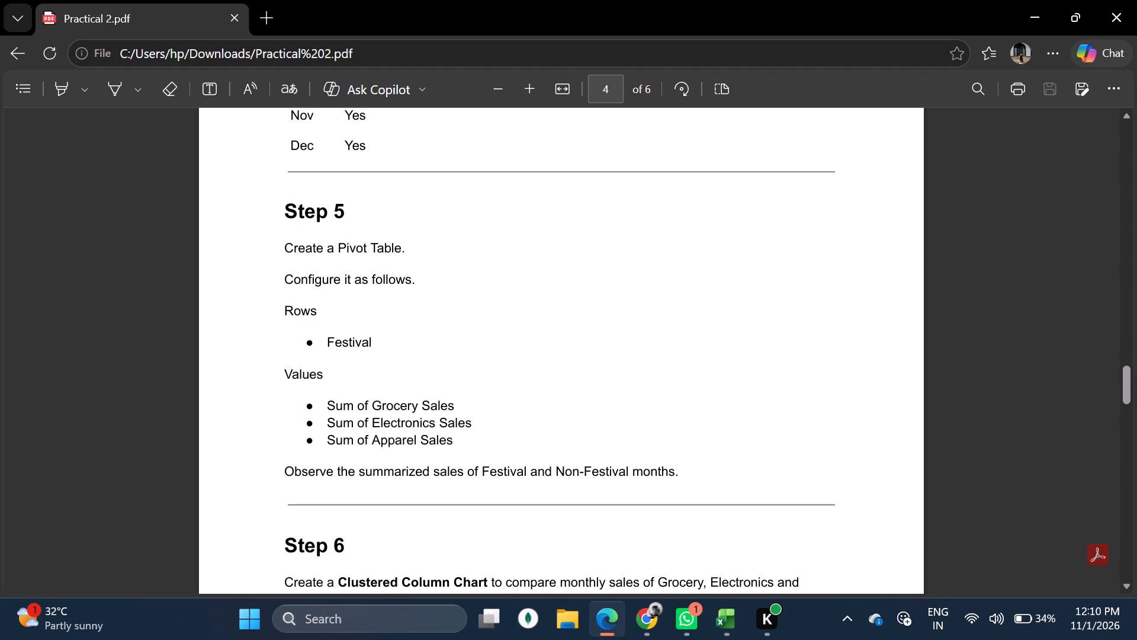
# Read Step 6 of the Practical 2 PDF in Edge for the required chart type and the data to compare.
pyautogui.scroll(-1, 300, 396)
pyautogui.scroll(-1, 451, 399)
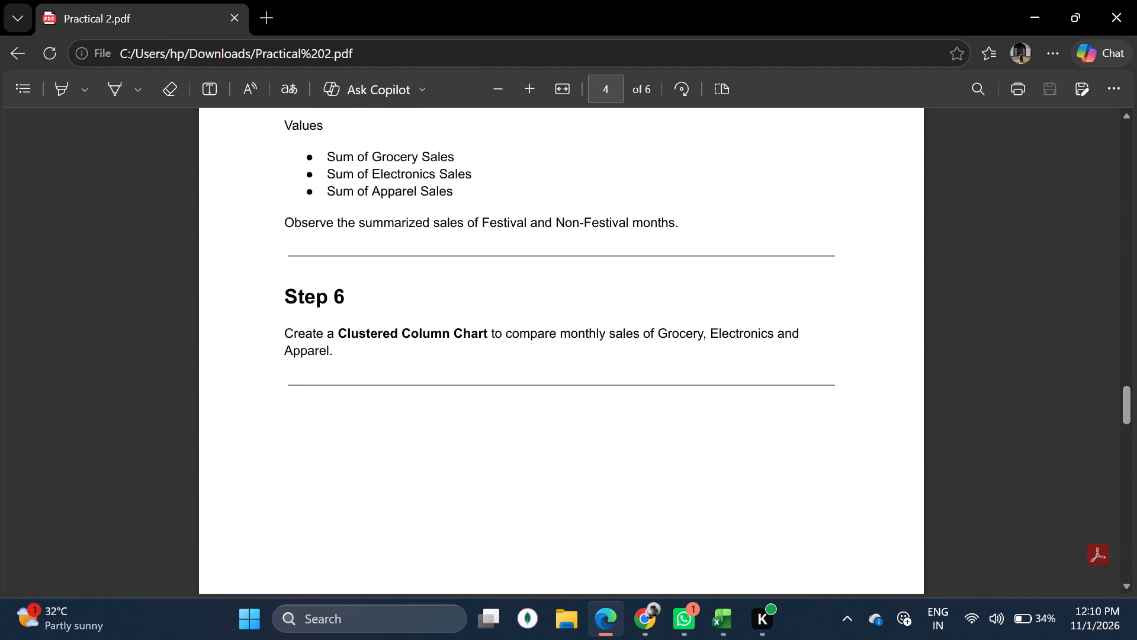
pyautogui.scroll(-2, 451, 399)
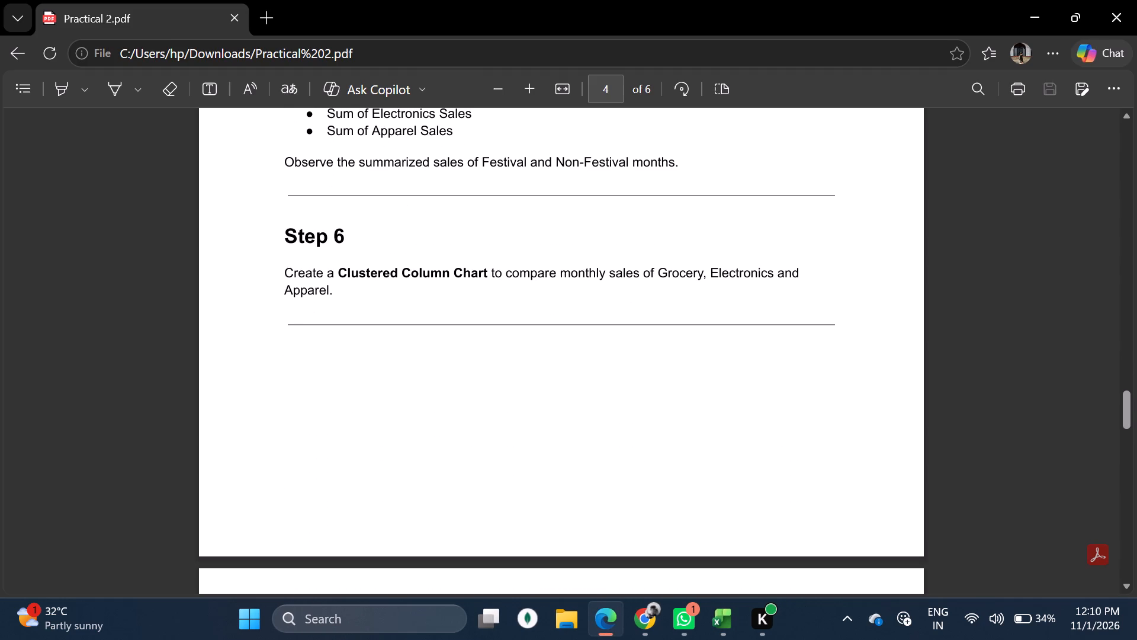
pyautogui.scroll(-1, 451, 399)
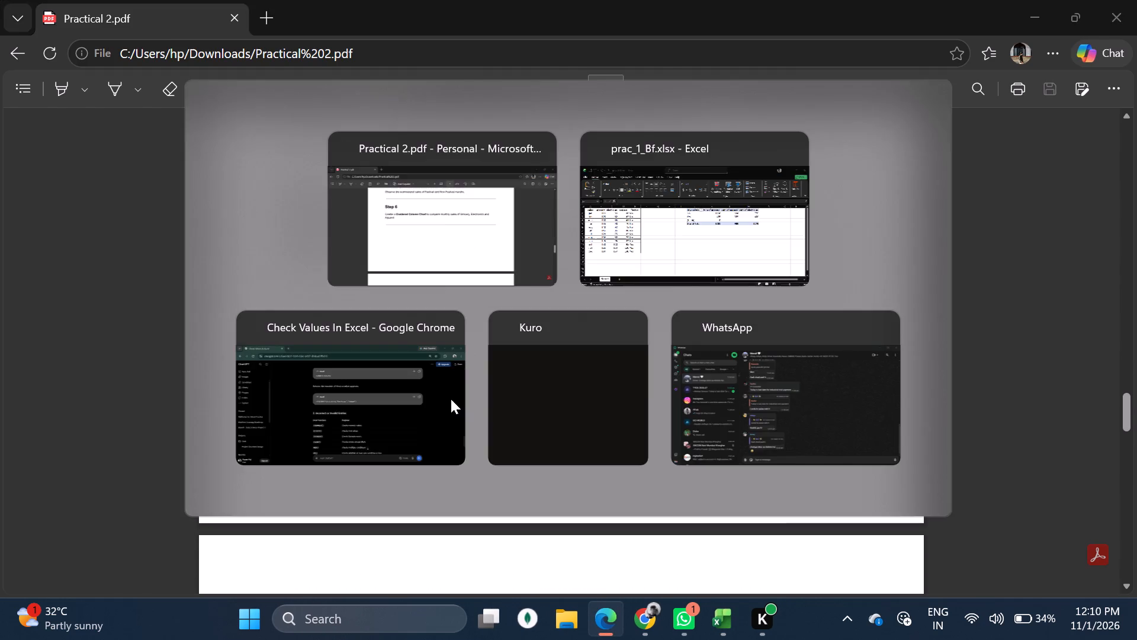
# Back in Excel, insert an empty 2-D clustered column chart on Sheet1 with empty cell H16 selected.
pyautogui.click(460, 351)
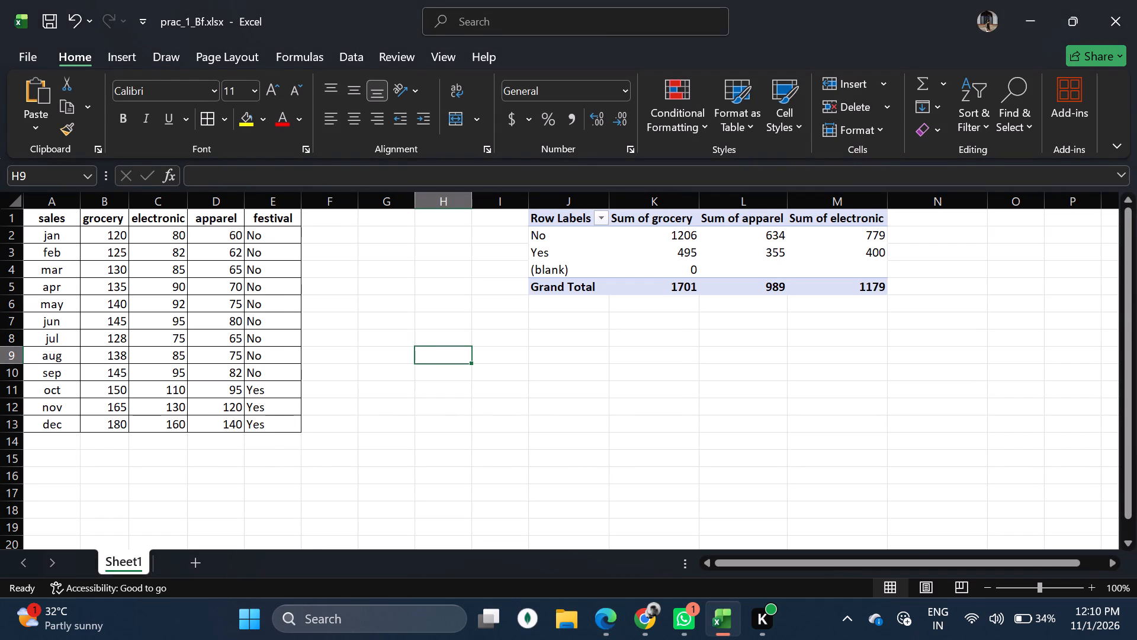
pyautogui.click(470, 472)
pyautogui.click(112, 51)
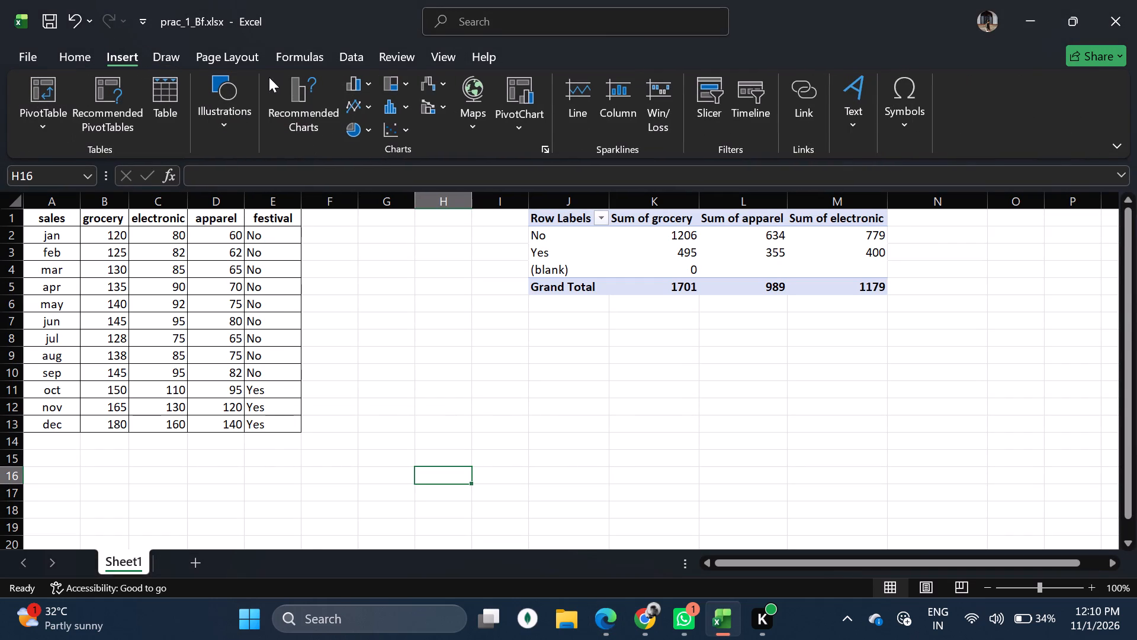
pyautogui.click(369, 83)
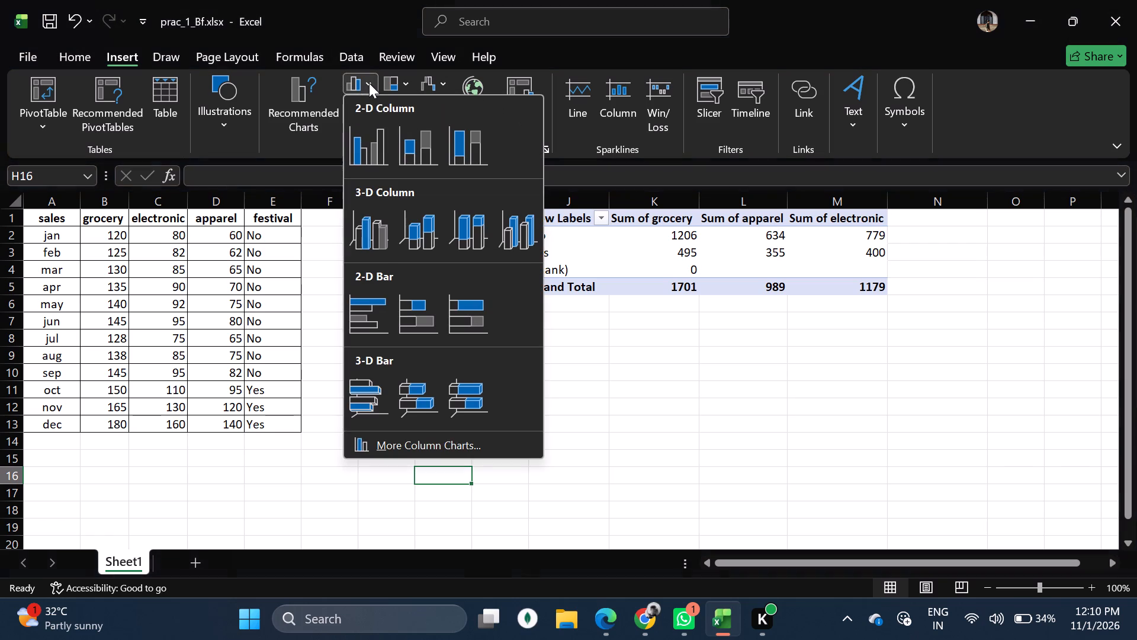
pyautogui.scroll(-1, 404, 216)
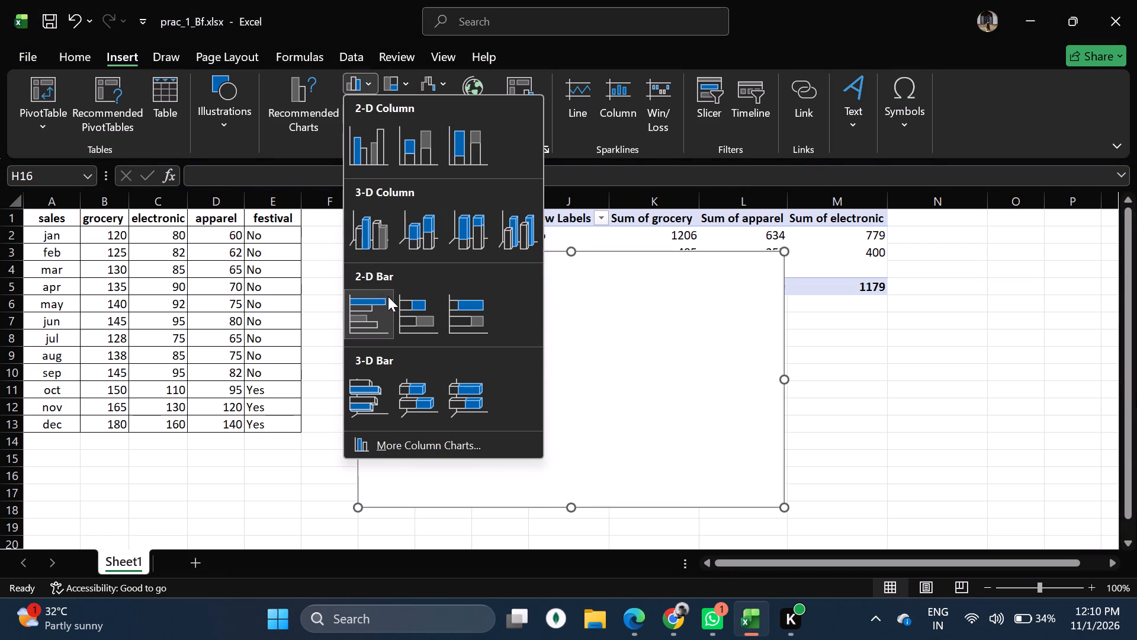
pyautogui.click(365, 143)
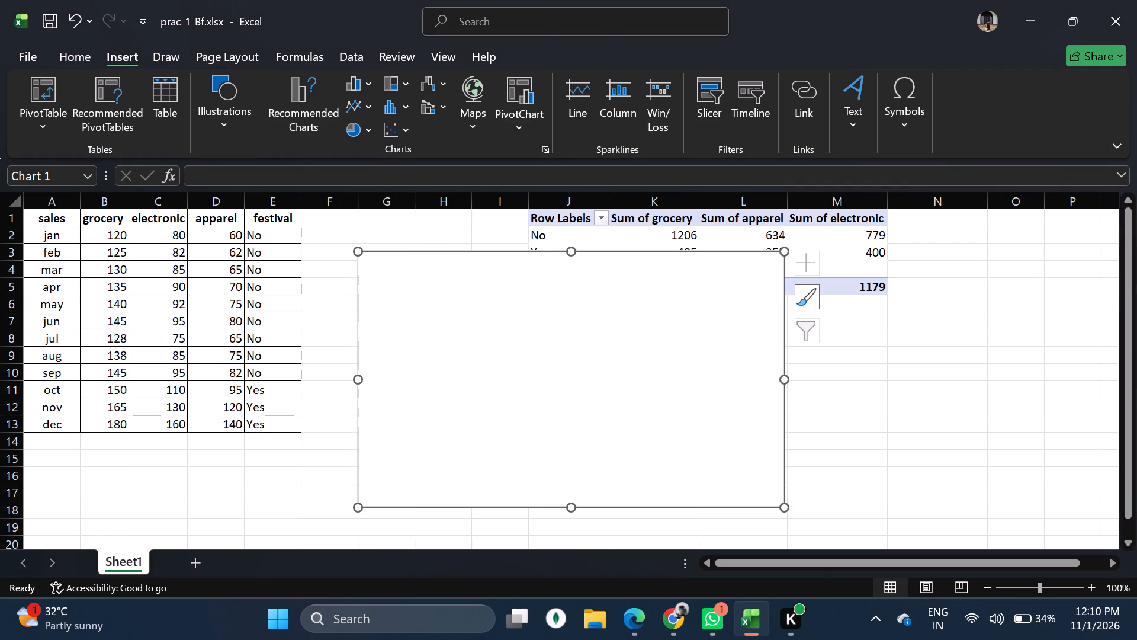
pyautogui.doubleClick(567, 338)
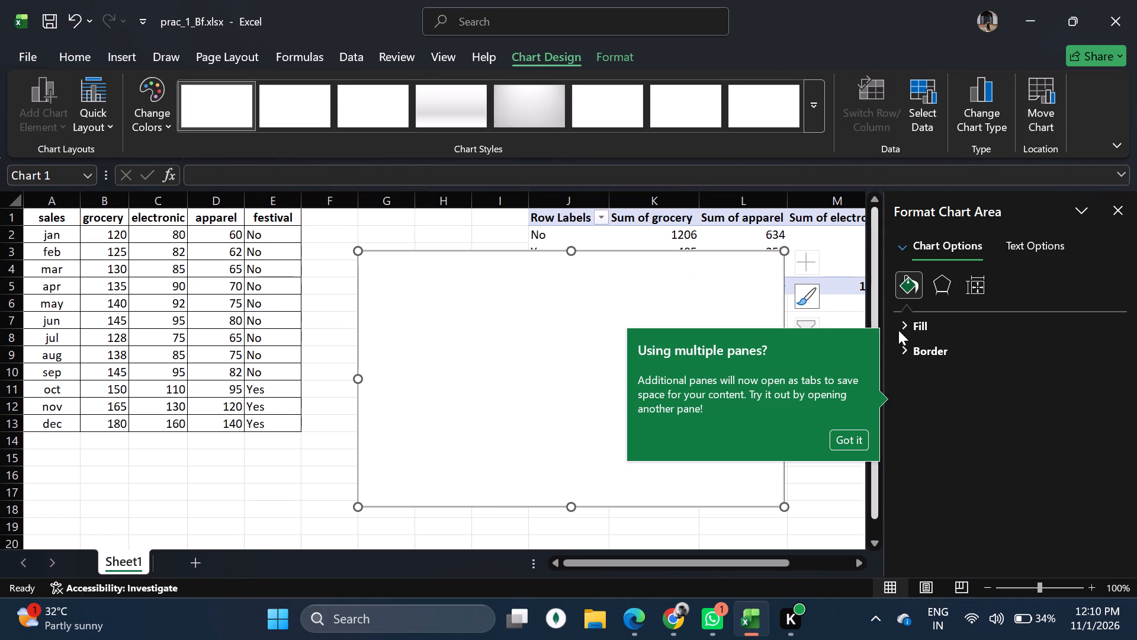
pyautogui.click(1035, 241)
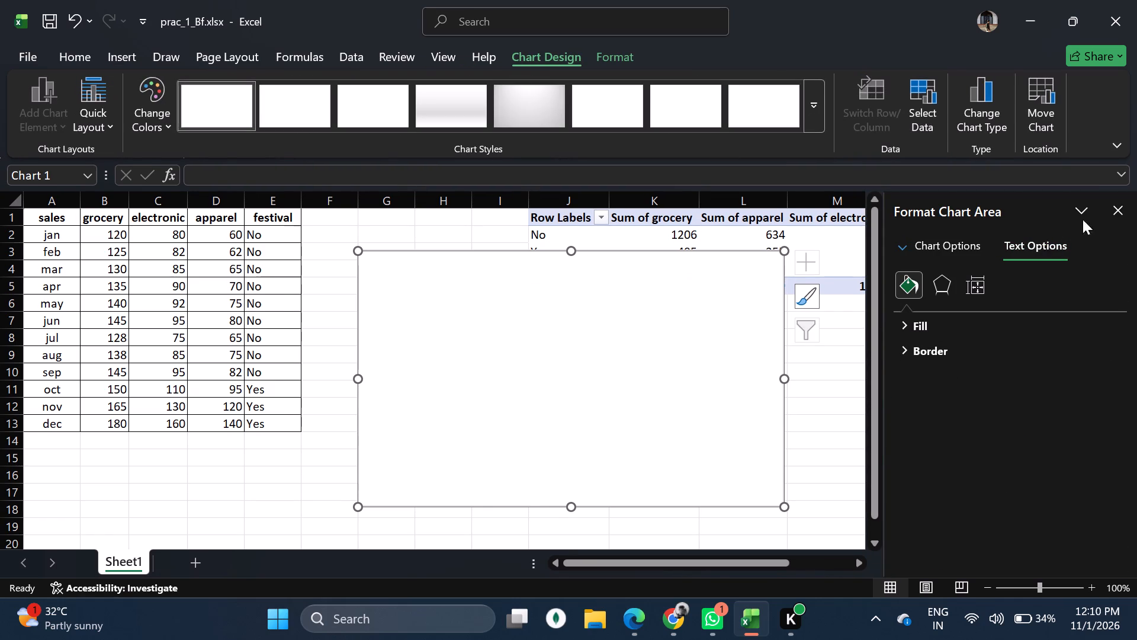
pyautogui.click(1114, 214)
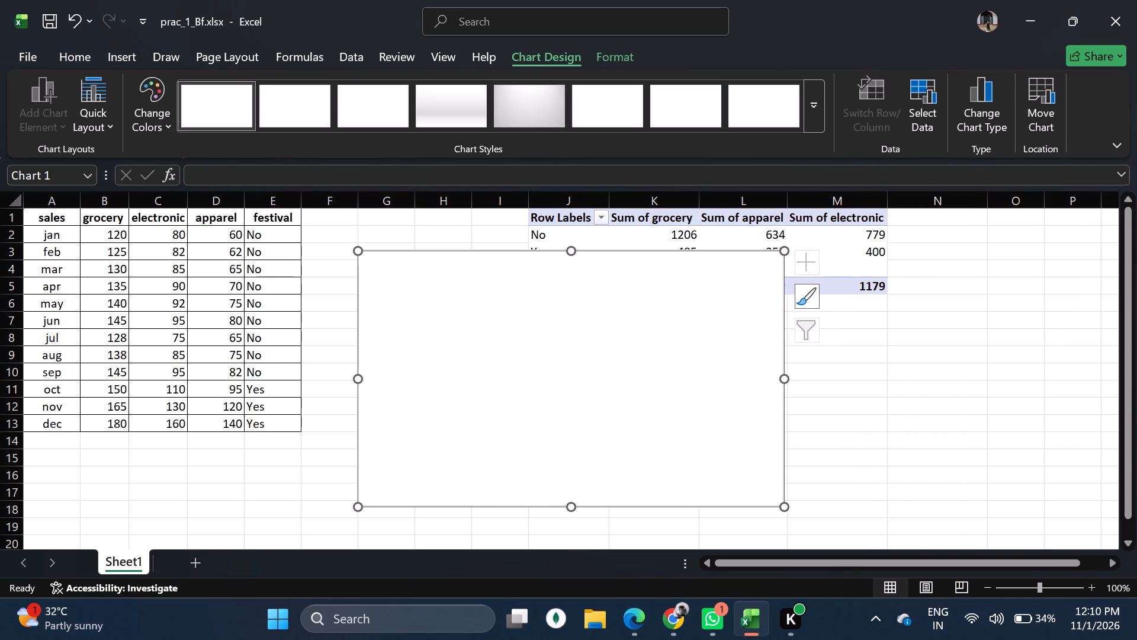
# Undo the insertion of the empty chart.
pyautogui.hotkey('ctrl', 'z')
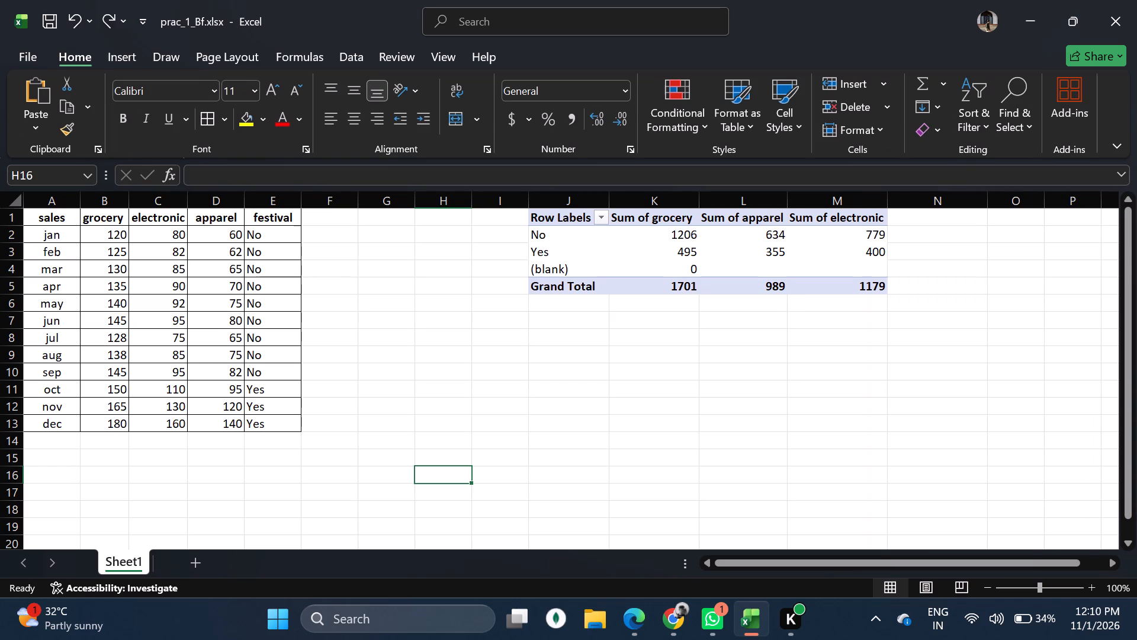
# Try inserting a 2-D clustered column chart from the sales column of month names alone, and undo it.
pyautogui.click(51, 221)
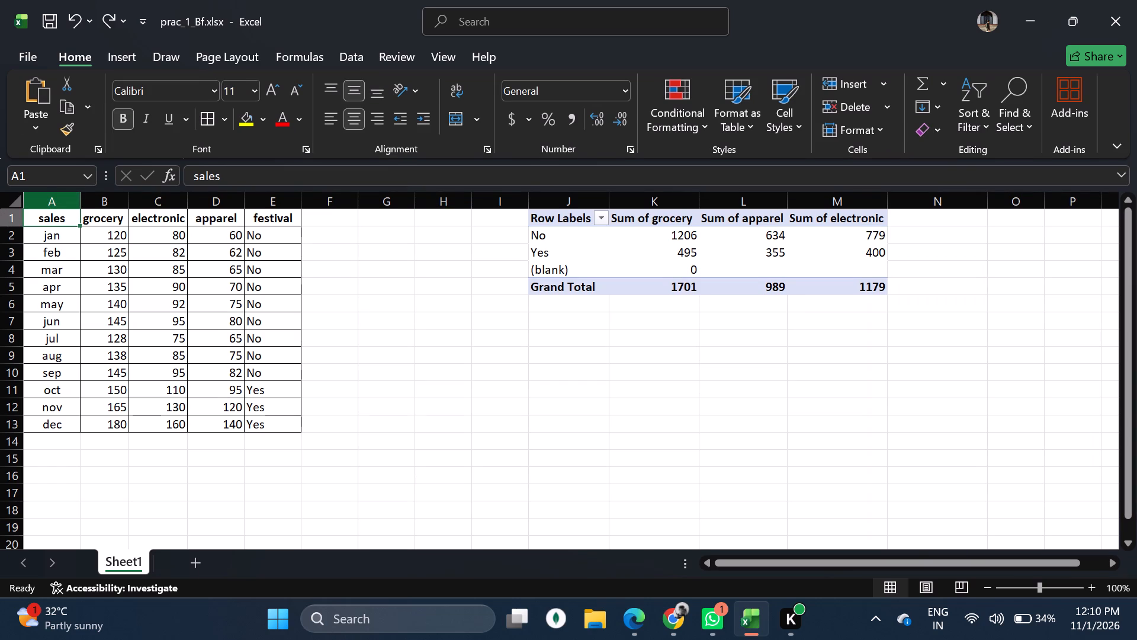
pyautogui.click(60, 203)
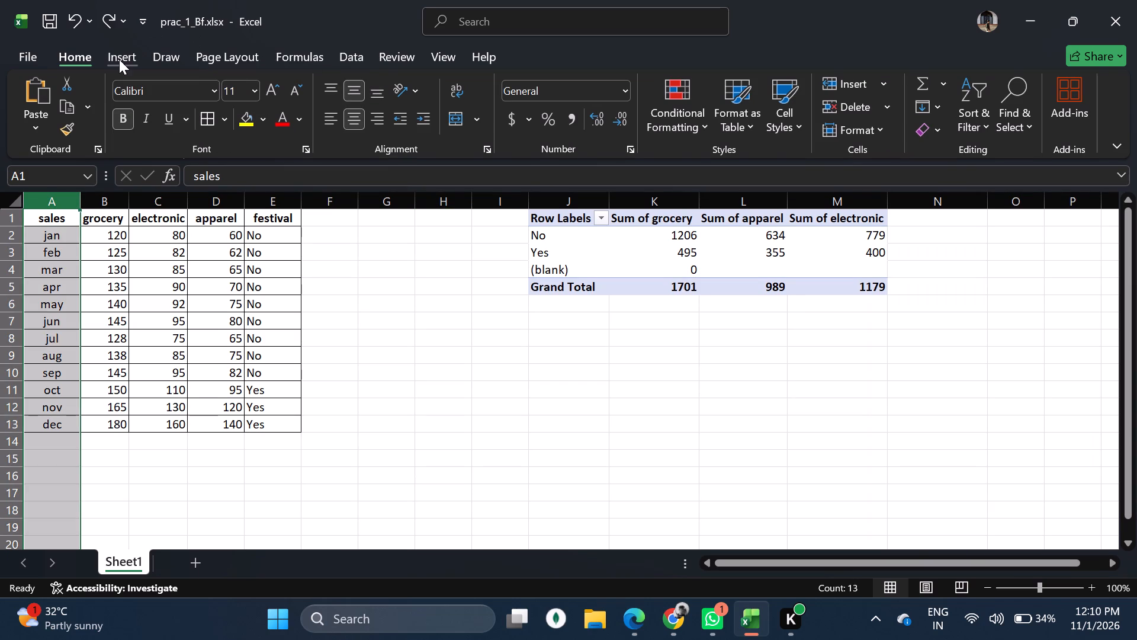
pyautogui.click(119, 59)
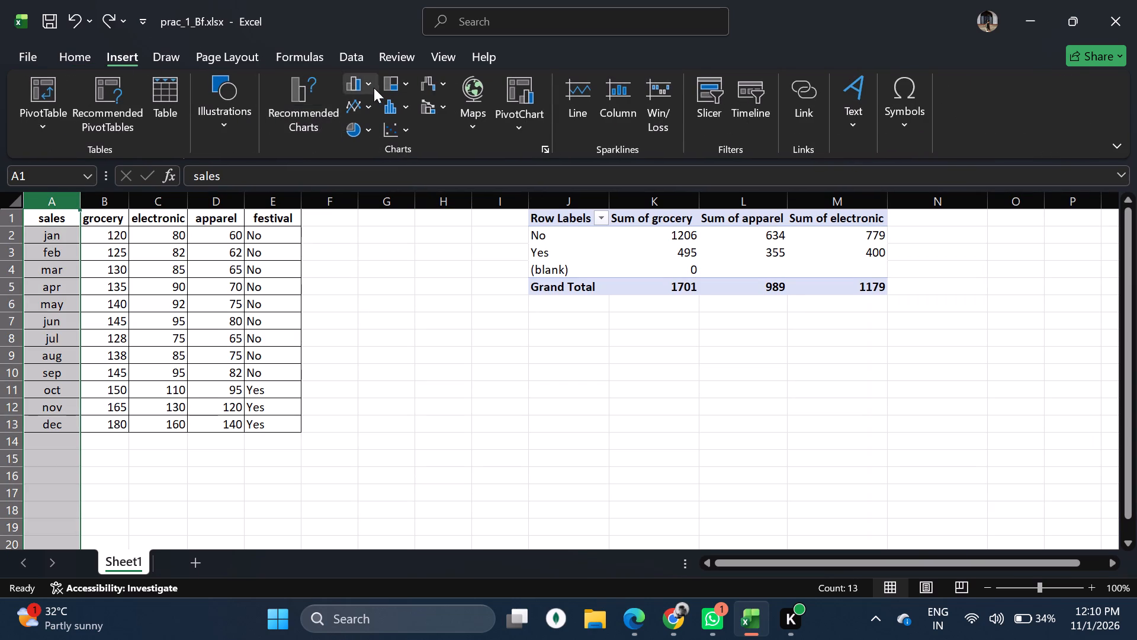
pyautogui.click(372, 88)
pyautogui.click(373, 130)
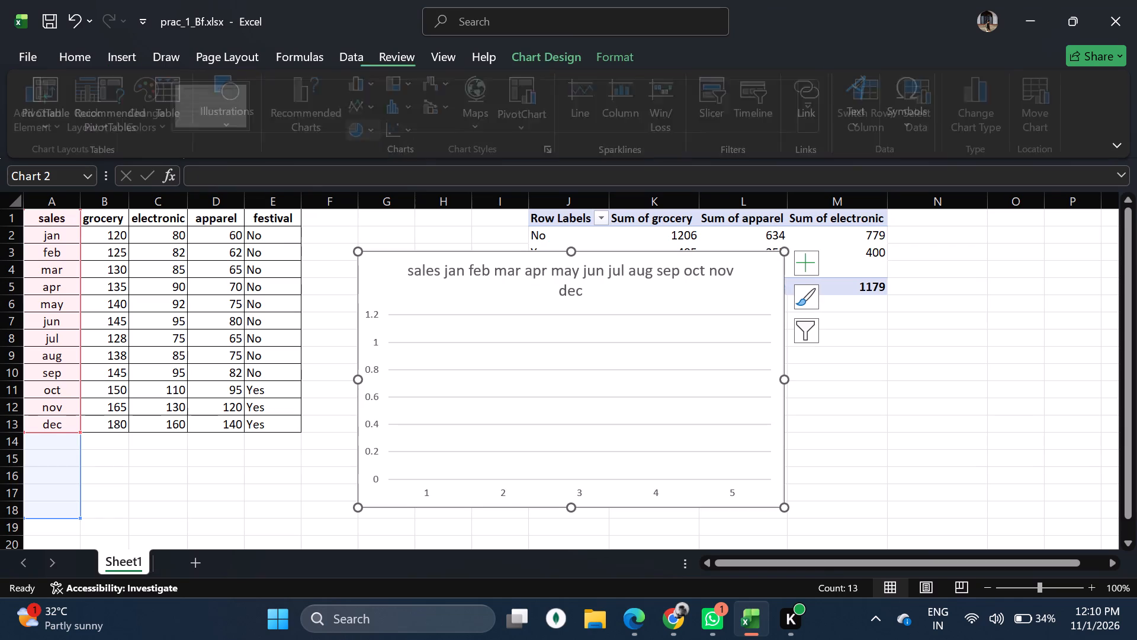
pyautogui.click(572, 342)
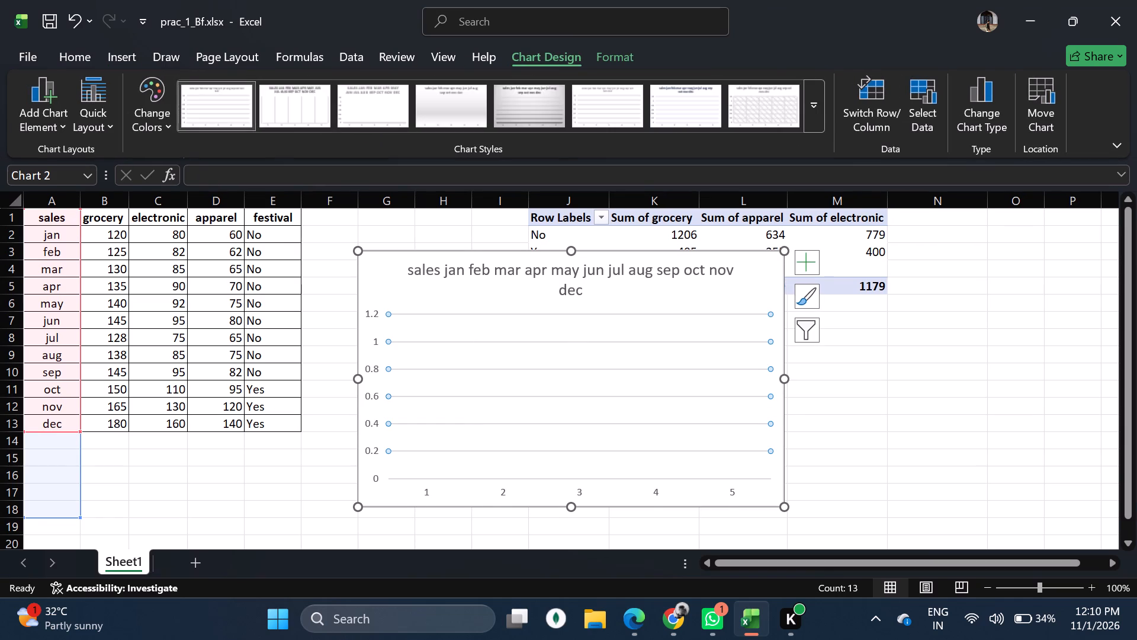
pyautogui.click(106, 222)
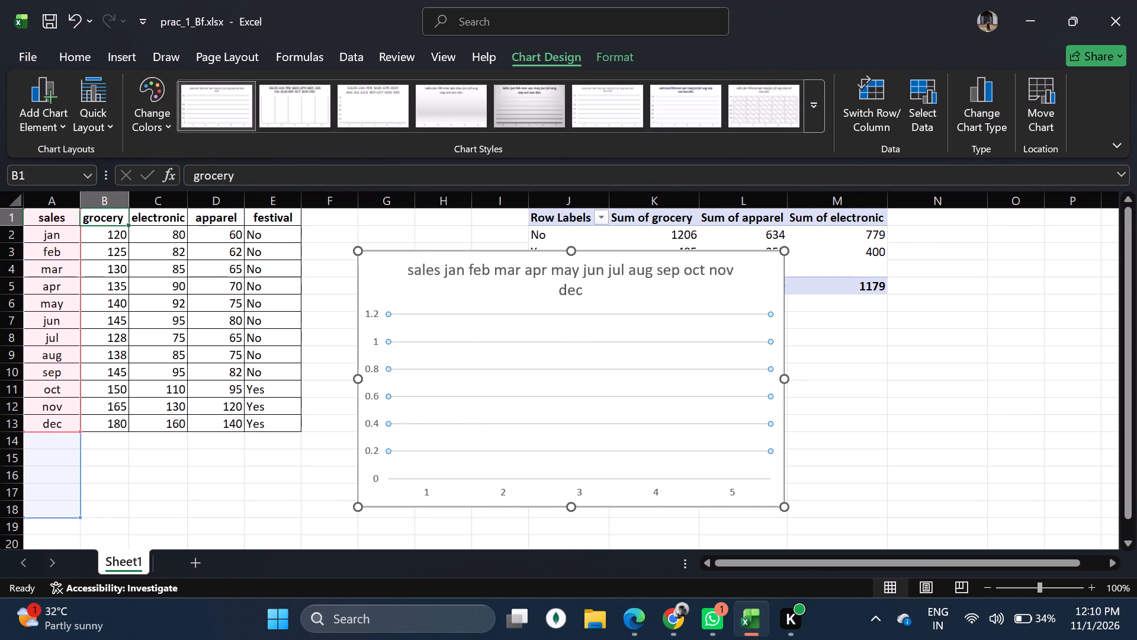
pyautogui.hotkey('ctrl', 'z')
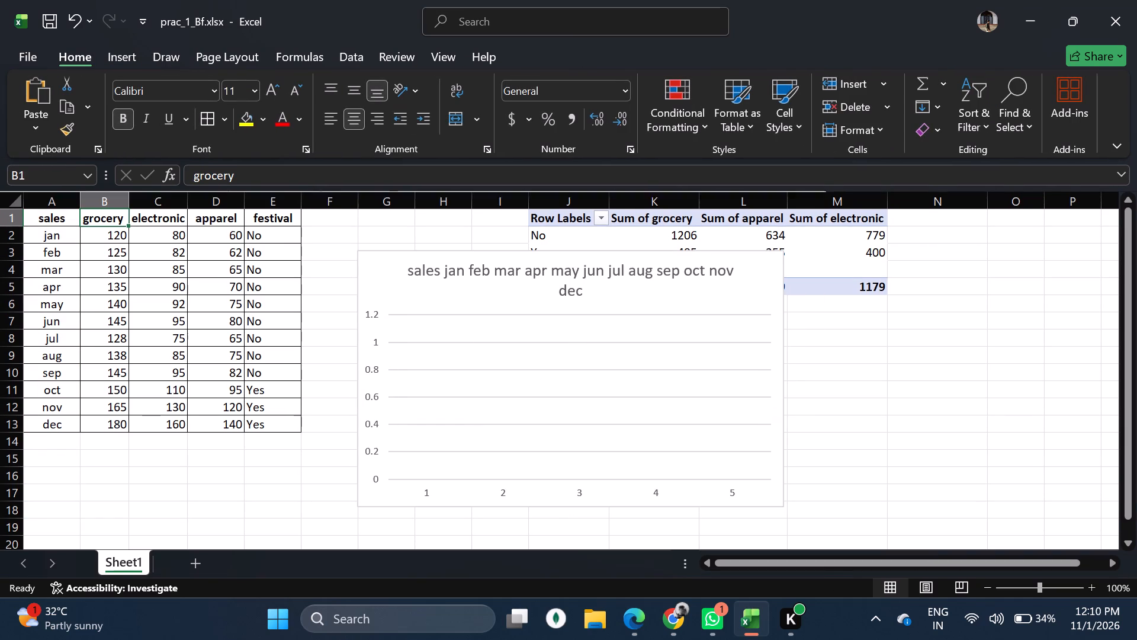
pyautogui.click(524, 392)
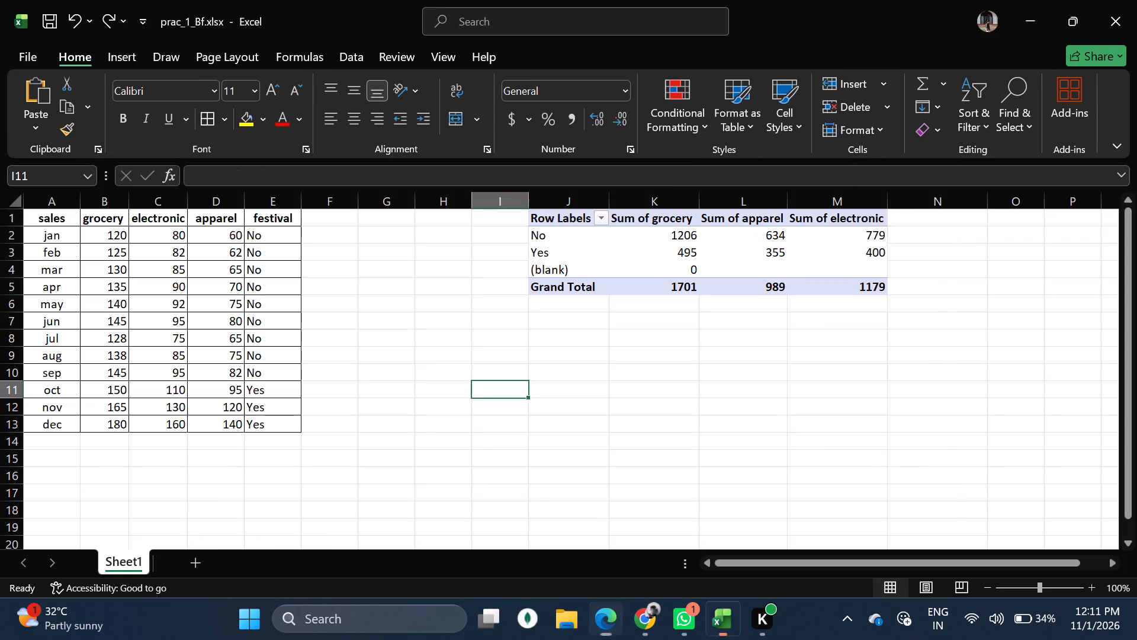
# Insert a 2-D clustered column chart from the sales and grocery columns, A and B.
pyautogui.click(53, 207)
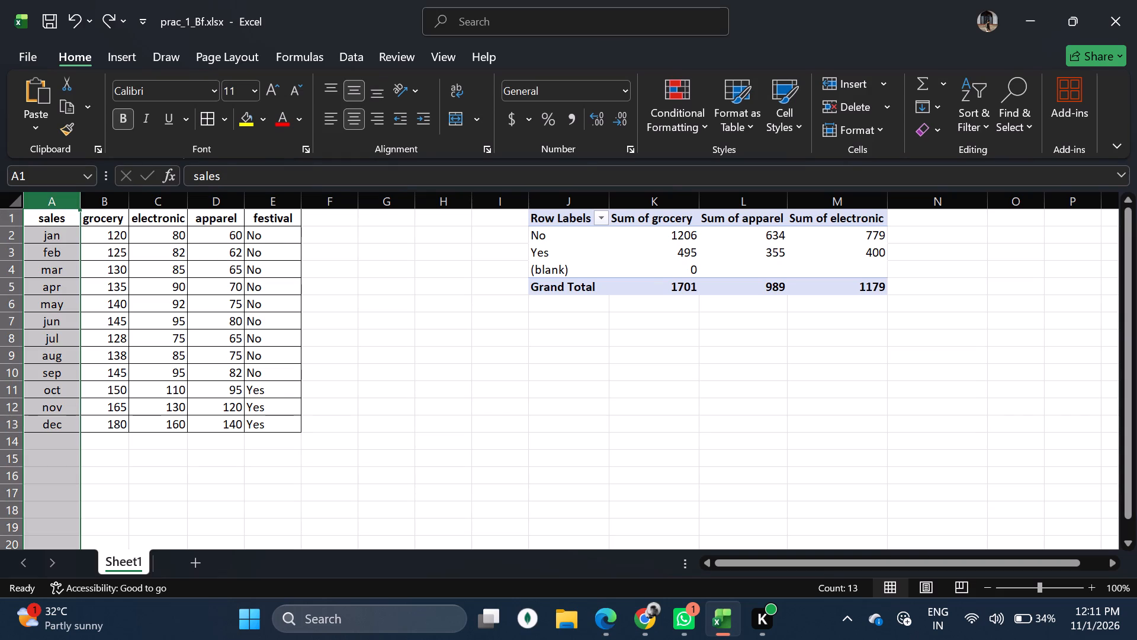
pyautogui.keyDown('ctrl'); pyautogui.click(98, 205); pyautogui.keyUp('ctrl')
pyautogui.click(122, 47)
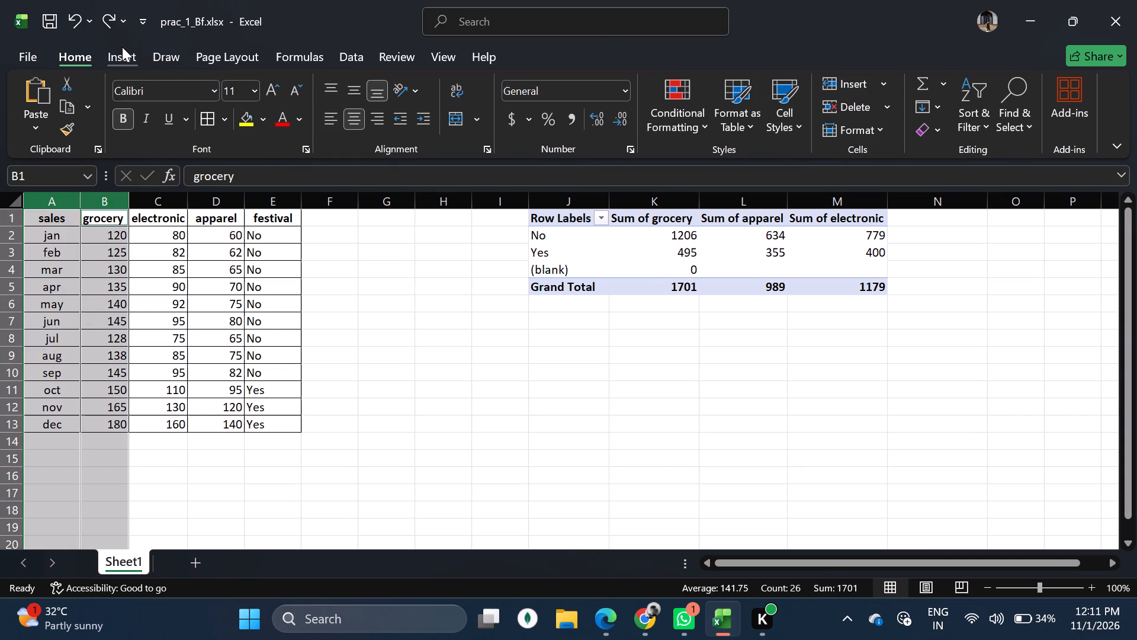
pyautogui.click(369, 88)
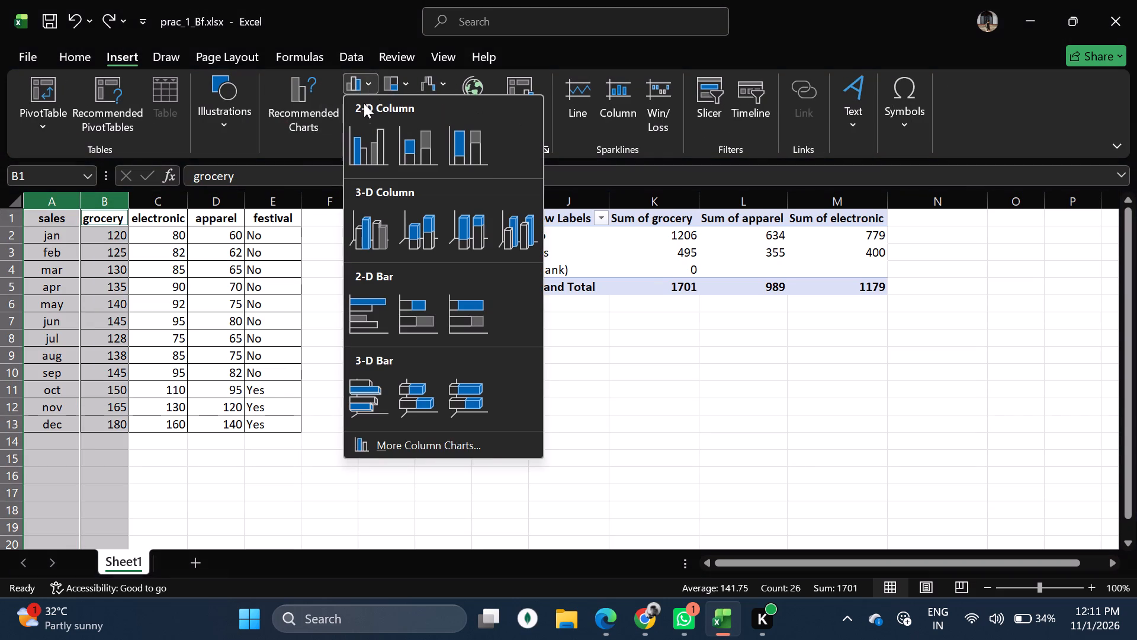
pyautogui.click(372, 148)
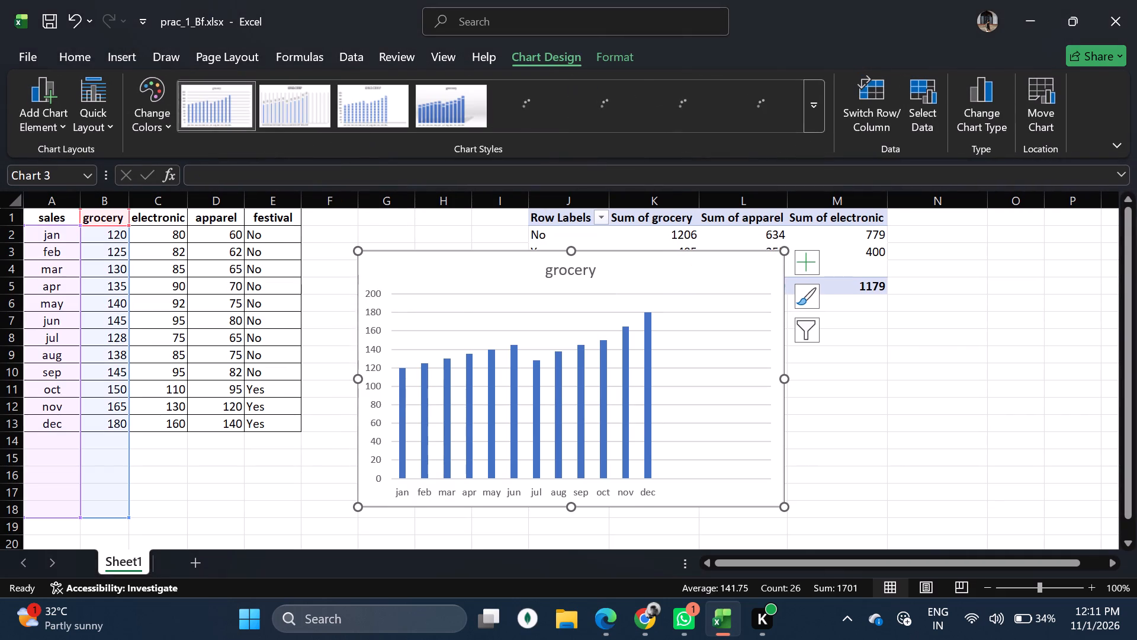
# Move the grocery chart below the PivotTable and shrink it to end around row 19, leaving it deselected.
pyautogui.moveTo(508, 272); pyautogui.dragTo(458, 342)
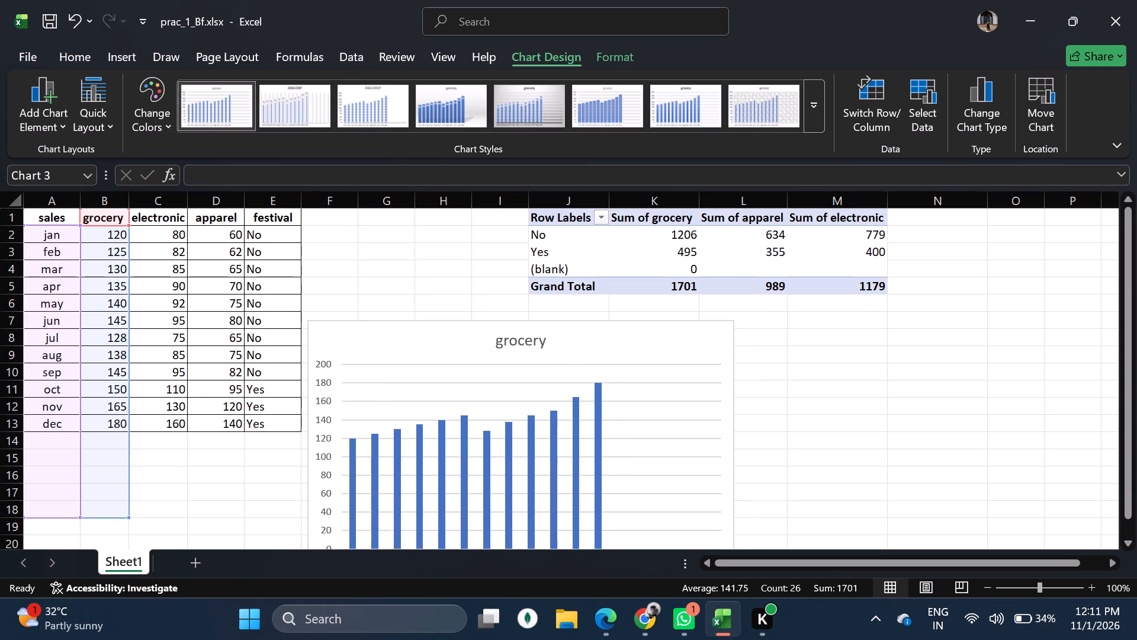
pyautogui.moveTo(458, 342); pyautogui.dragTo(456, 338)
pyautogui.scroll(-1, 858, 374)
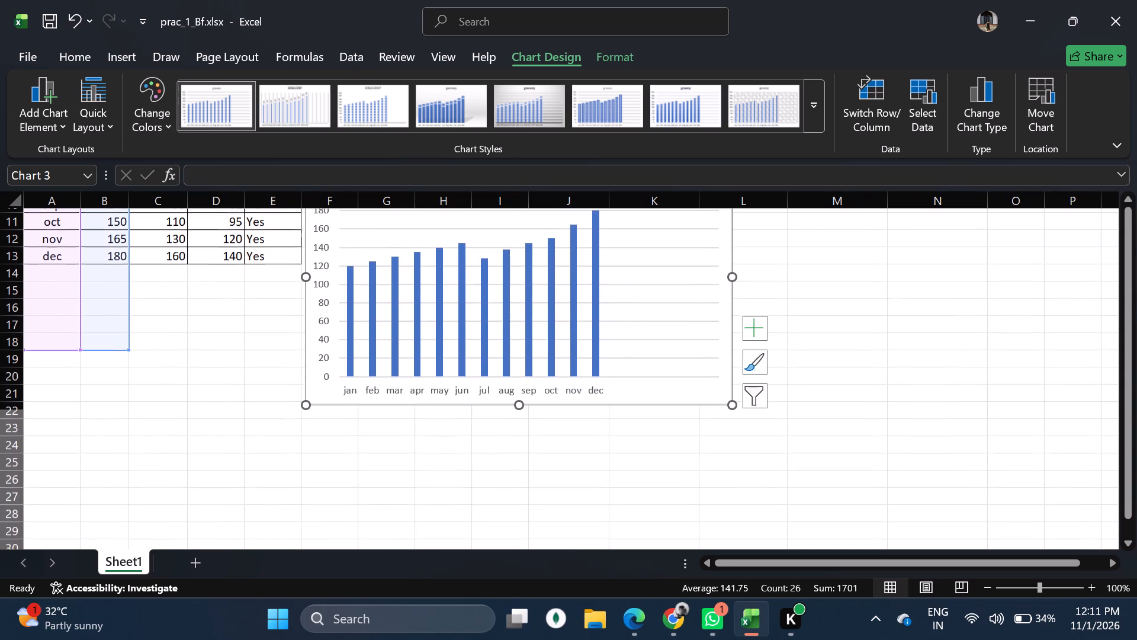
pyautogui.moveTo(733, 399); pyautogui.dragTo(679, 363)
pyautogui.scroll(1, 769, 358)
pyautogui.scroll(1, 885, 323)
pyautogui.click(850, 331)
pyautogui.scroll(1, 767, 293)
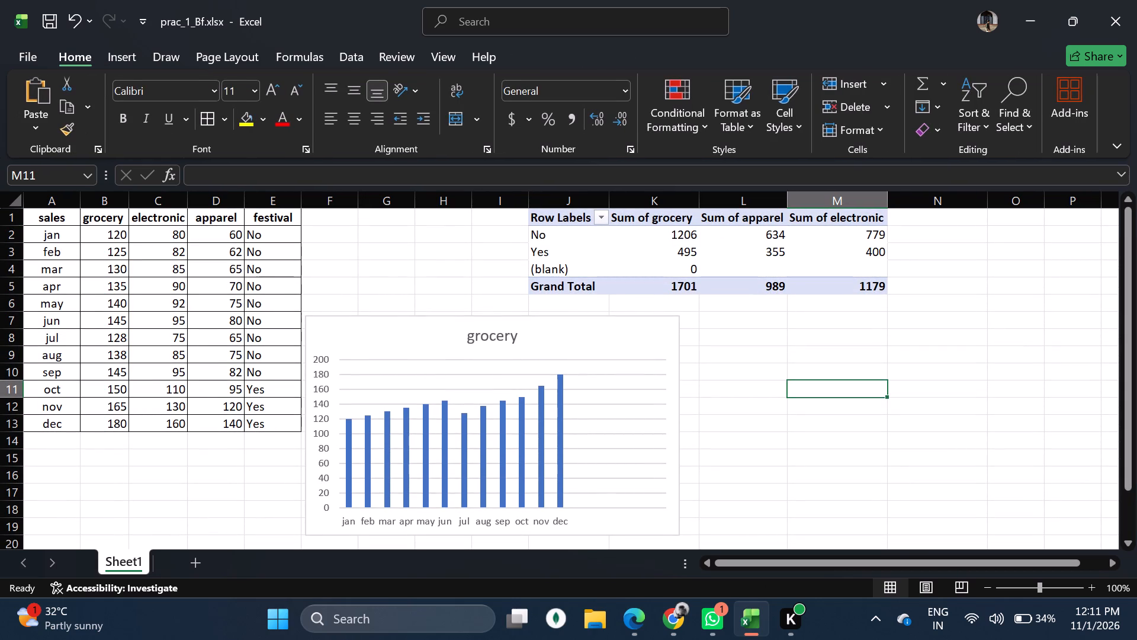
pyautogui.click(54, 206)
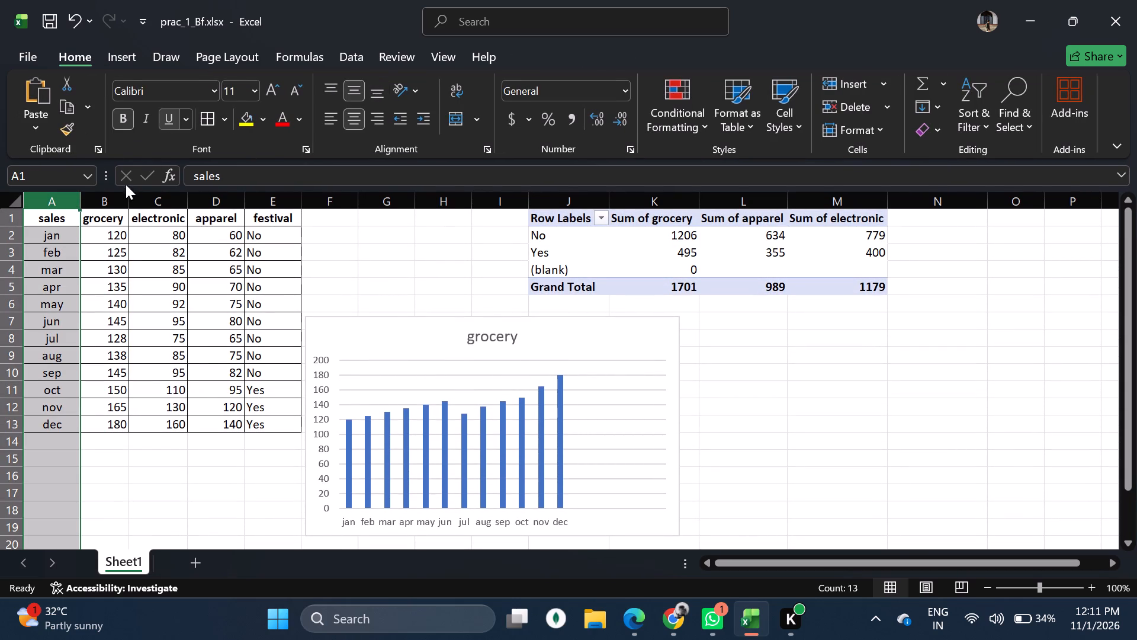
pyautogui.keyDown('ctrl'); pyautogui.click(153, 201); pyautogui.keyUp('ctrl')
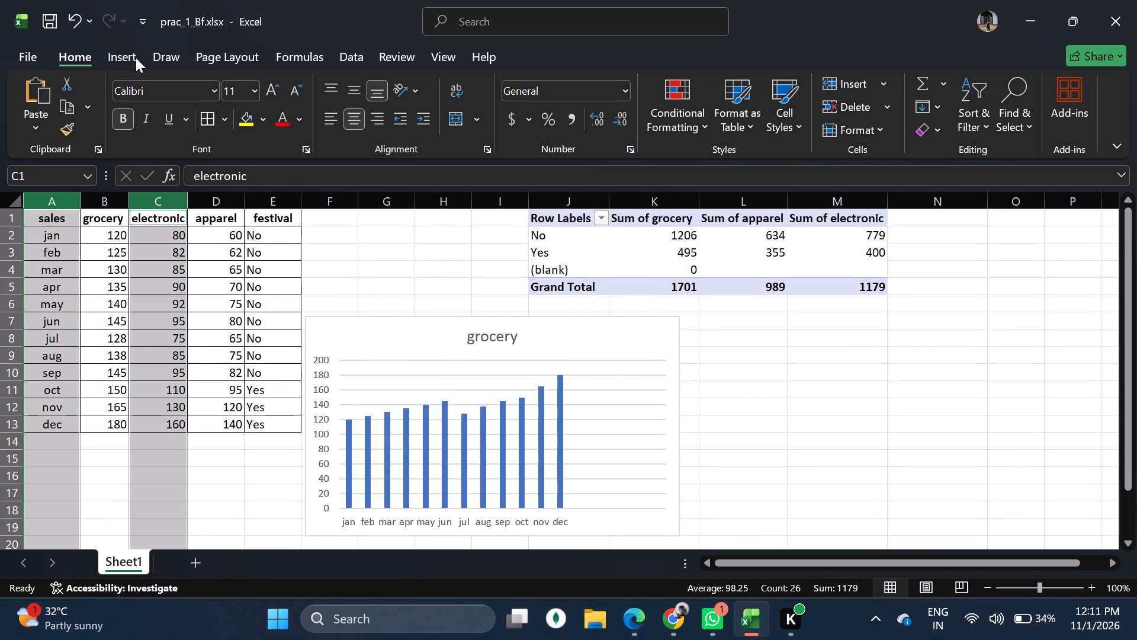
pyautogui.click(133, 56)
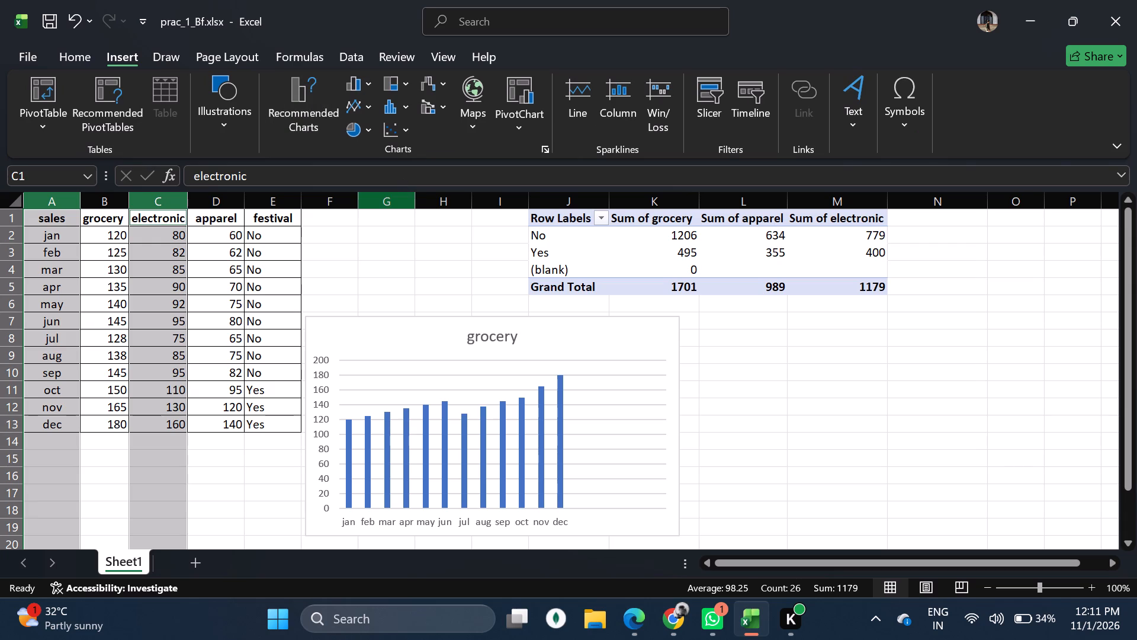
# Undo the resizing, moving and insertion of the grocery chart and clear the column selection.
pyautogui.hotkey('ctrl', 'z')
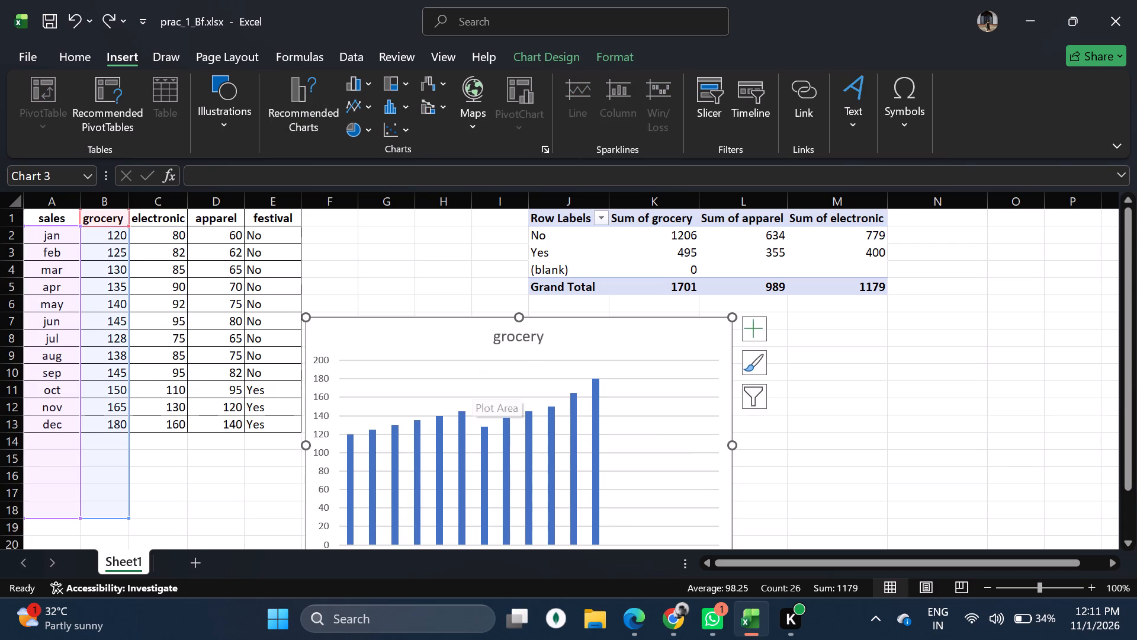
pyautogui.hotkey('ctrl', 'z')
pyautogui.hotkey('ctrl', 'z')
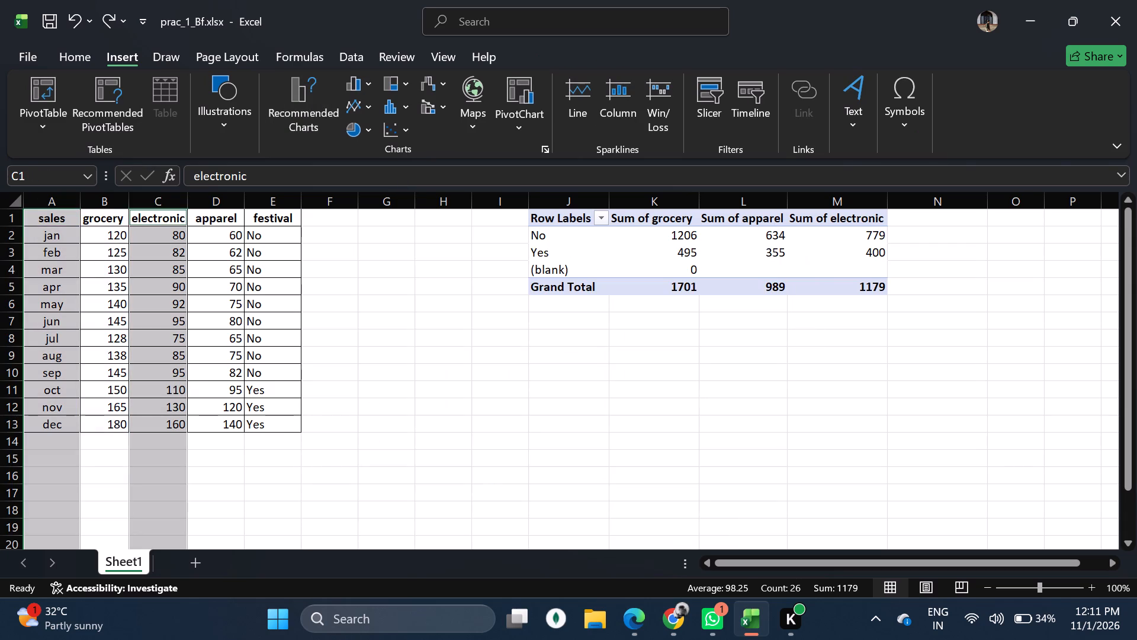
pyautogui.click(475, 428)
# Insert a 2-D clustered column chart from the sales, grocery, electronic and apparel columns, A to D.
pyautogui.click(61, 206)
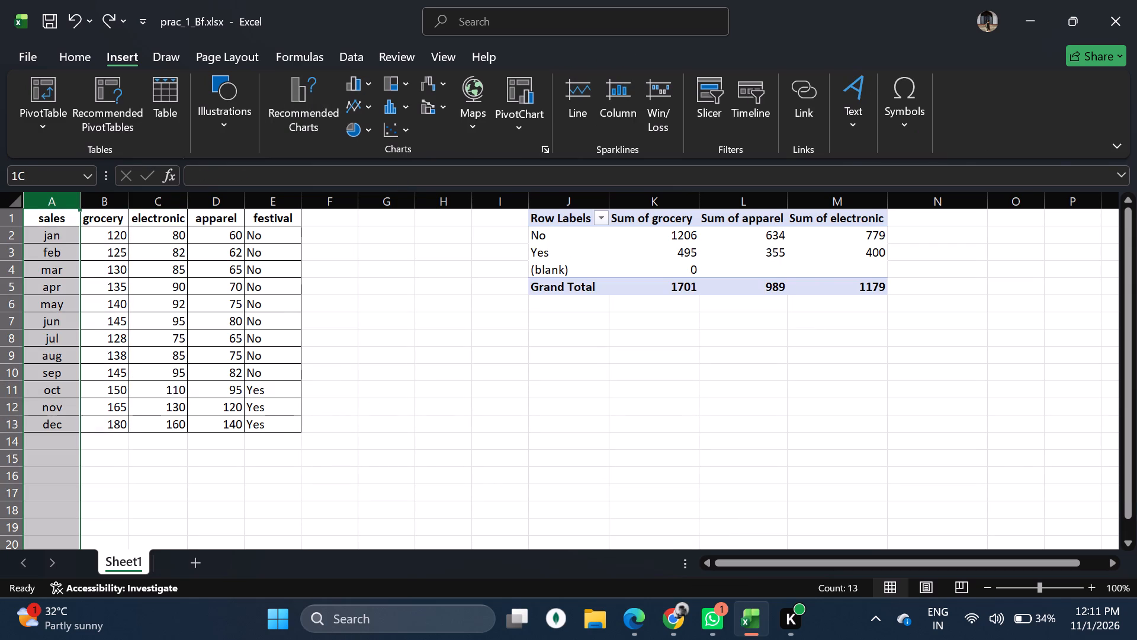
pyautogui.keyDown('ctrl'); pyautogui.click(113, 206); pyautogui.keyUp('ctrl')
pyautogui.keyDown('ctrl'); pyautogui.click(146, 207); pyautogui.keyUp('ctrl')
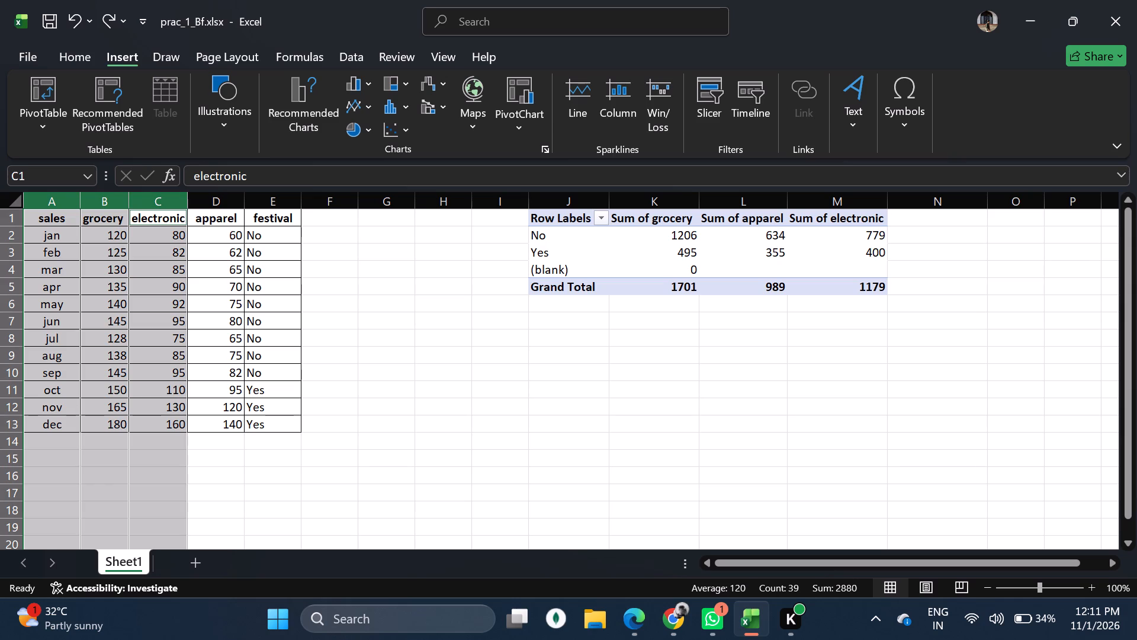
pyautogui.keyDown('ctrl'); pyautogui.click(216, 206); pyautogui.keyUp('ctrl')
pyautogui.click(165, 48)
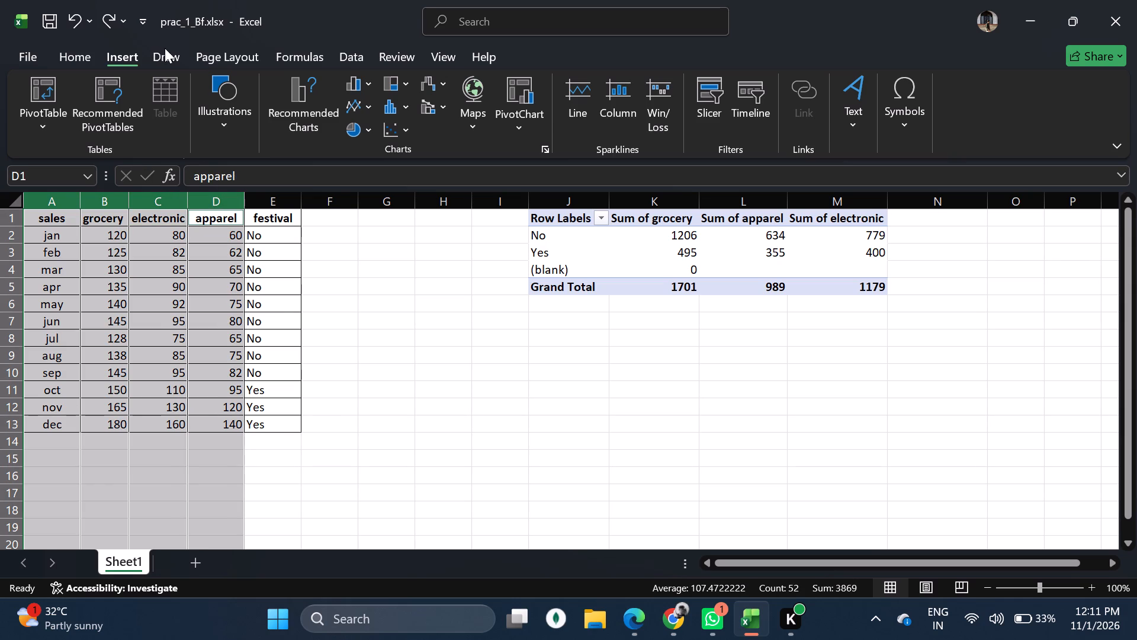
pyautogui.click(104, 48)
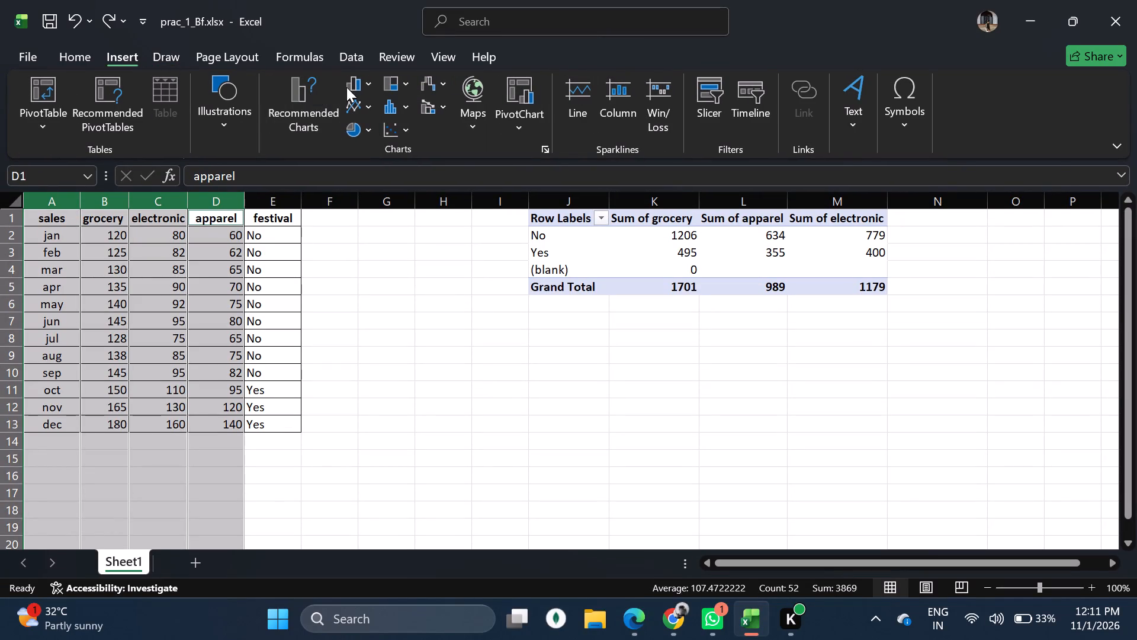
pyautogui.click(358, 86)
pyautogui.click(361, 155)
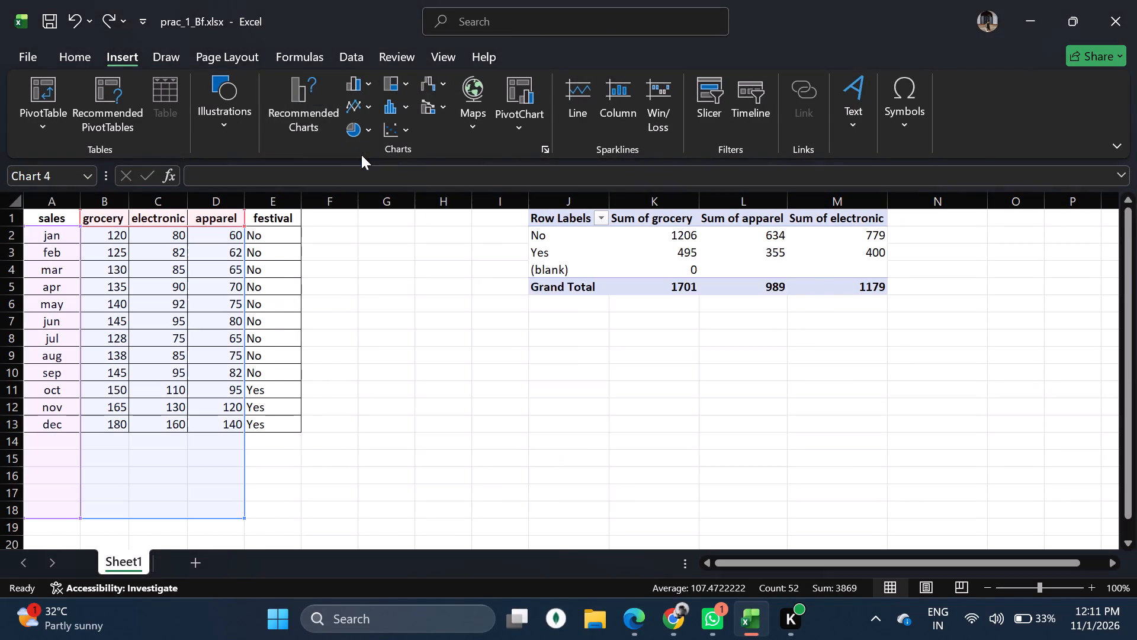
# Move the clustered column chart directly below the PivotTable, starting around column J, and deselect it.
pyautogui.moveTo(510, 265); pyautogui.dragTo(474, 331)
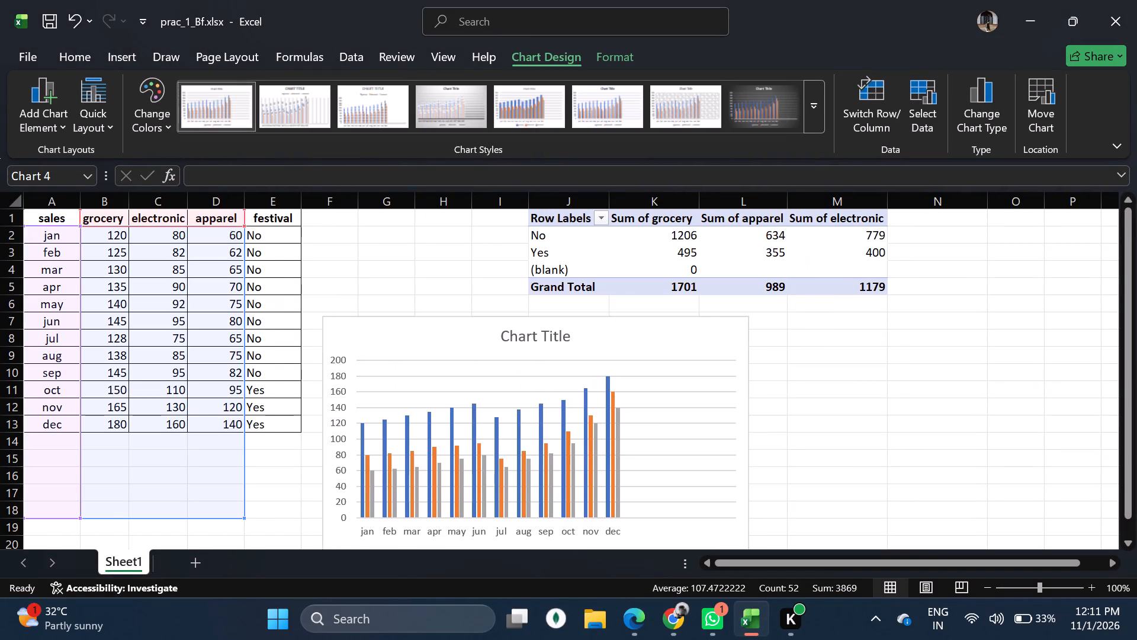
pyautogui.moveTo(474, 331); pyautogui.dragTo(619, 322)
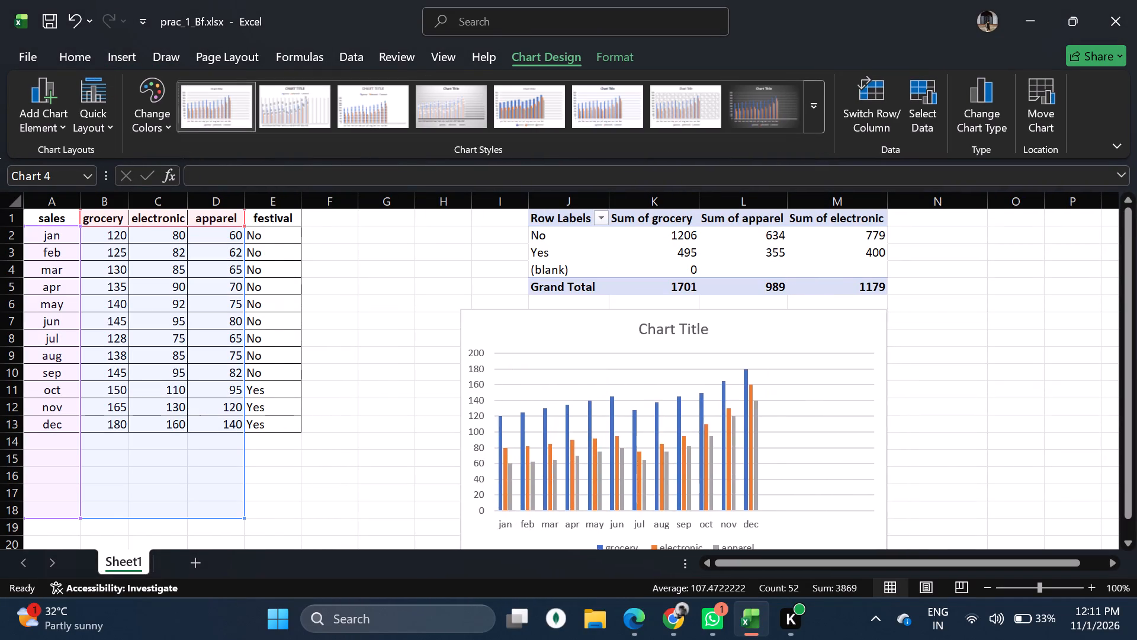
pyautogui.moveTo(619, 322); pyautogui.dragTo(677, 317)
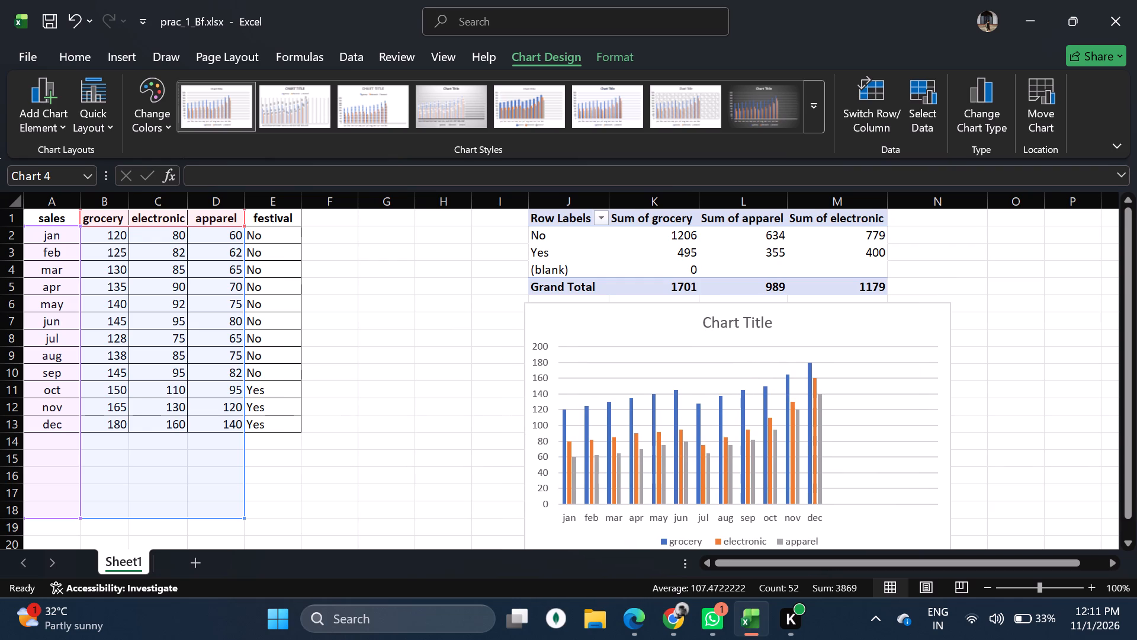
pyautogui.moveTo(677, 317); pyautogui.dragTo(676, 317)
pyautogui.click(426, 315)
pyautogui.click(336, 362)
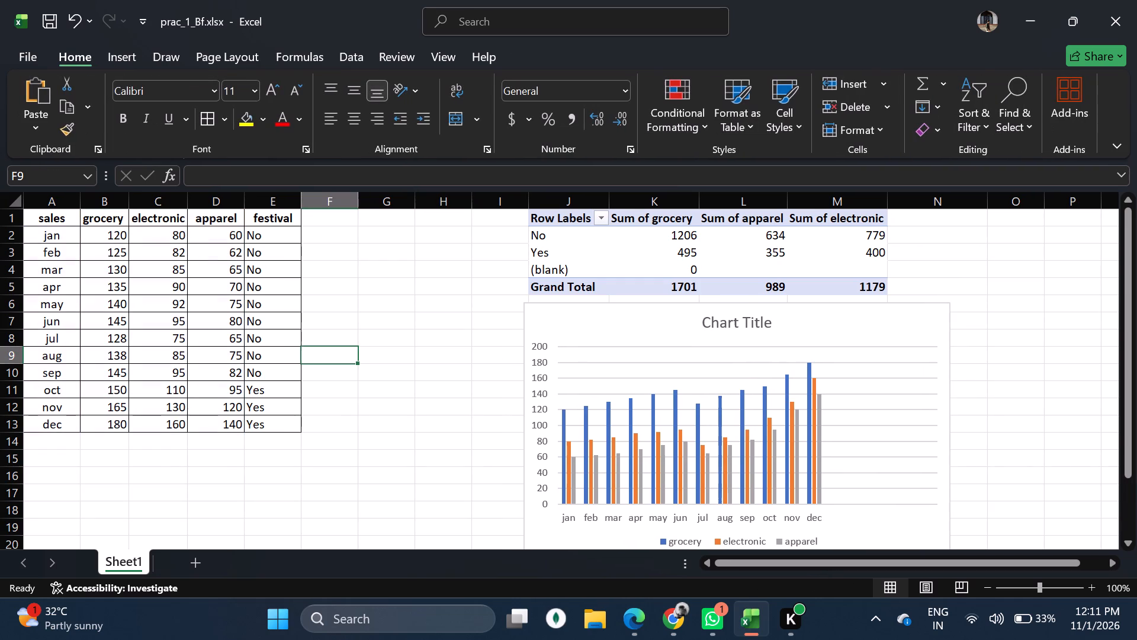
pyautogui.scroll(-1, 377, 510)
pyautogui.scroll(2, 456, 438)
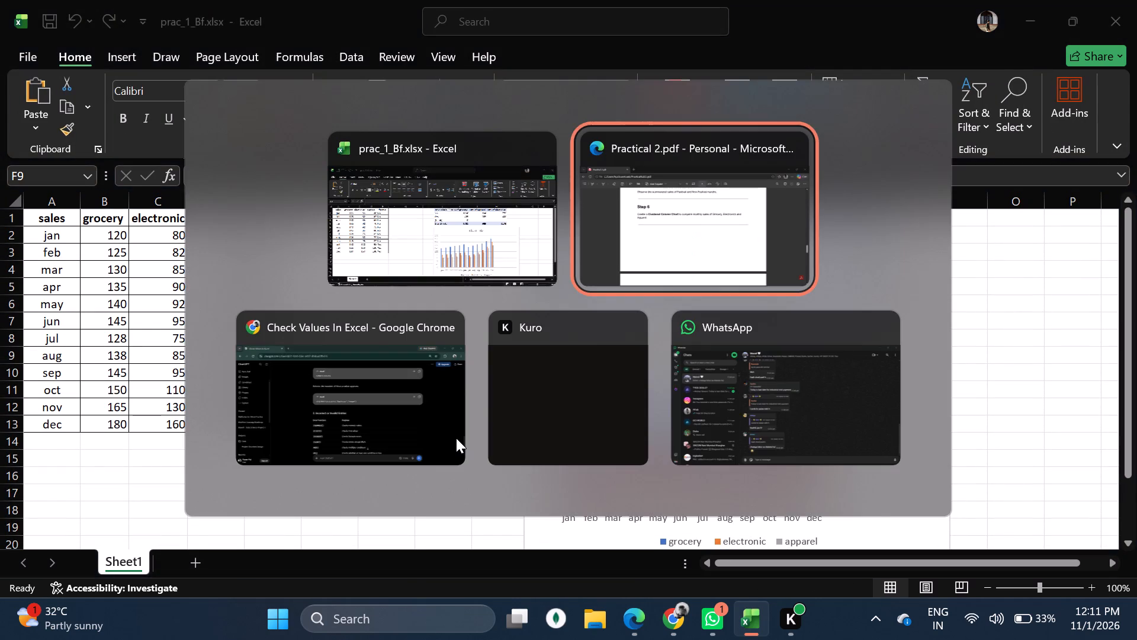
# Read Step 7 of the Practical 2 PDF in Edge for the summary table formulas and the required chart type.
pyautogui.scroll(-1, 541, 417)
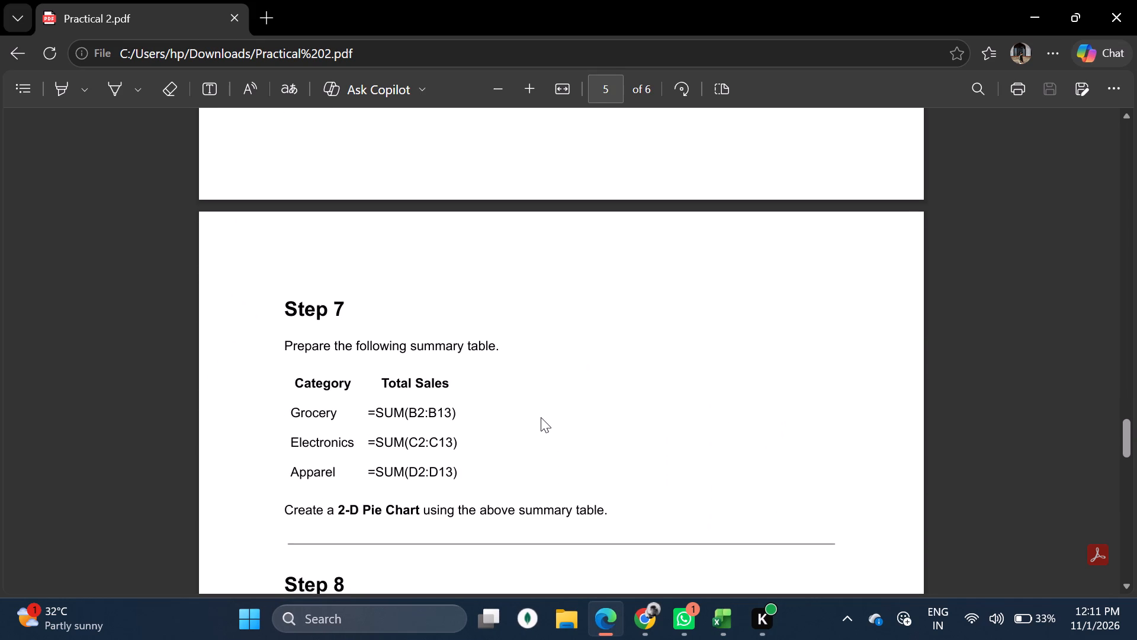
pyautogui.scroll(-1, 541, 417)
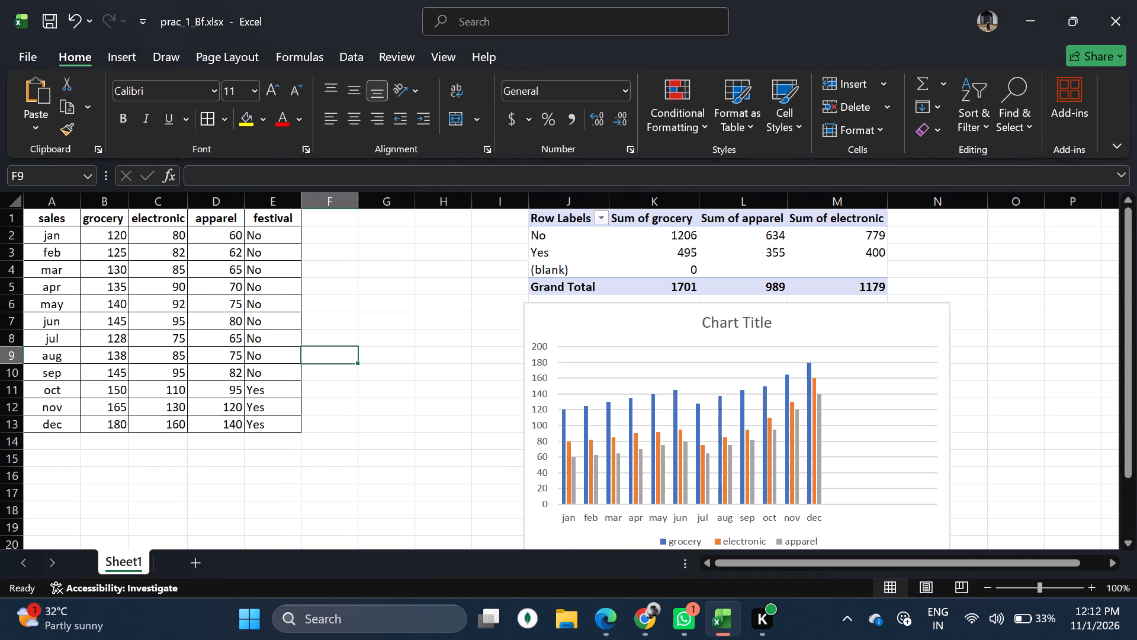
# Total the grocery column in B14 with a SUM formula over B2 to B13.
pyautogui.click(108, 447)
pyautogui.write('=')
pyautogui.press('space')
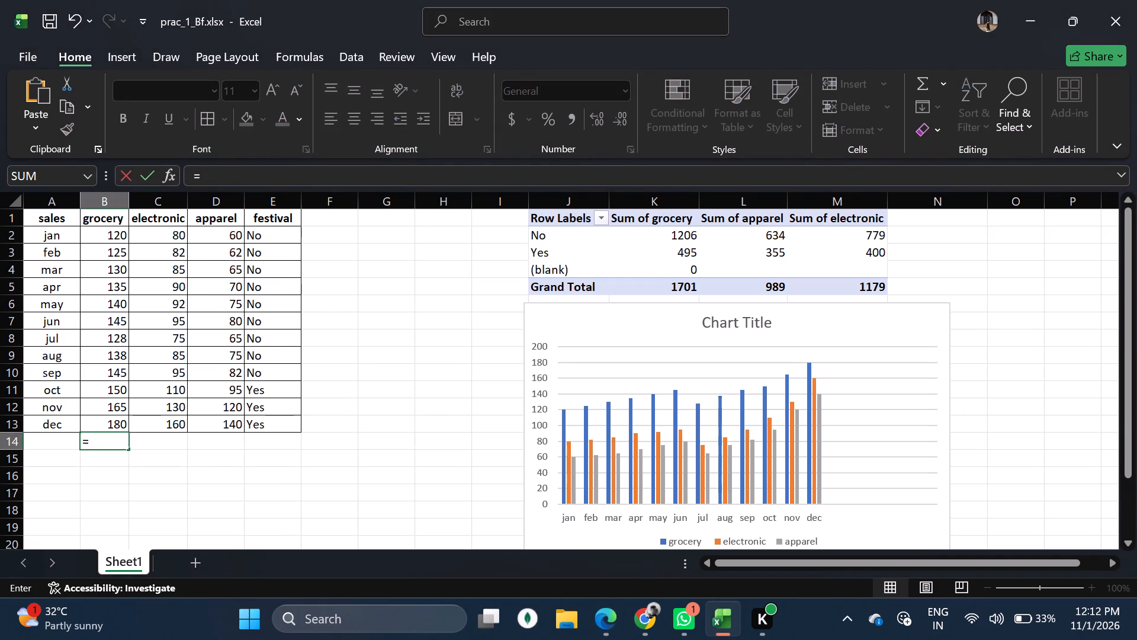
pyautogui.press('BackSpace')
pyautogui.write('sum')
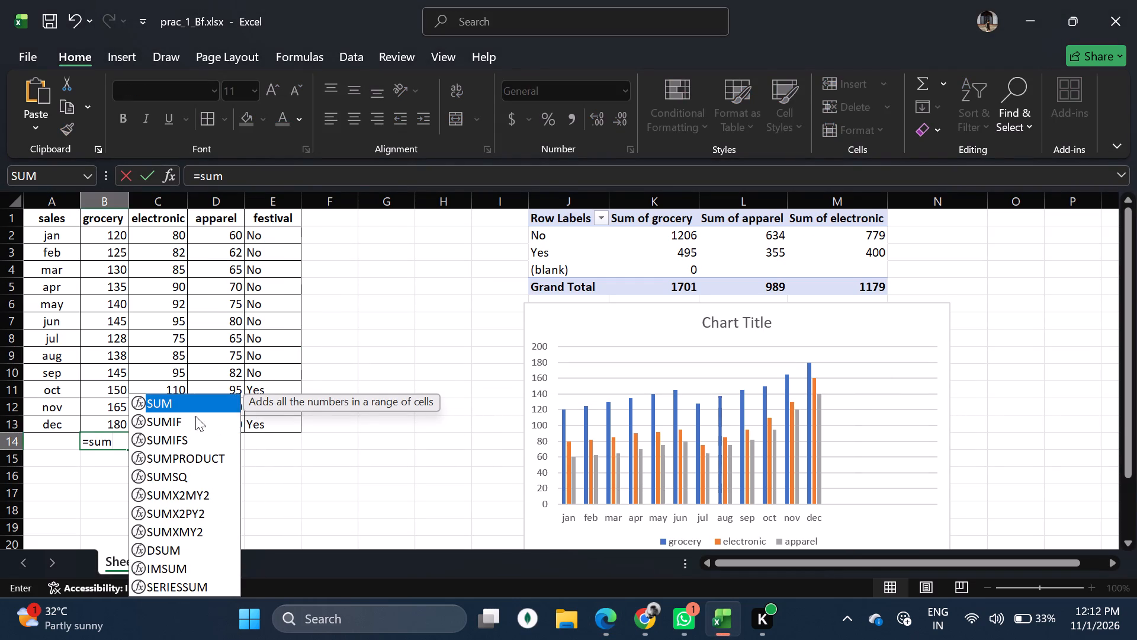
pyautogui.doubleClick(200, 406)
pyautogui.moveTo(108, 229); pyautogui.dragTo(105, 241)
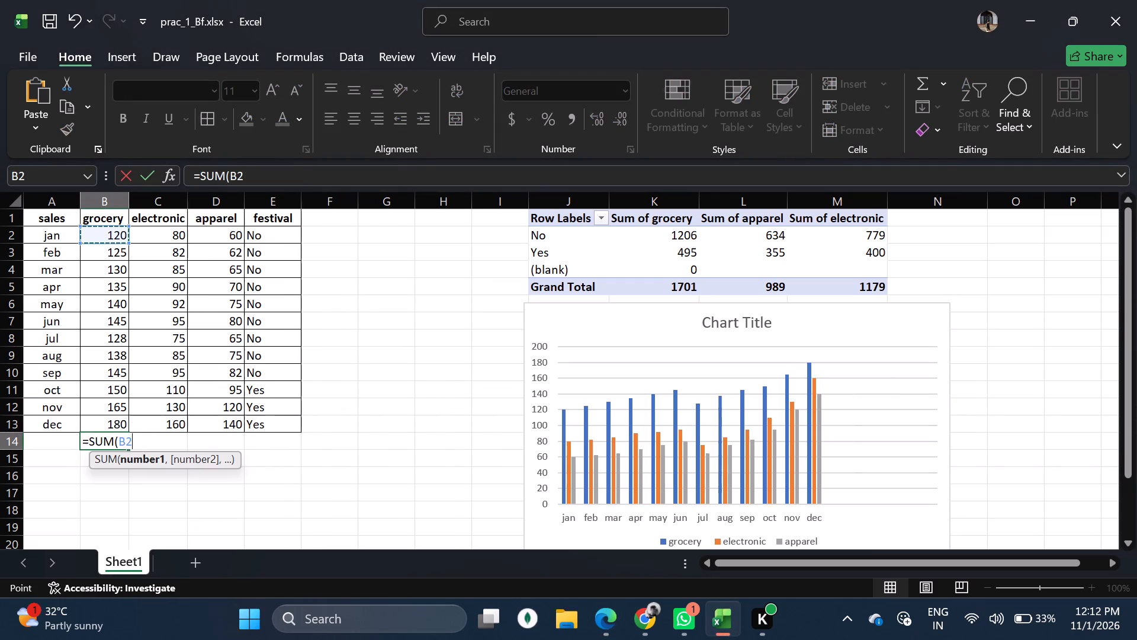
pyautogui.moveTo(105, 241); pyautogui.dragTo(110, 424)
pyautogui.press('Return')
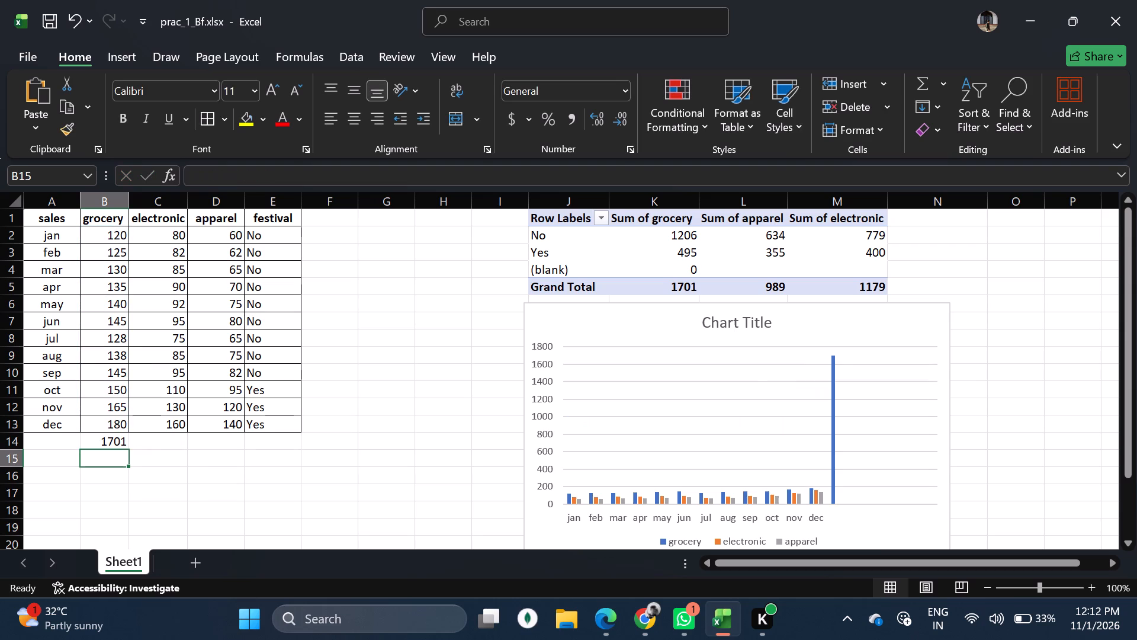
# Total the electronic column in C14 with a SUM formula over C2 to C13.
pyautogui.click(153, 446)
pyautogui.write('=sum')
pyautogui.doubleClick(256, 406)
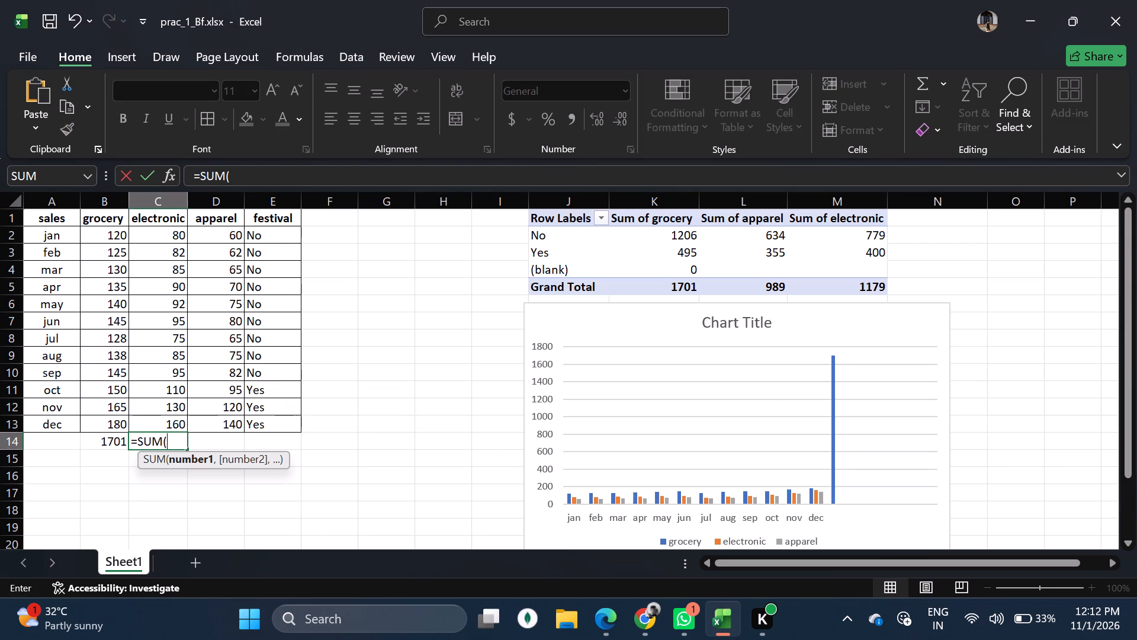
pyautogui.moveTo(167, 238); pyautogui.dragTo(165, 377)
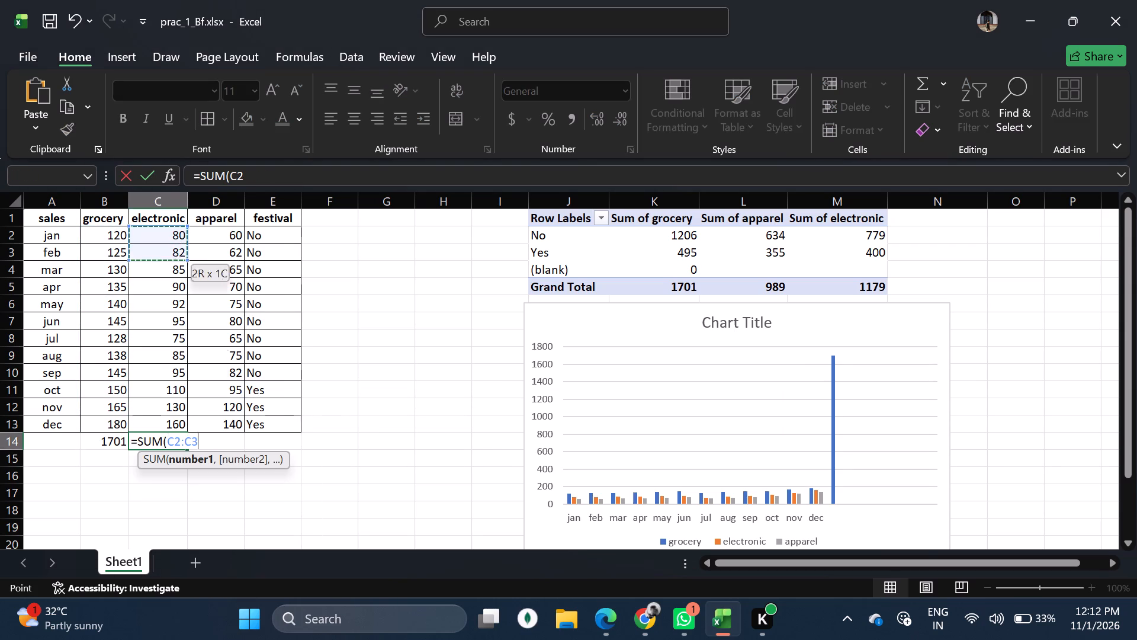
pyautogui.moveTo(165, 377); pyautogui.dragTo(162, 421)
pyautogui.press('Return')
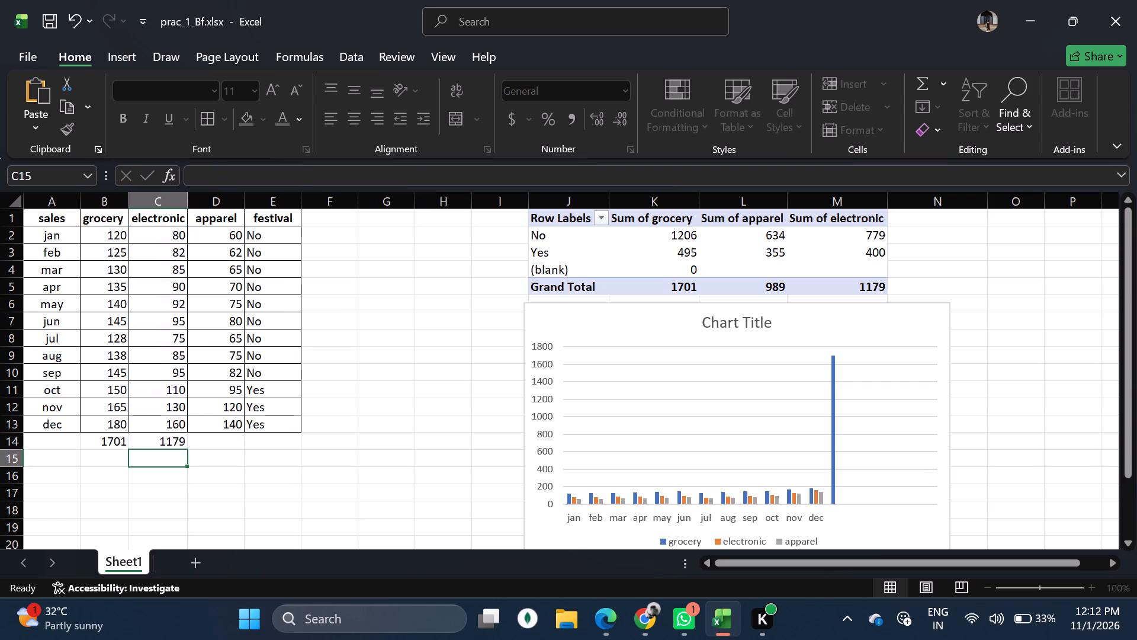
# Total the apparel column in D14 with a SUM formula over D2 to D13, and move off the cell.
pyautogui.click(231, 443)
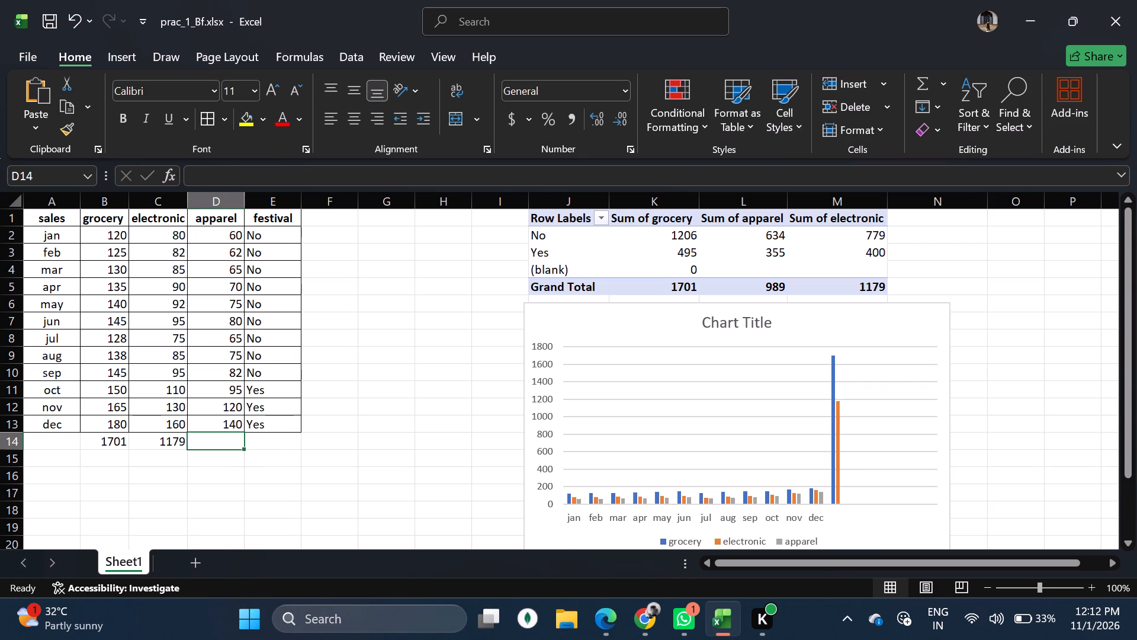
pyautogui.write('=sum')
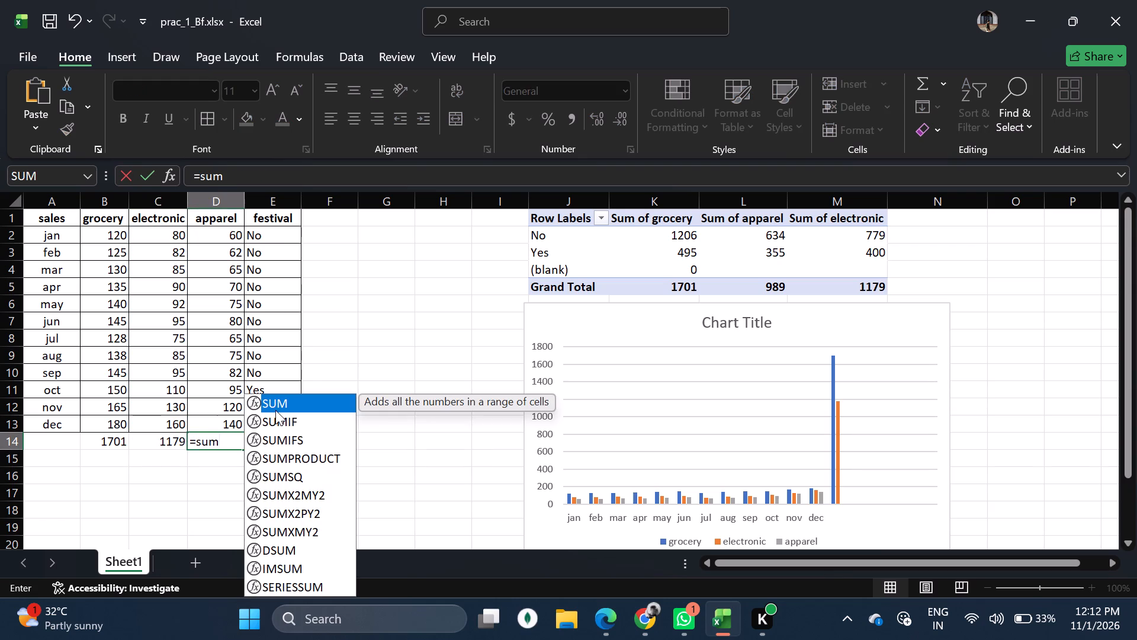
pyautogui.doubleClick(285, 400)
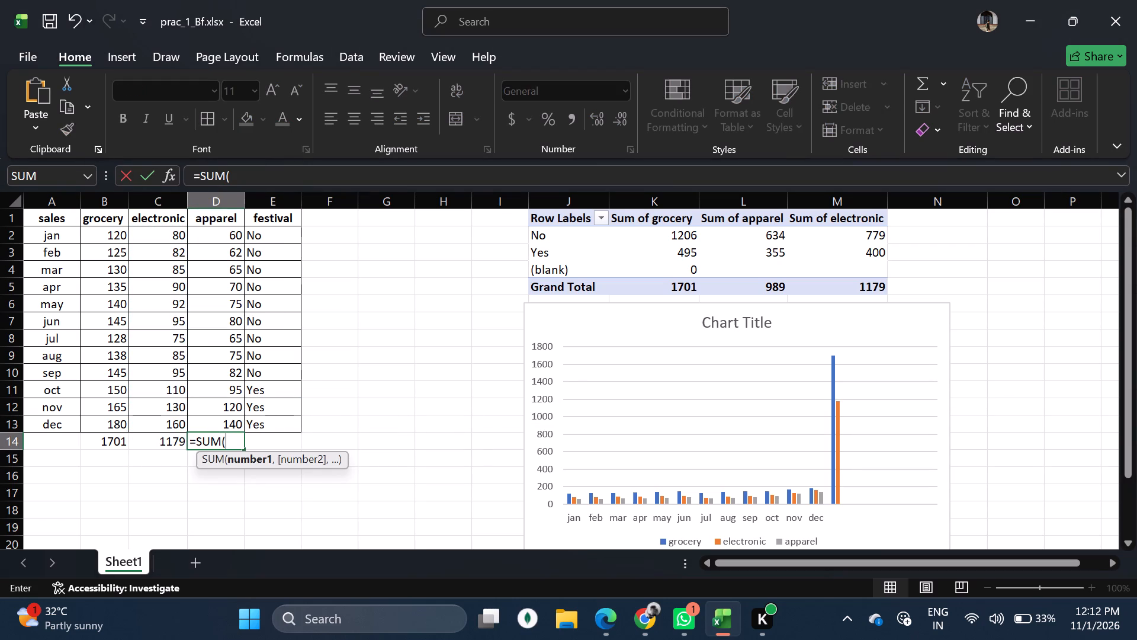
pyautogui.moveTo(220, 236); pyautogui.dragTo(216, 420)
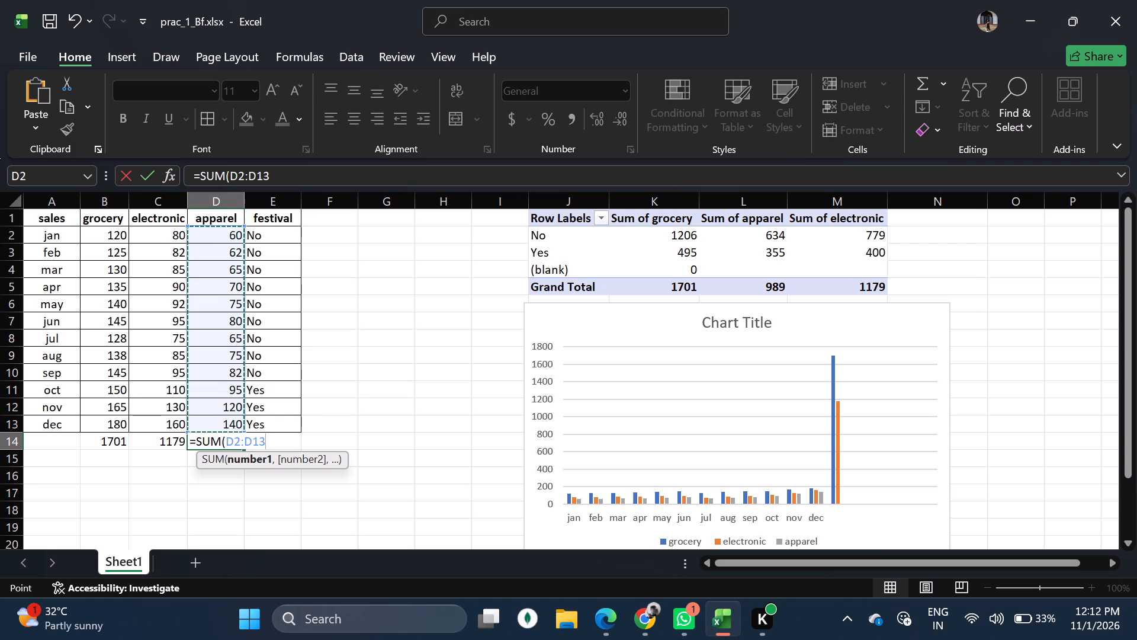
pyautogui.press('Return')
pyautogui.click(419, 469)
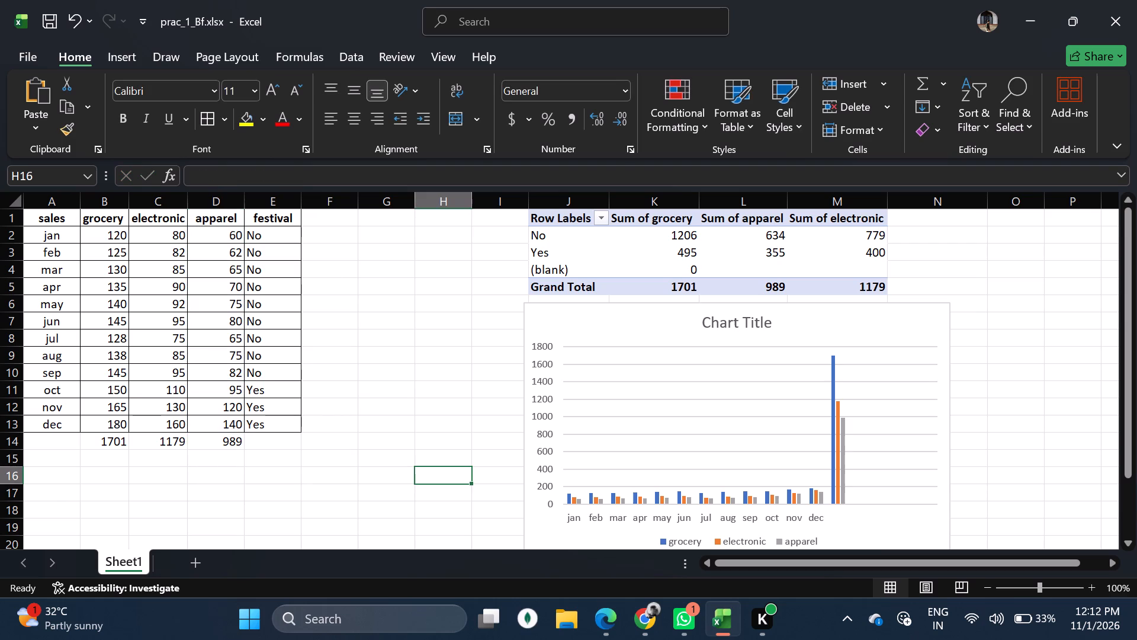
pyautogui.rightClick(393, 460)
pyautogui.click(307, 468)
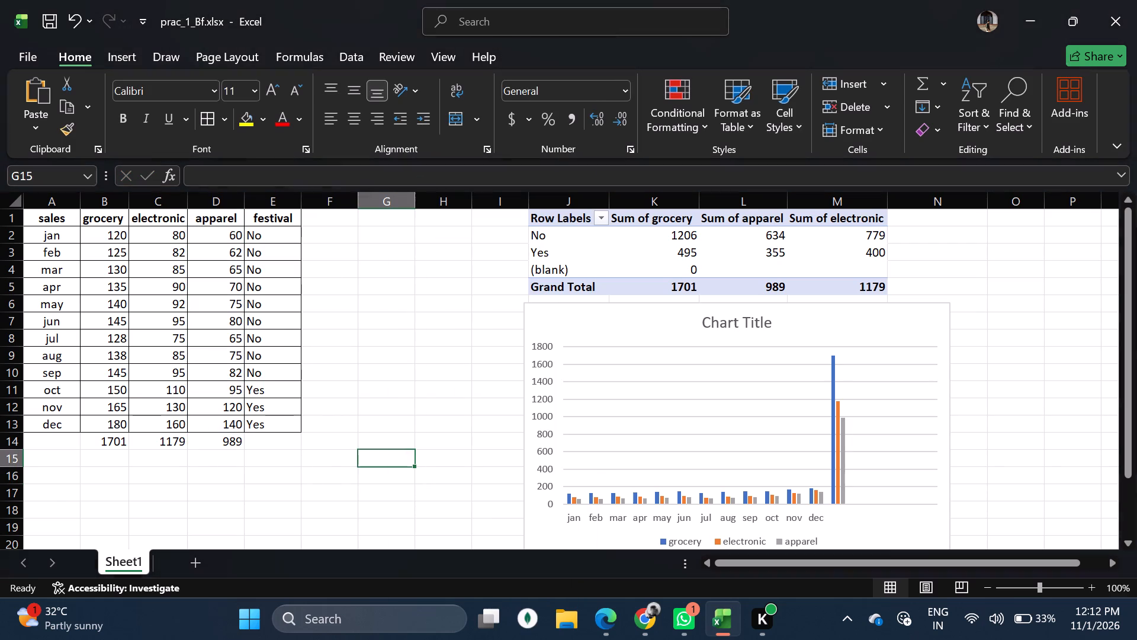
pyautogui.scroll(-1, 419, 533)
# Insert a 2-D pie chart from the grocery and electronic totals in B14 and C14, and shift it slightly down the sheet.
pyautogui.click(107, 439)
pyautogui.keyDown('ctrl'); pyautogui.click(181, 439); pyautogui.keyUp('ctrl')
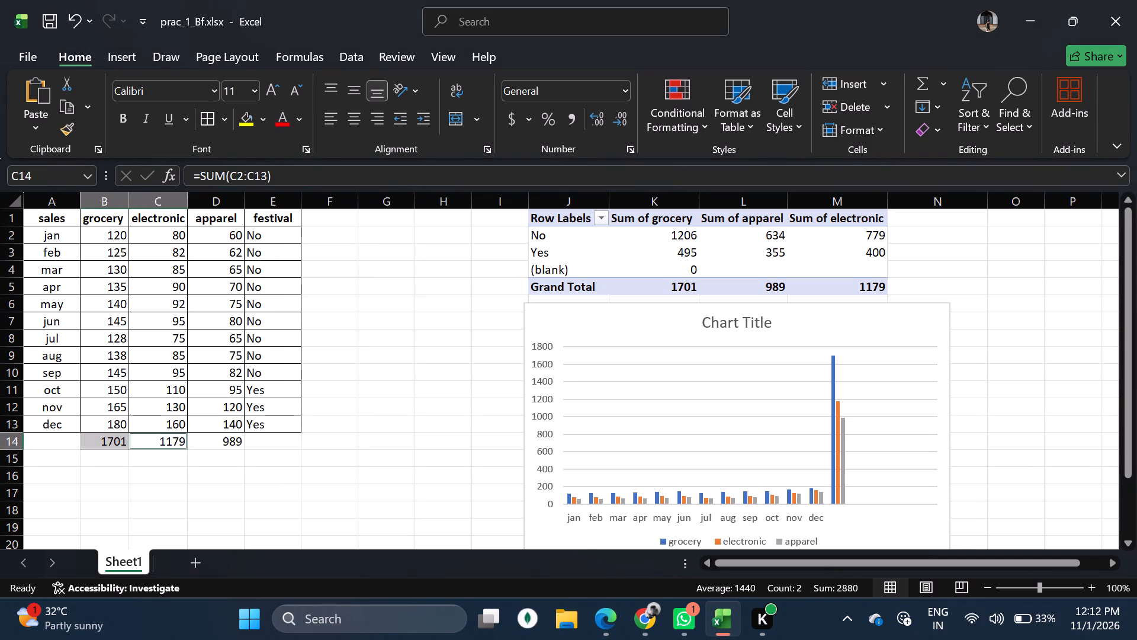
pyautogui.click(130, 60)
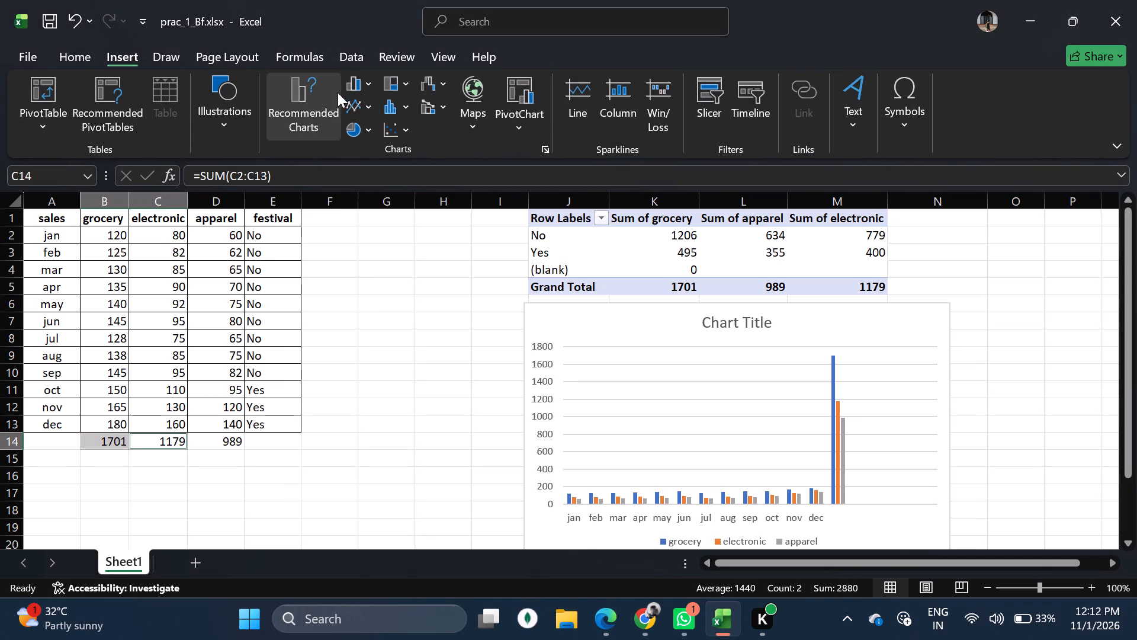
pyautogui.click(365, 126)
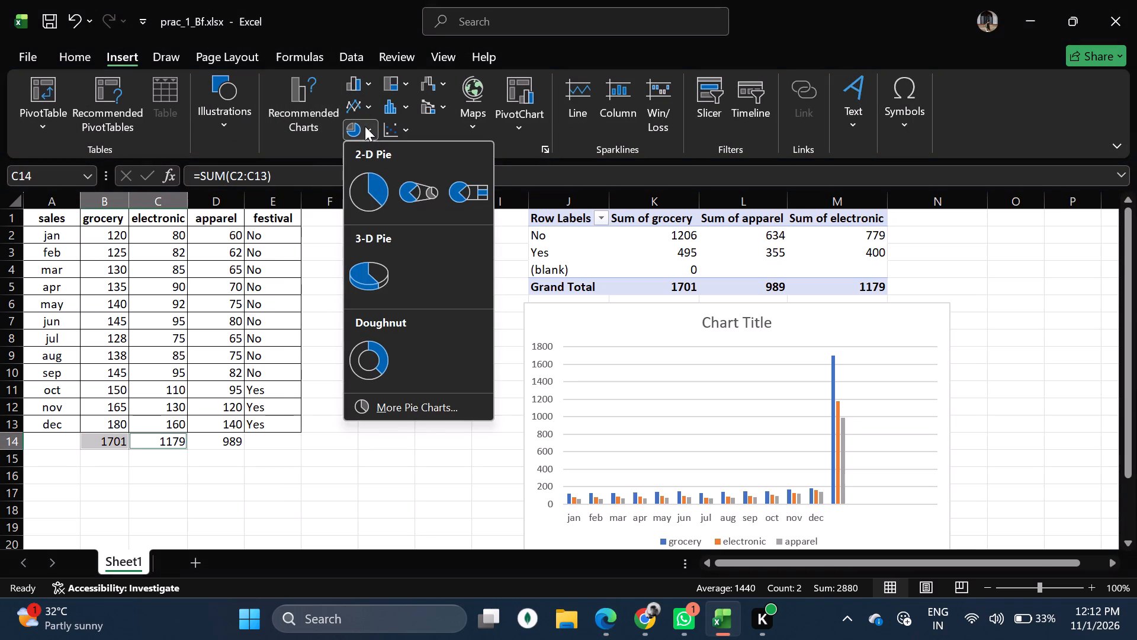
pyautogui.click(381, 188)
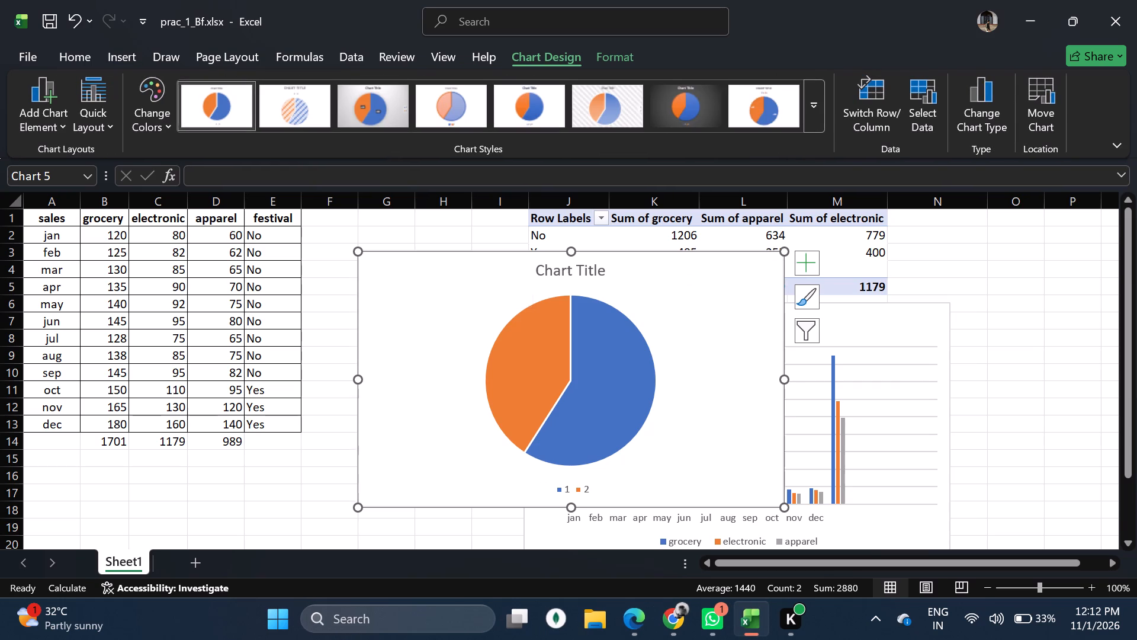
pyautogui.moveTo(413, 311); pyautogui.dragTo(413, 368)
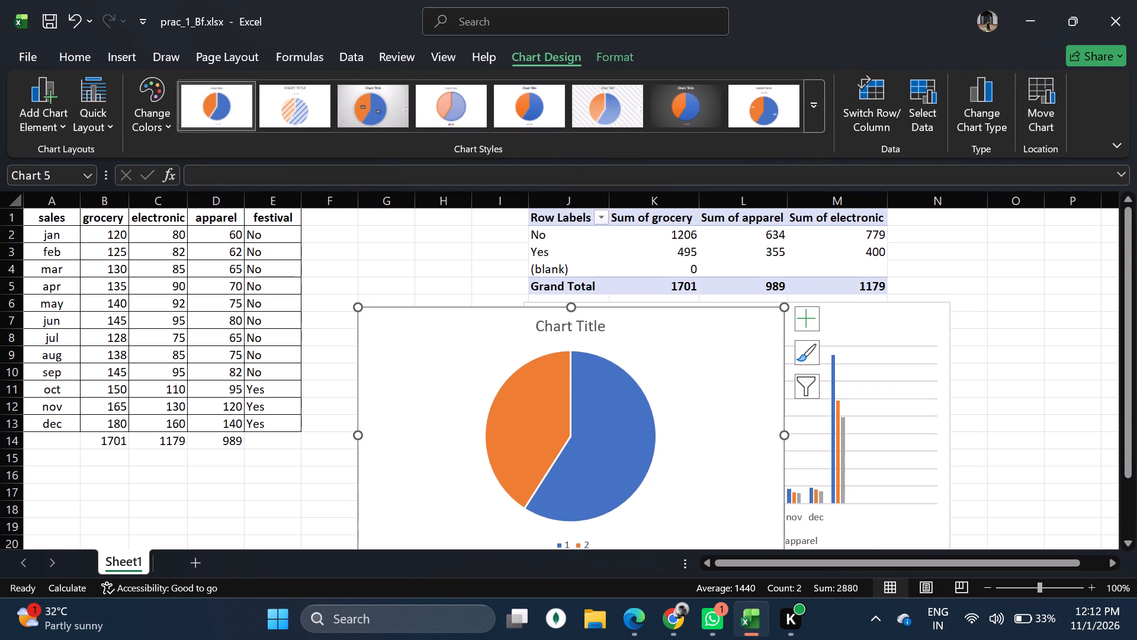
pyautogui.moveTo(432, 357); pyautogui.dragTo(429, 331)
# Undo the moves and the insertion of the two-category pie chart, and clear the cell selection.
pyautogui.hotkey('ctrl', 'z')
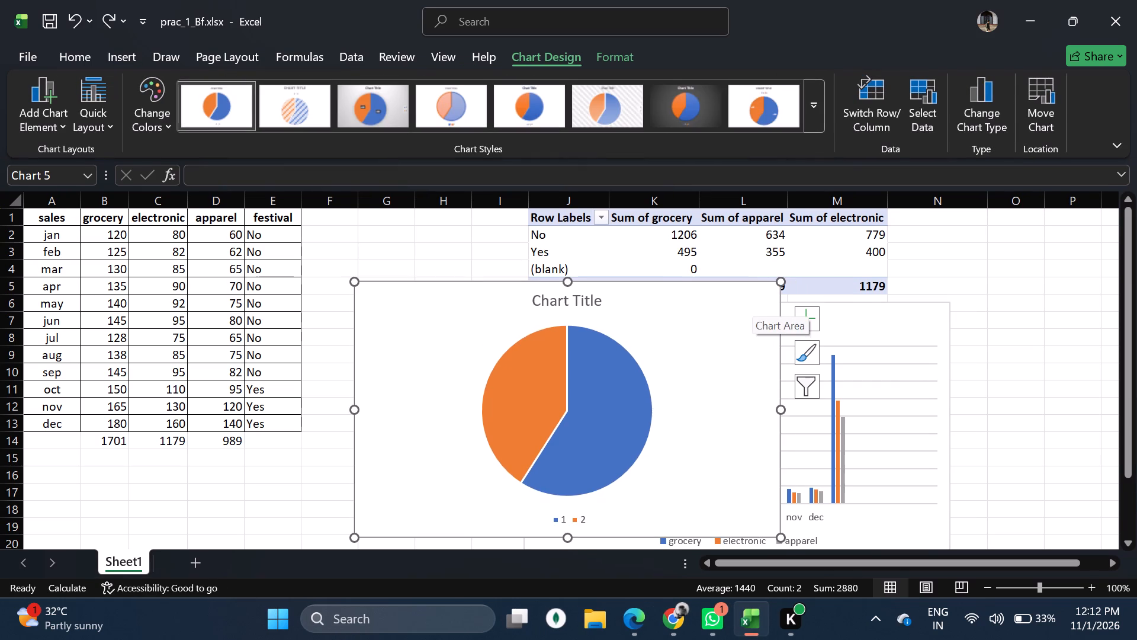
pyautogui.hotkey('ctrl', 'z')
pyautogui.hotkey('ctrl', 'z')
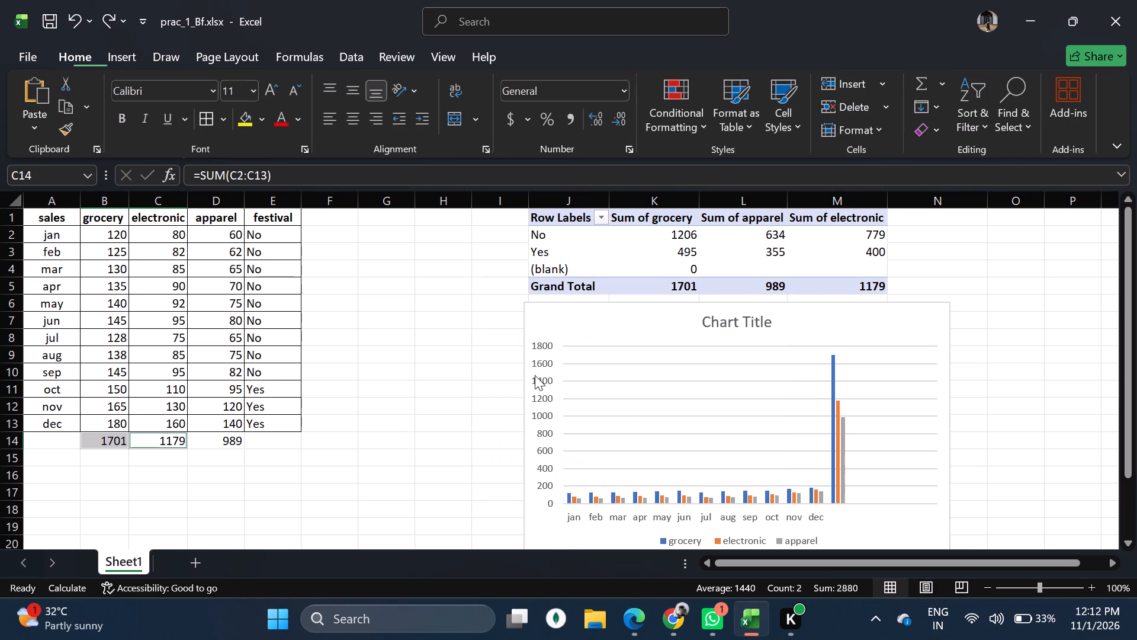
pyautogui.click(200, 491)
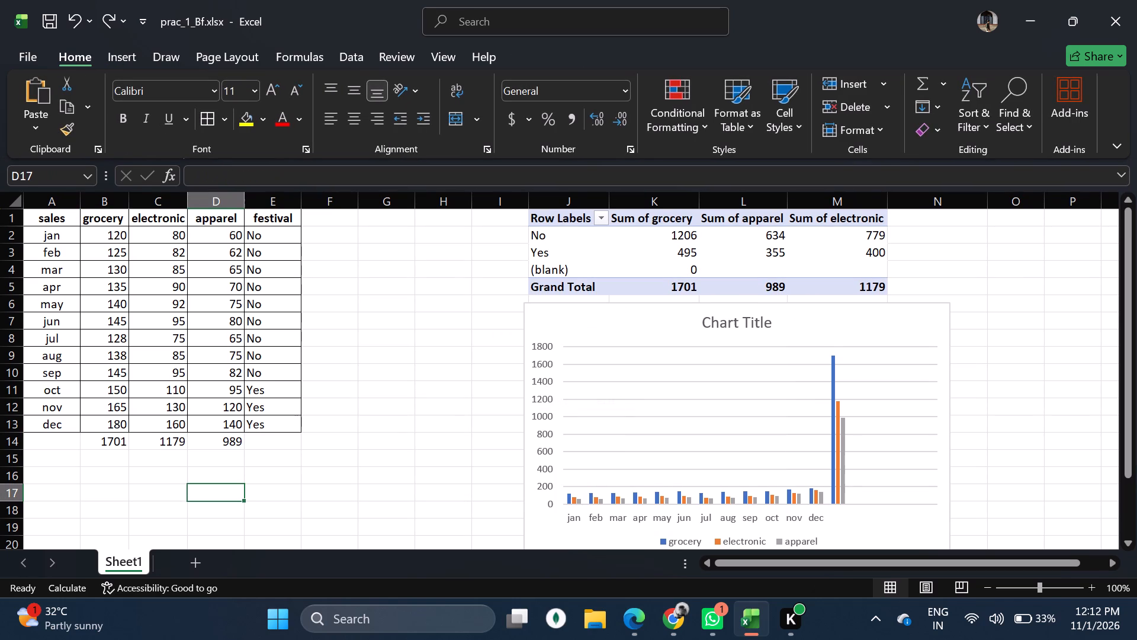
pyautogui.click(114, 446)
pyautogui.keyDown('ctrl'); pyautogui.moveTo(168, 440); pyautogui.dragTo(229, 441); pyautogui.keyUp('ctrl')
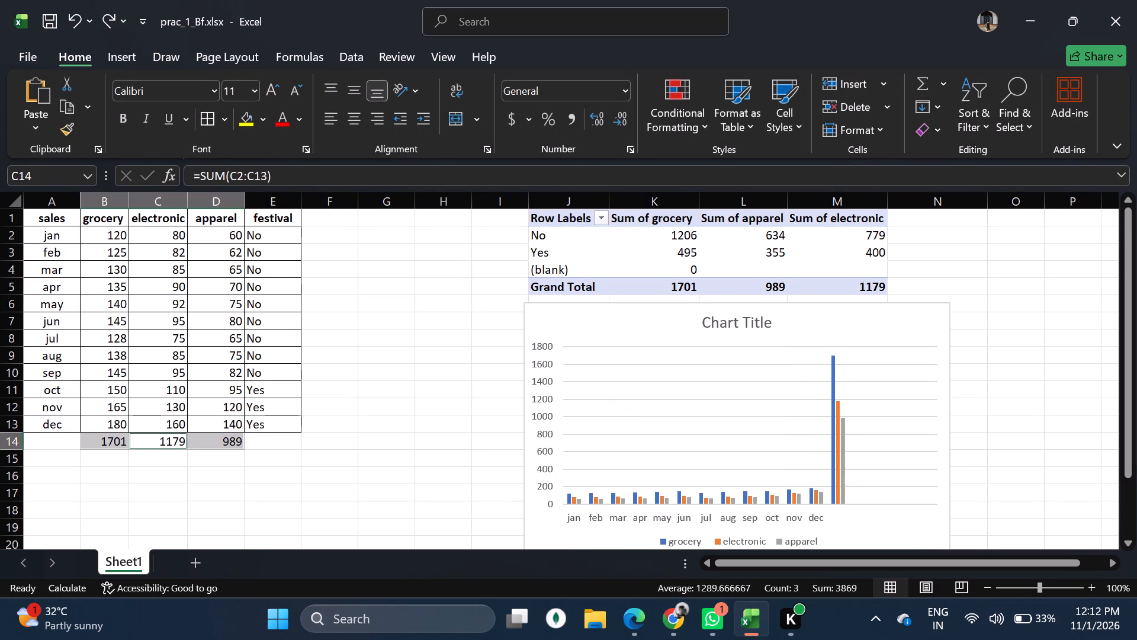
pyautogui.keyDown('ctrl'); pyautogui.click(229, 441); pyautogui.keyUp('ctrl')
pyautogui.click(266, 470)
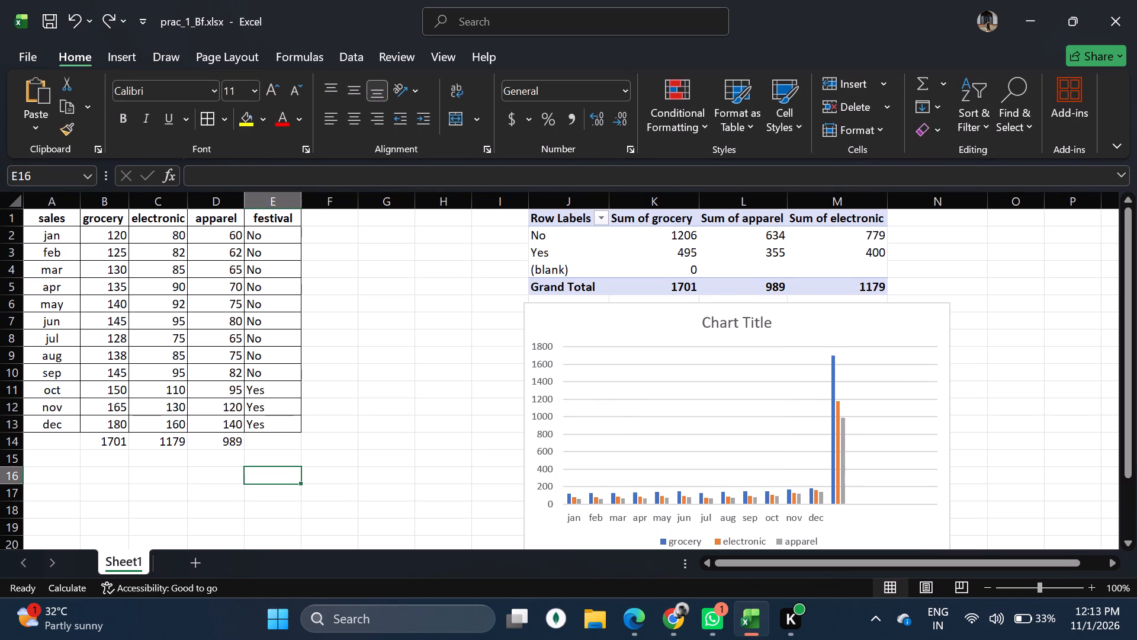
# Insert a 2-D pie chart from the grocery, electronic and apparel totals in B14, C14 and D14.
pyautogui.click(122, 441)
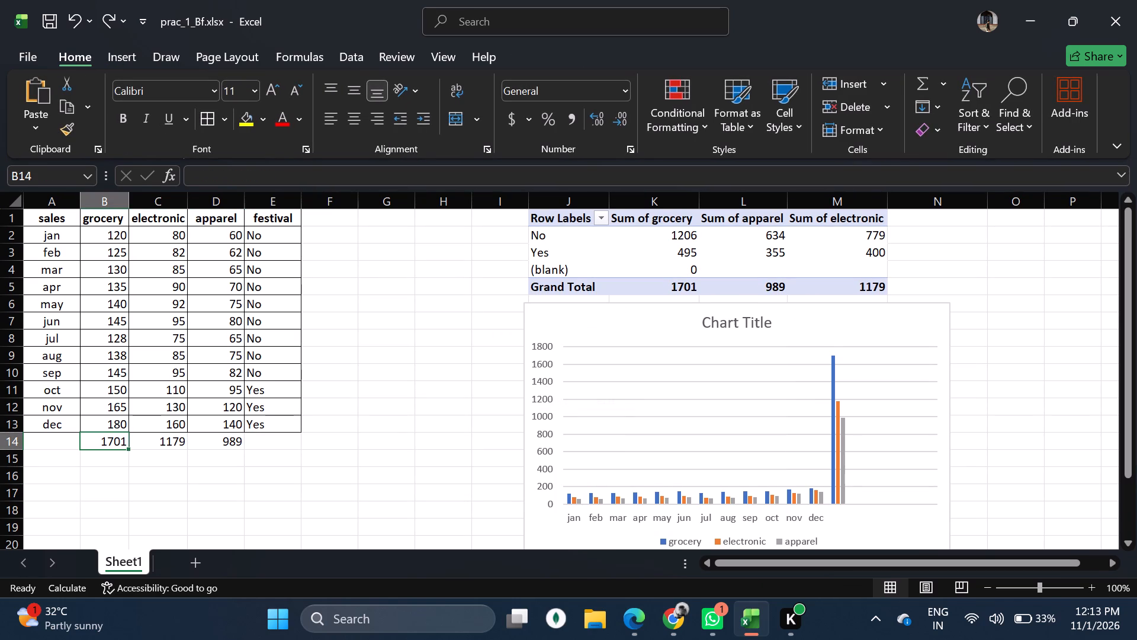
pyautogui.keyDown('ctrl'); pyautogui.click(182, 441); pyautogui.keyUp('ctrl')
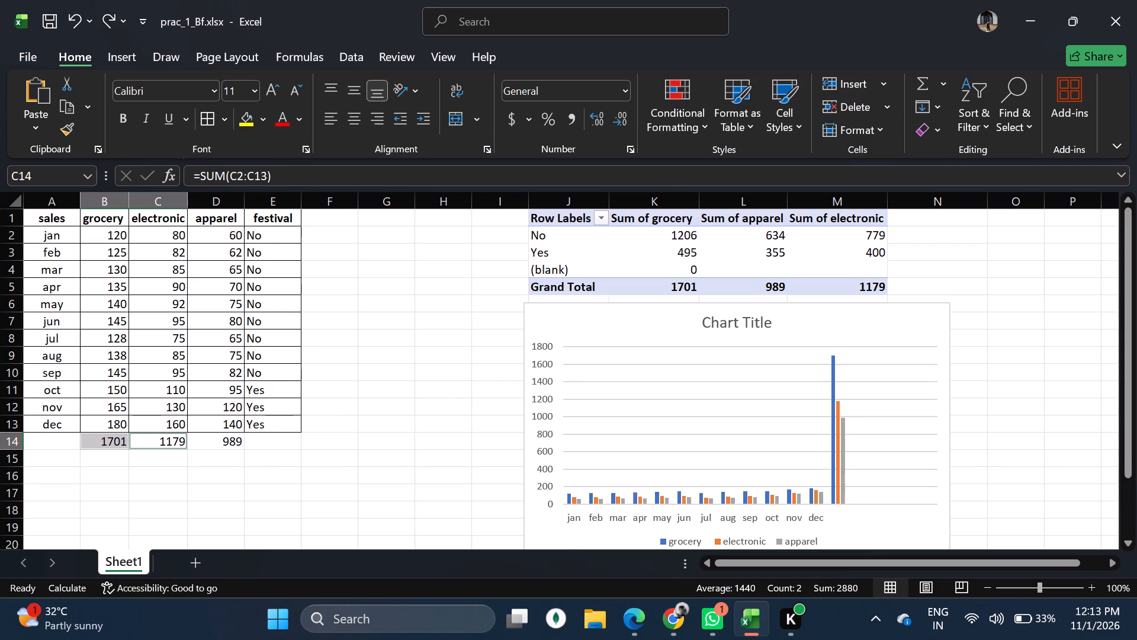
pyautogui.keyDown('ctrl'); pyautogui.click(214, 443); pyautogui.keyUp('ctrl')
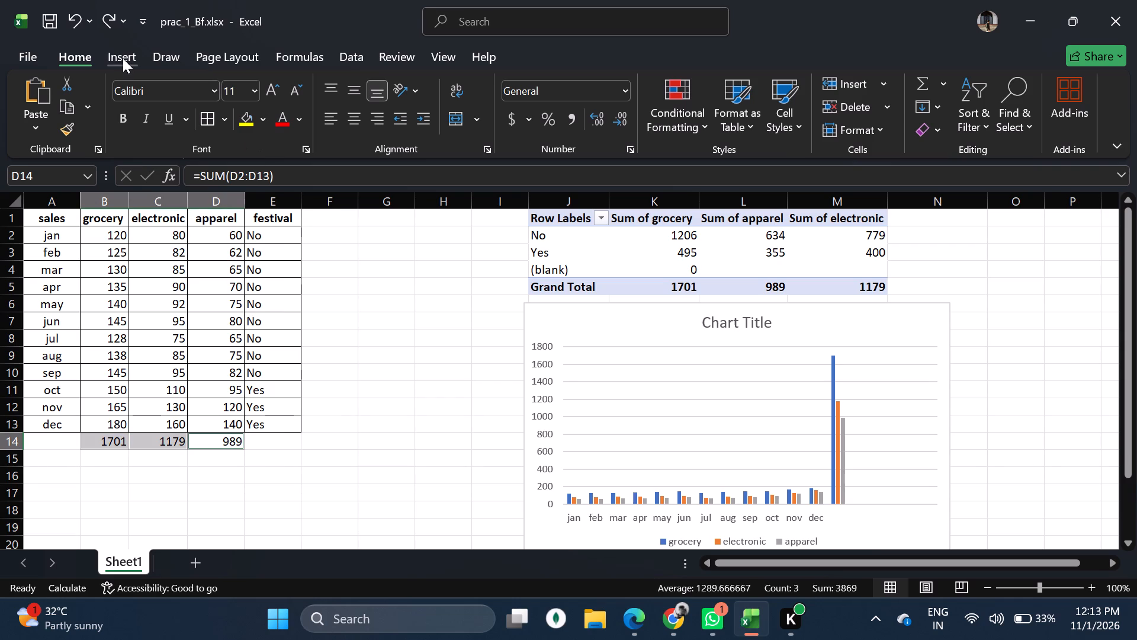
pyautogui.click(123, 58)
pyautogui.click(363, 133)
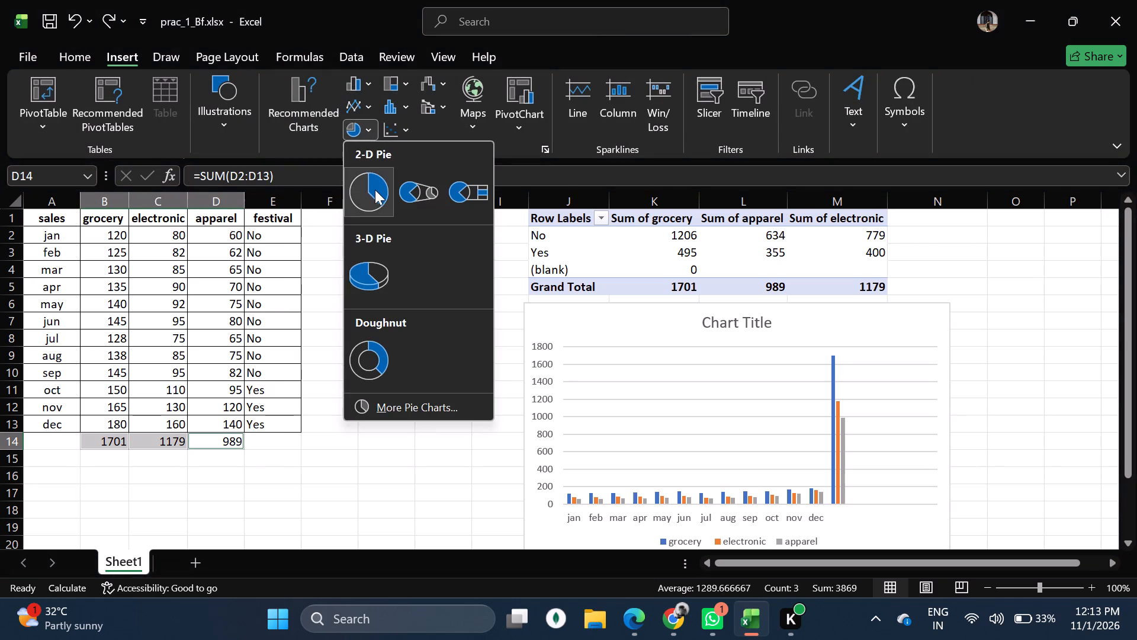
pyautogui.click(375, 190)
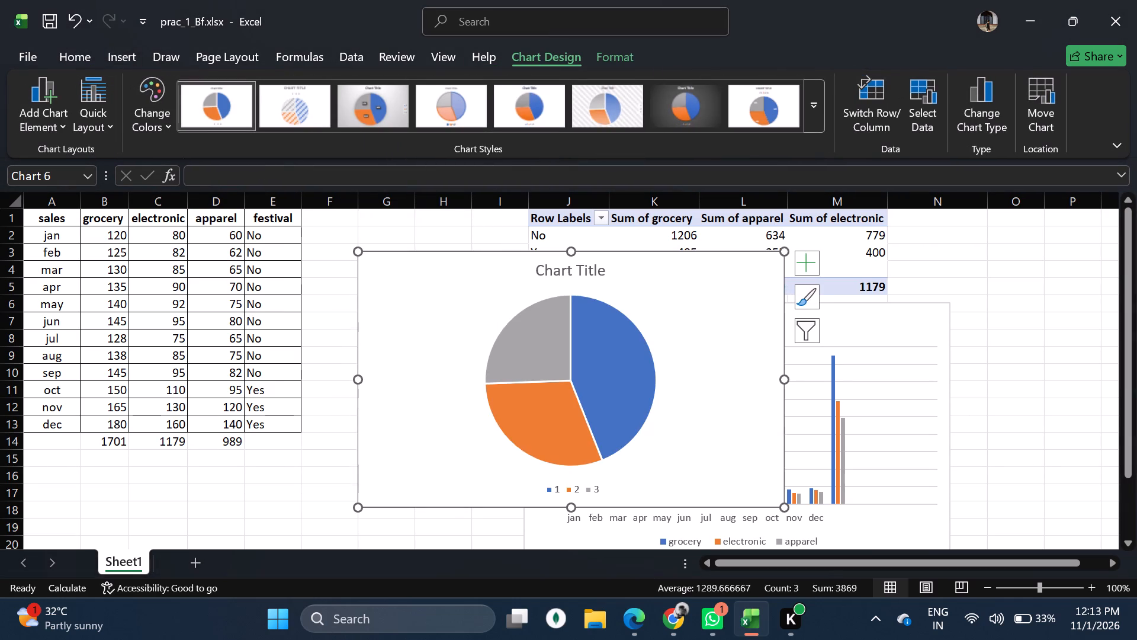
# Move the pie chart directly below the sales table's totals, starting around row 15 in column A.
pyautogui.click(461, 283)
pyautogui.scroll(-1, 461, 283)
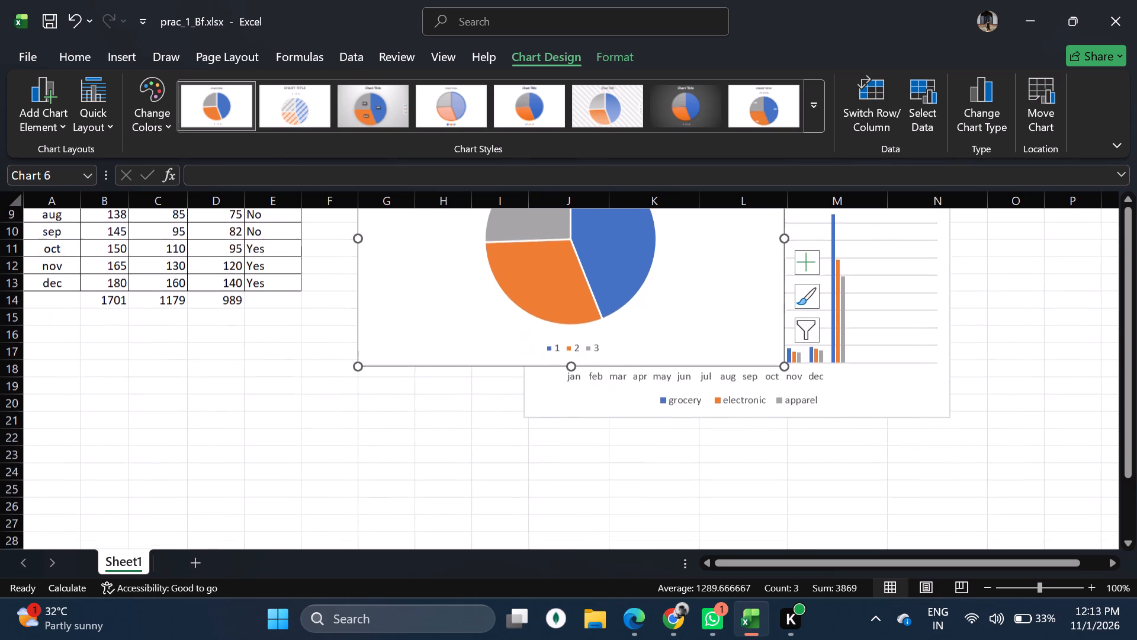
pyautogui.scroll(-1, 461, 283)
pyautogui.scroll(2, 458, 283)
pyautogui.scroll(-1, 432, 302)
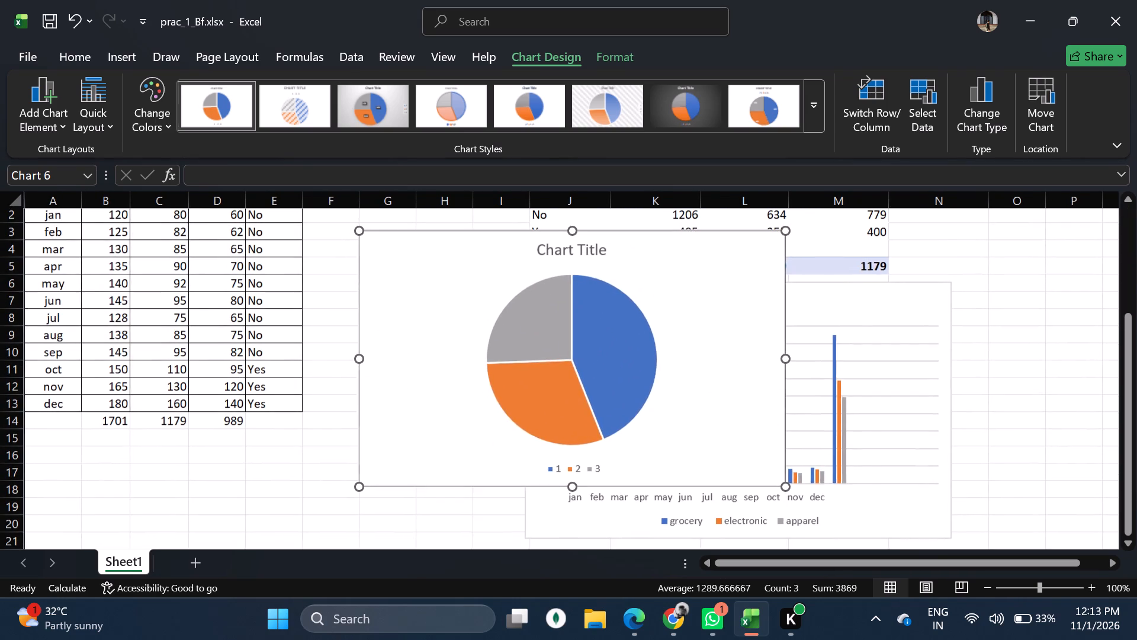
pyautogui.moveTo(490, 264); pyautogui.dragTo(180, 467)
pyautogui.scroll(-1, 345, 379)
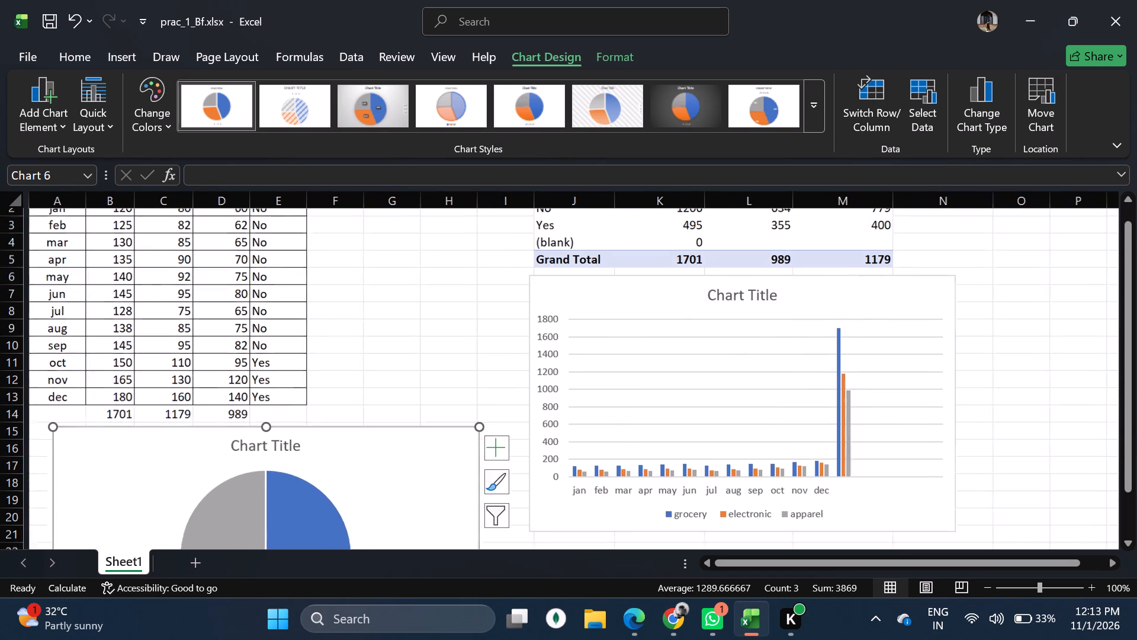
pyautogui.scroll(-1, 345, 379)
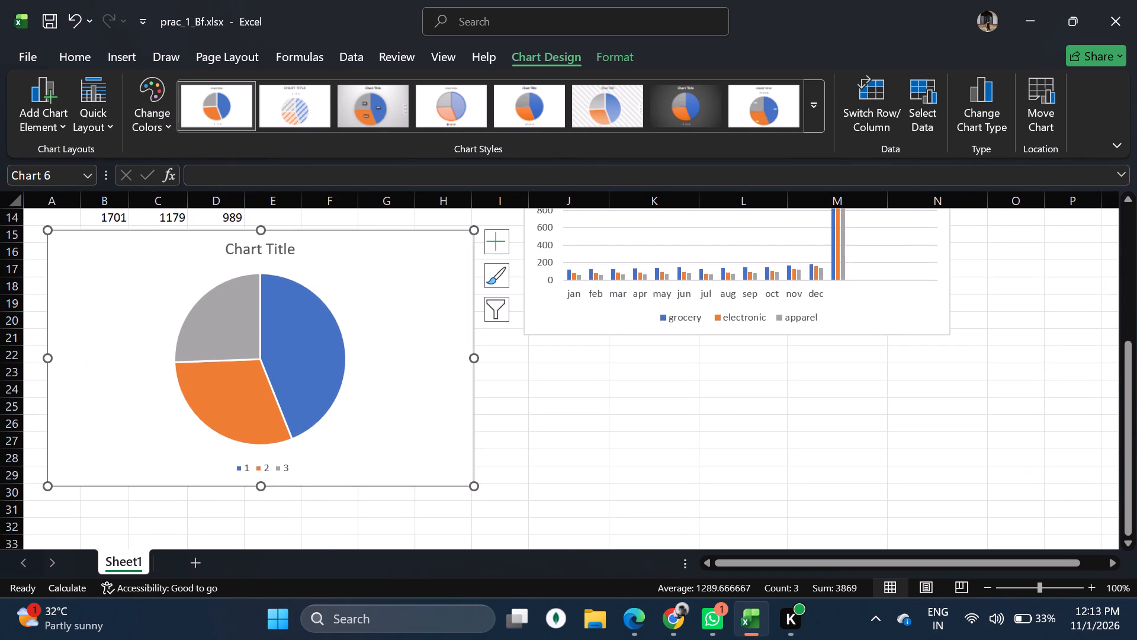
# Narrow the pie chart so that it spans only columns A to F.
pyautogui.moveTo(471, 359); pyautogui.dragTo(351, 367)
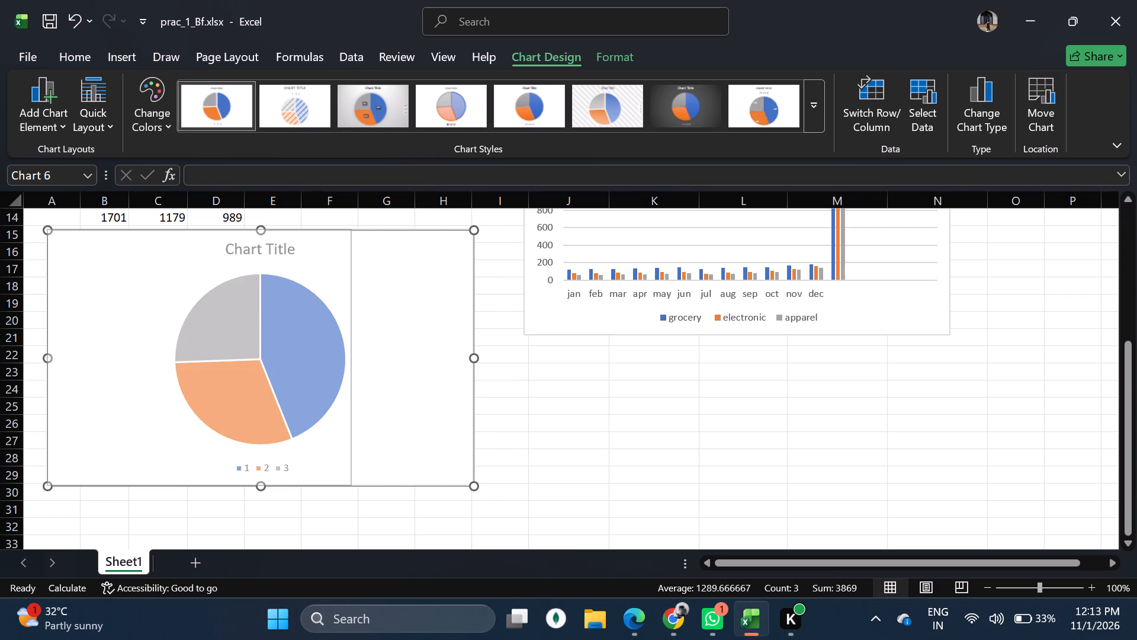
pyautogui.click(284, 275)
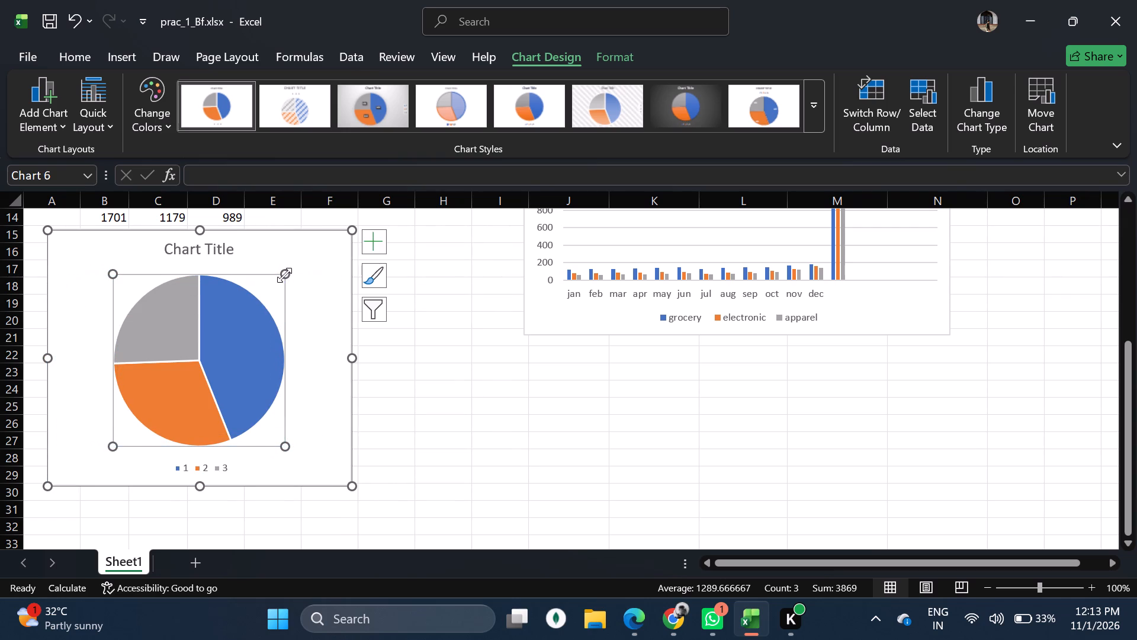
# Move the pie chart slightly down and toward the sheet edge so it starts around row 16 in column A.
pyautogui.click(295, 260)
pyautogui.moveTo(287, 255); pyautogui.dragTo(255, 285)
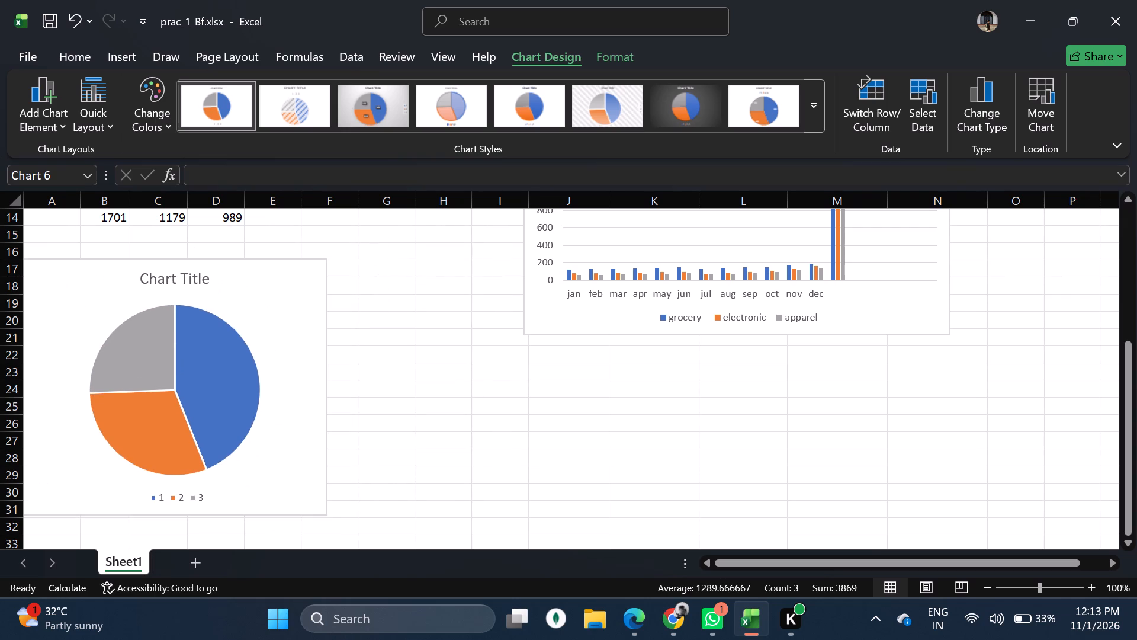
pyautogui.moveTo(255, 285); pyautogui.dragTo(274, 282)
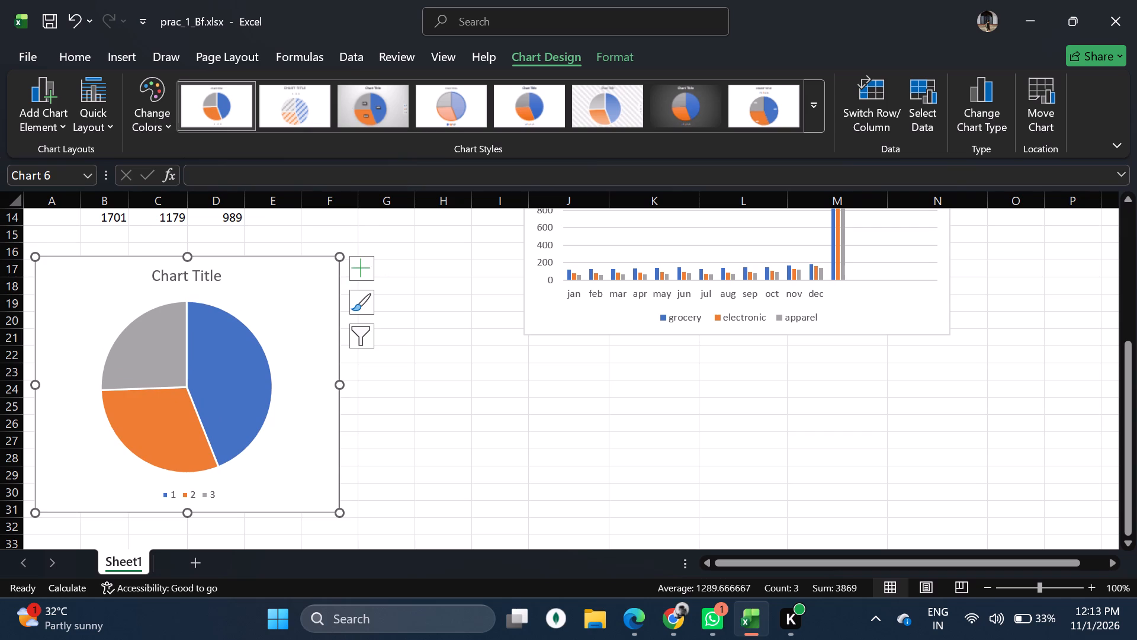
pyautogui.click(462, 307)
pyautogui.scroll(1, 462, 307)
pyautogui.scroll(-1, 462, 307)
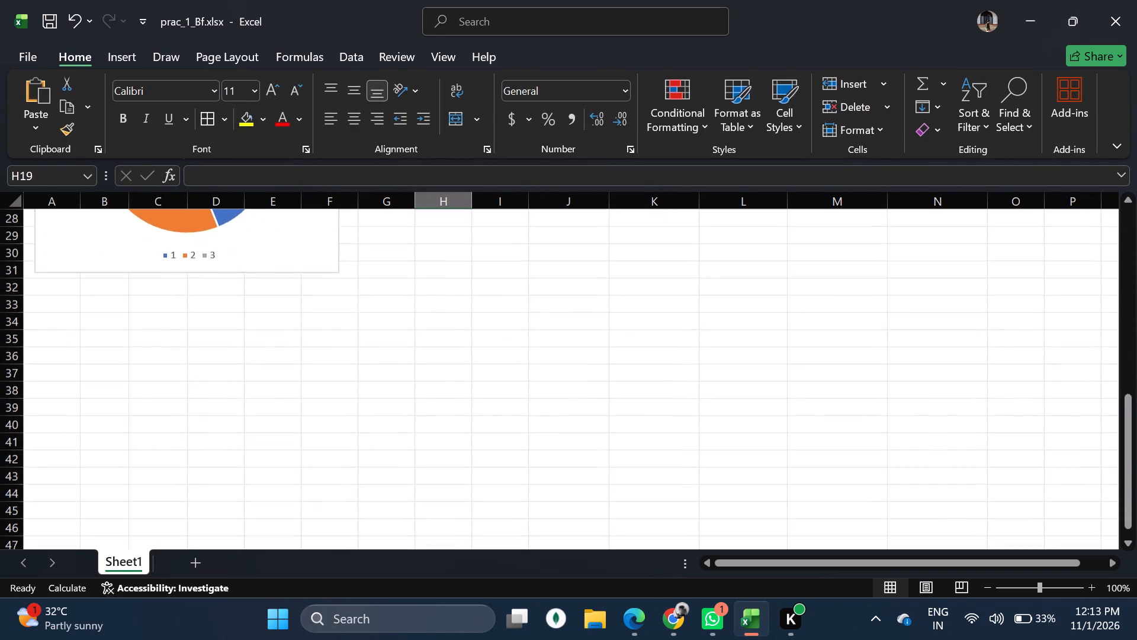
# Add data labels to the pie chart so each slice shows its category total.
pyautogui.scroll(1, 377, 323)
pyautogui.click(268, 325)
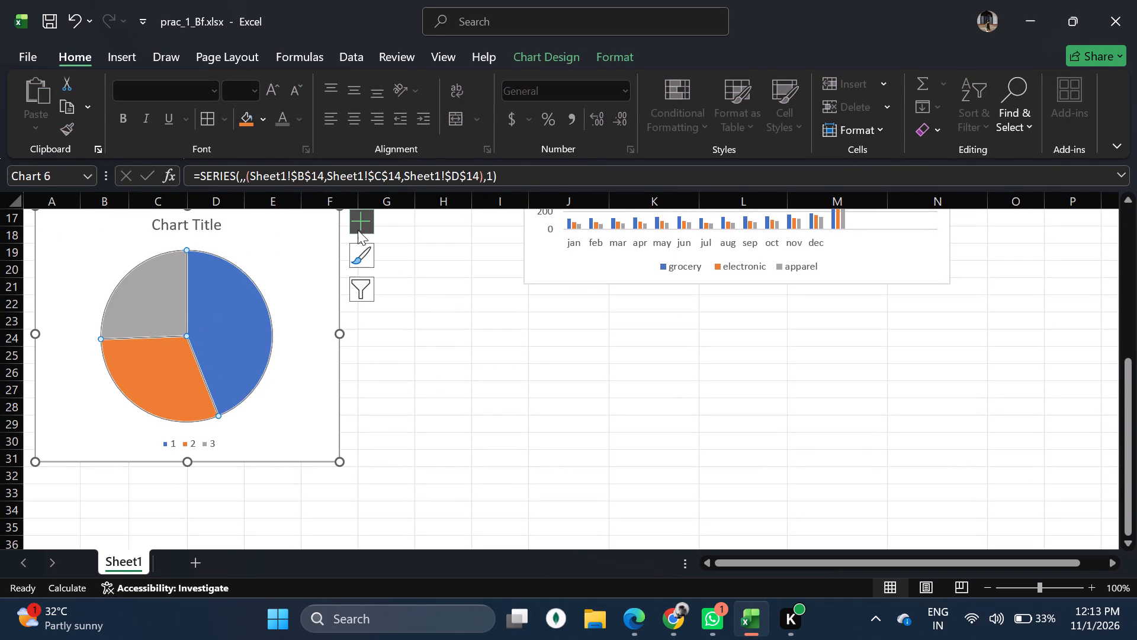
pyautogui.click(354, 264)
pyautogui.moveTo(366, 238); pyautogui.dragTo(294, 264)
pyautogui.click(307, 254)
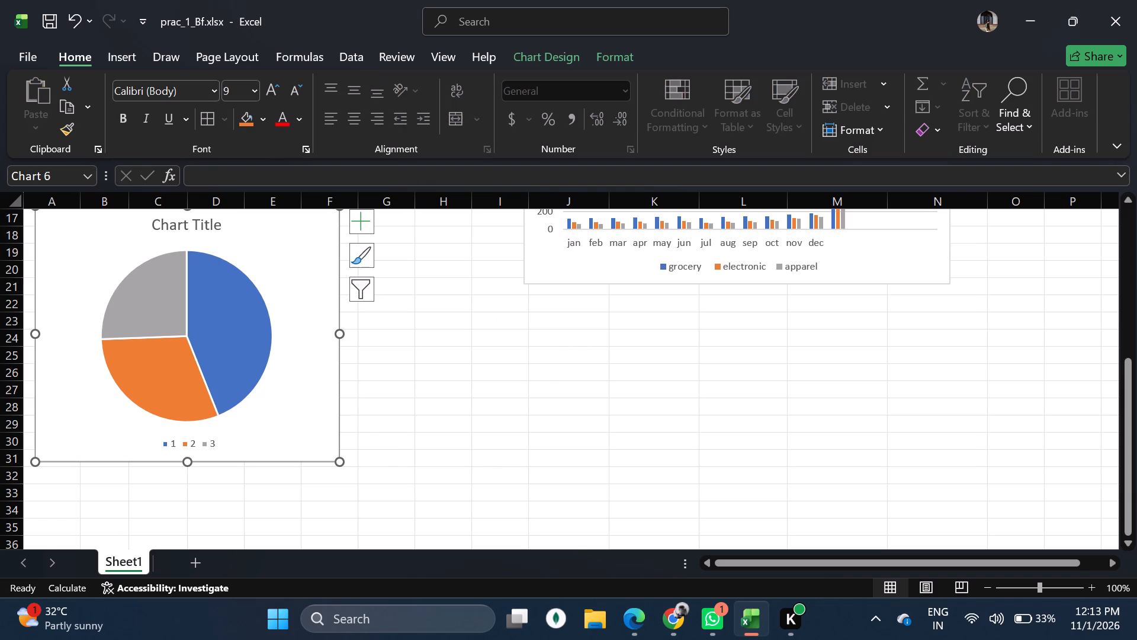
pyautogui.click(359, 222)
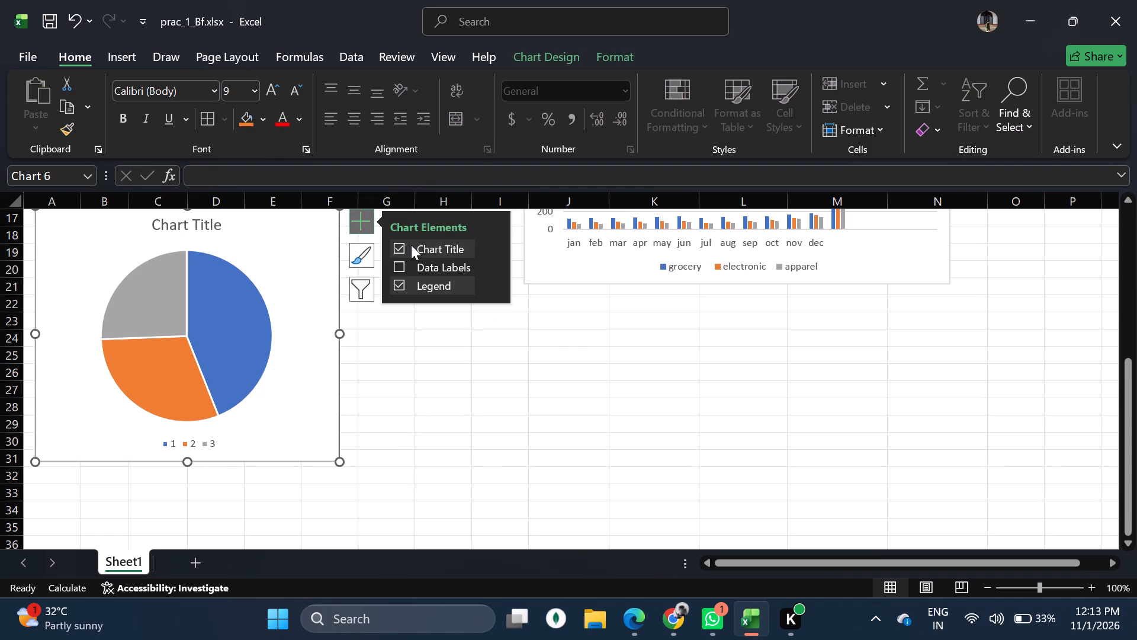
pyautogui.click(400, 263)
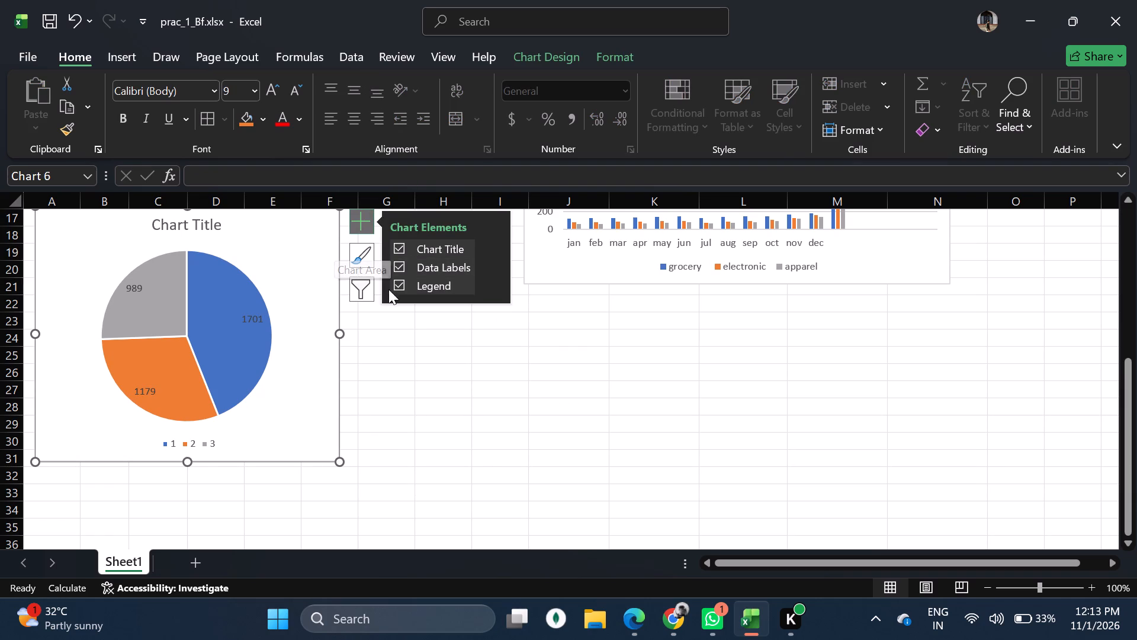
pyautogui.click(368, 301)
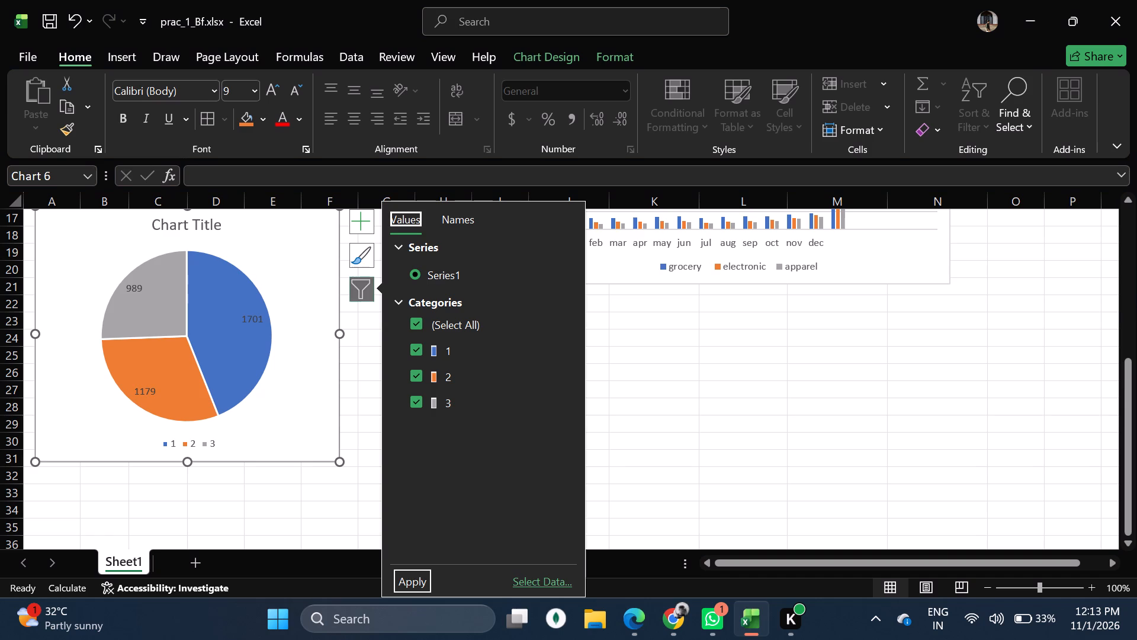
pyautogui.click(307, 286)
pyautogui.click(418, 341)
# Add axis titles to both axes of the clustered column chart.
pyautogui.scroll(1, 418, 341)
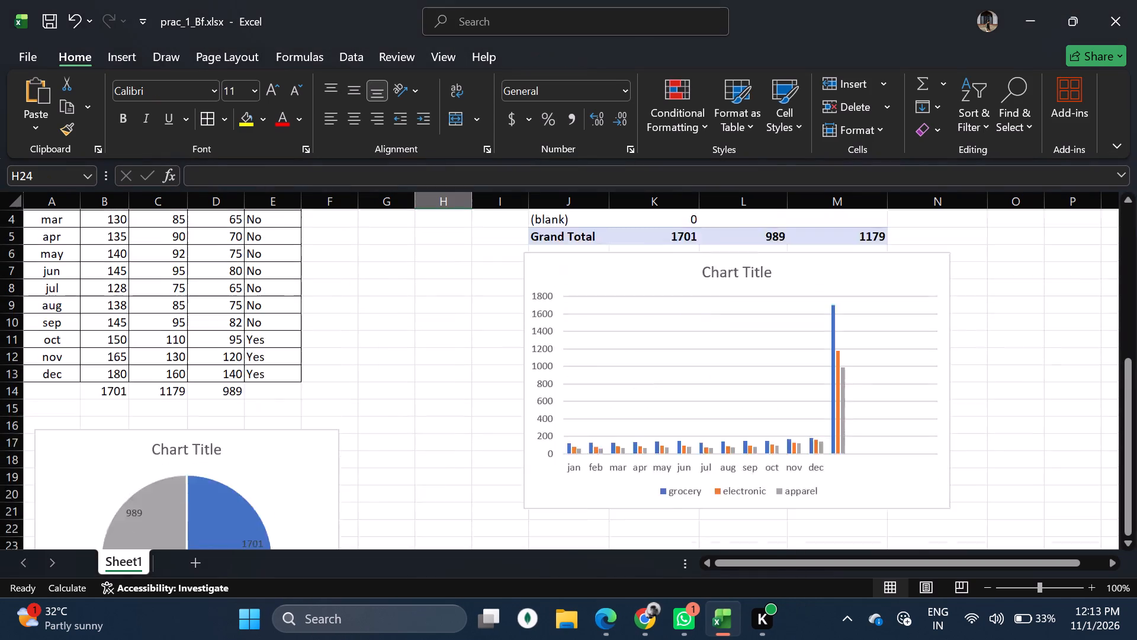
pyautogui.scroll(-1, 418, 341)
pyautogui.scroll(1, 418, 341)
pyautogui.click(638, 309)
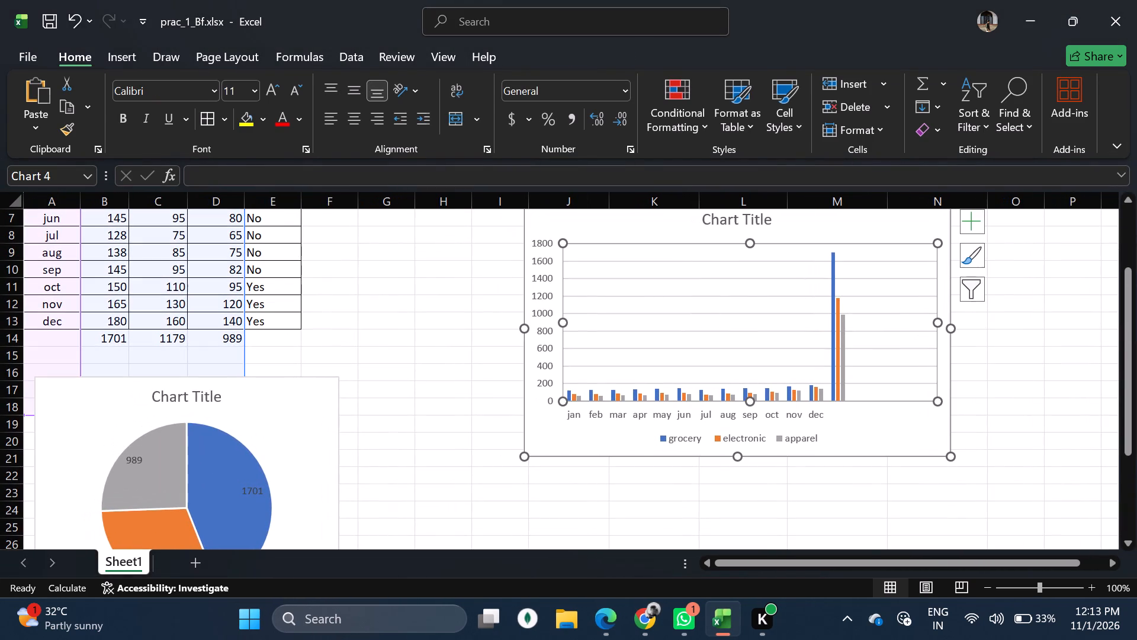
pyautogui.click(978, 258)
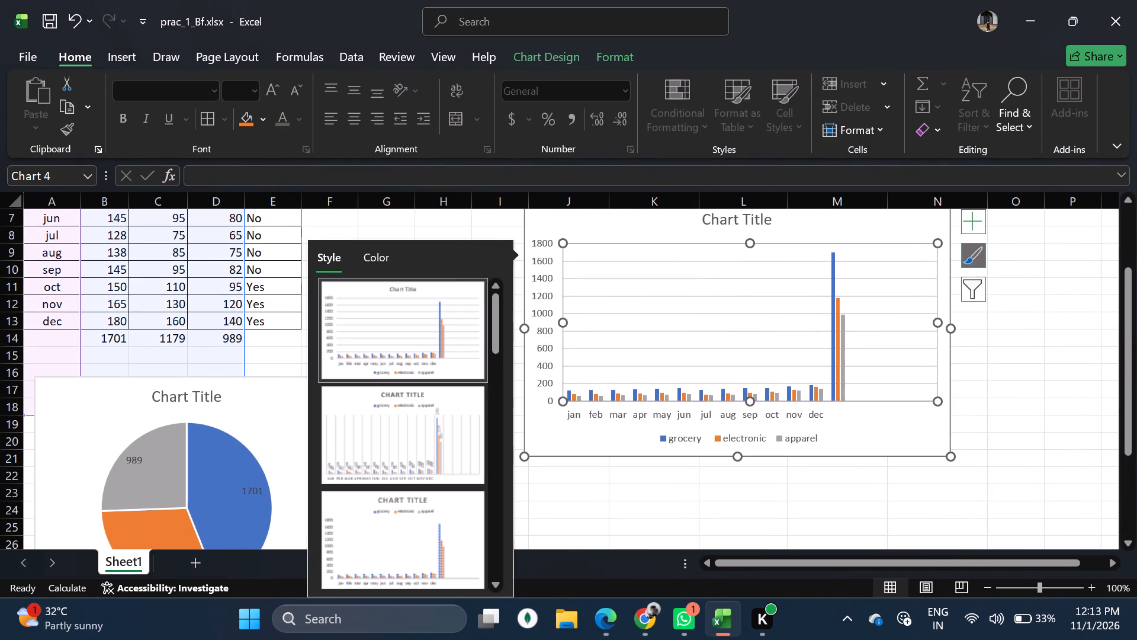
pyautogui.click(970, 225)
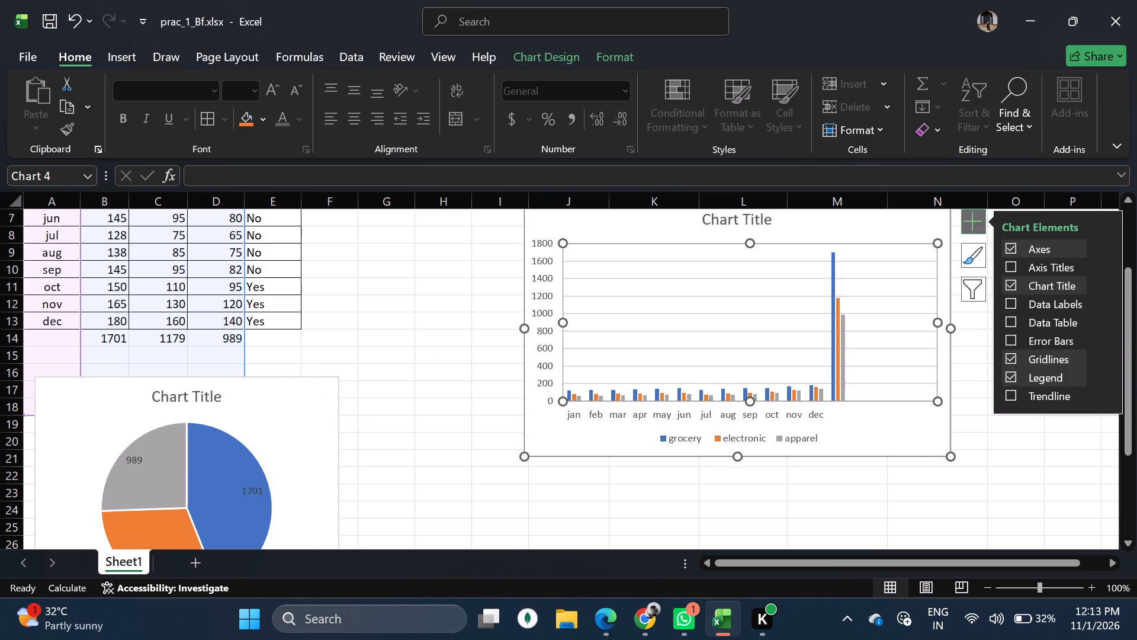
pyautogui.scroll(1, 1009, 270)
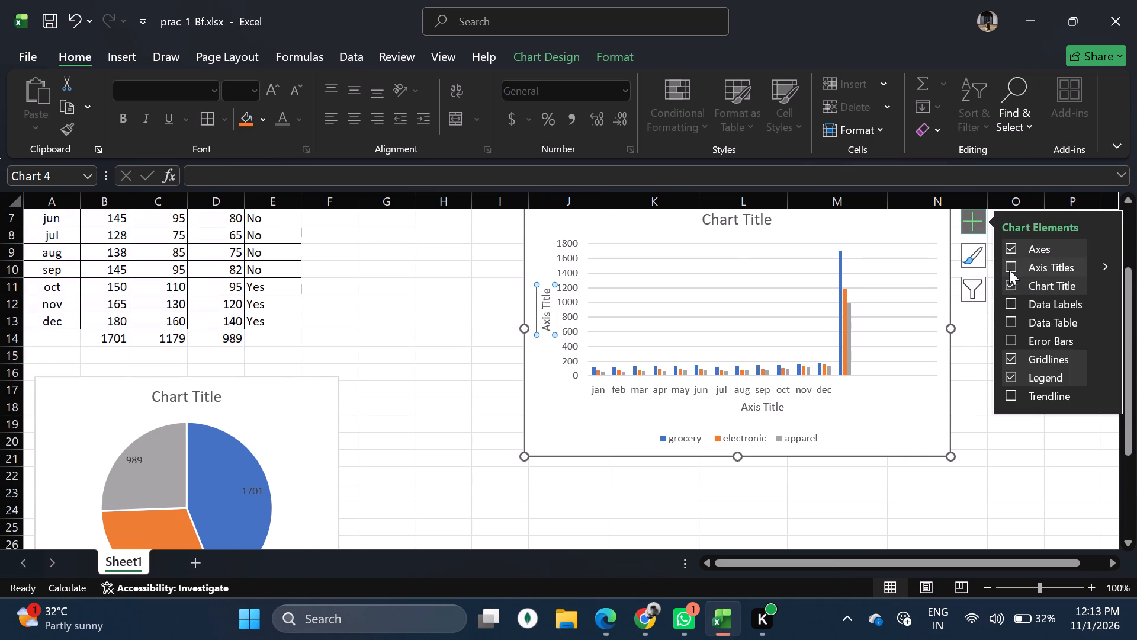
pyautogui.click(1013, 266)
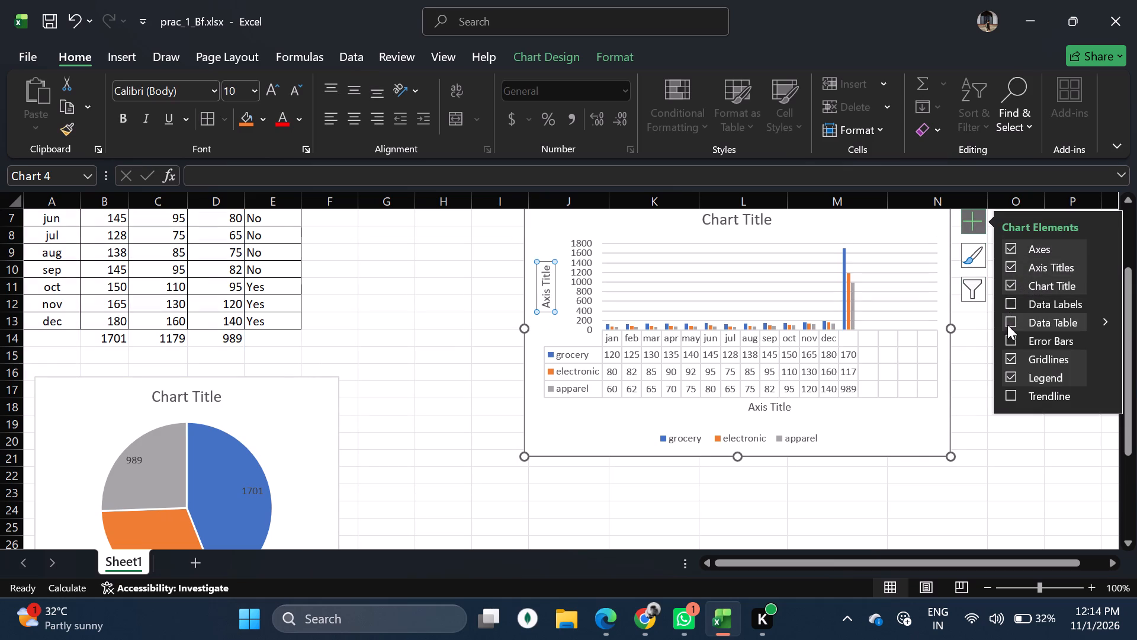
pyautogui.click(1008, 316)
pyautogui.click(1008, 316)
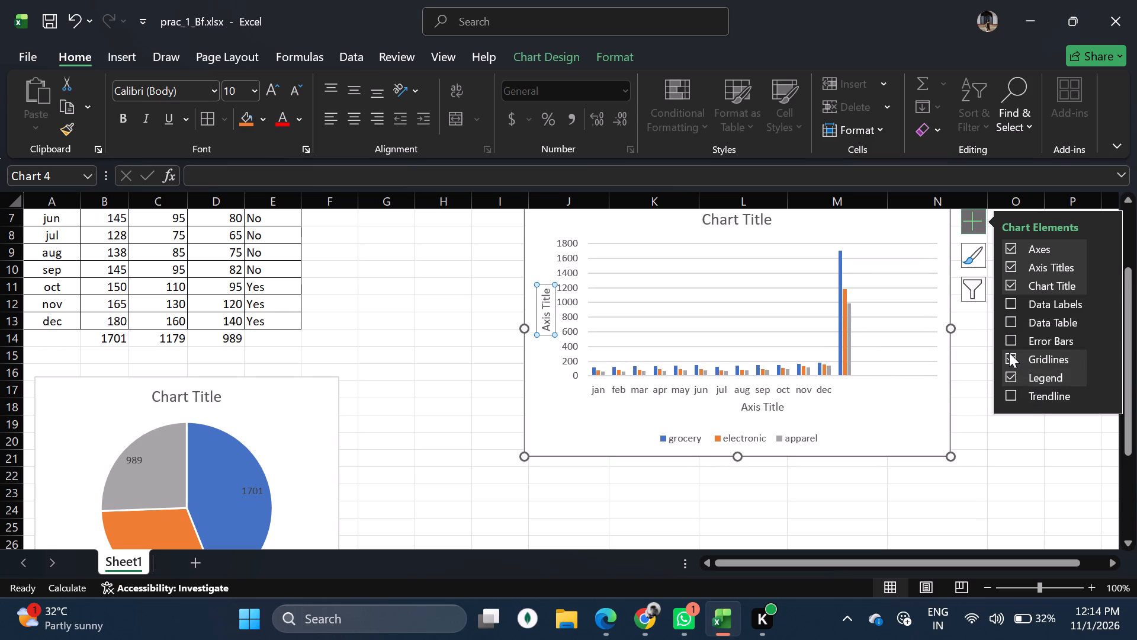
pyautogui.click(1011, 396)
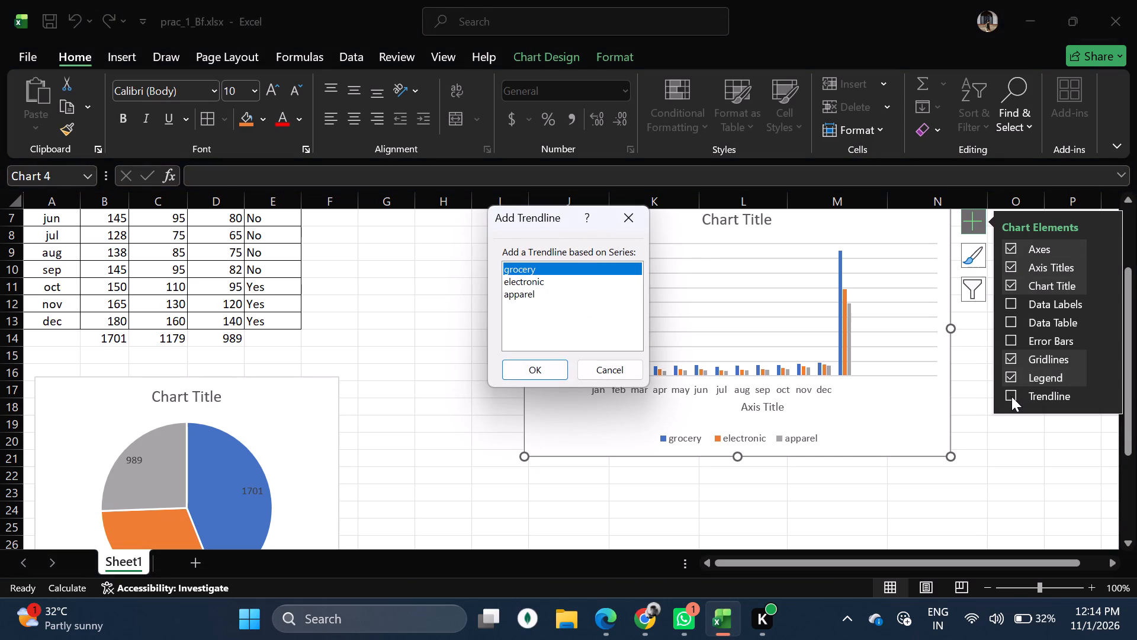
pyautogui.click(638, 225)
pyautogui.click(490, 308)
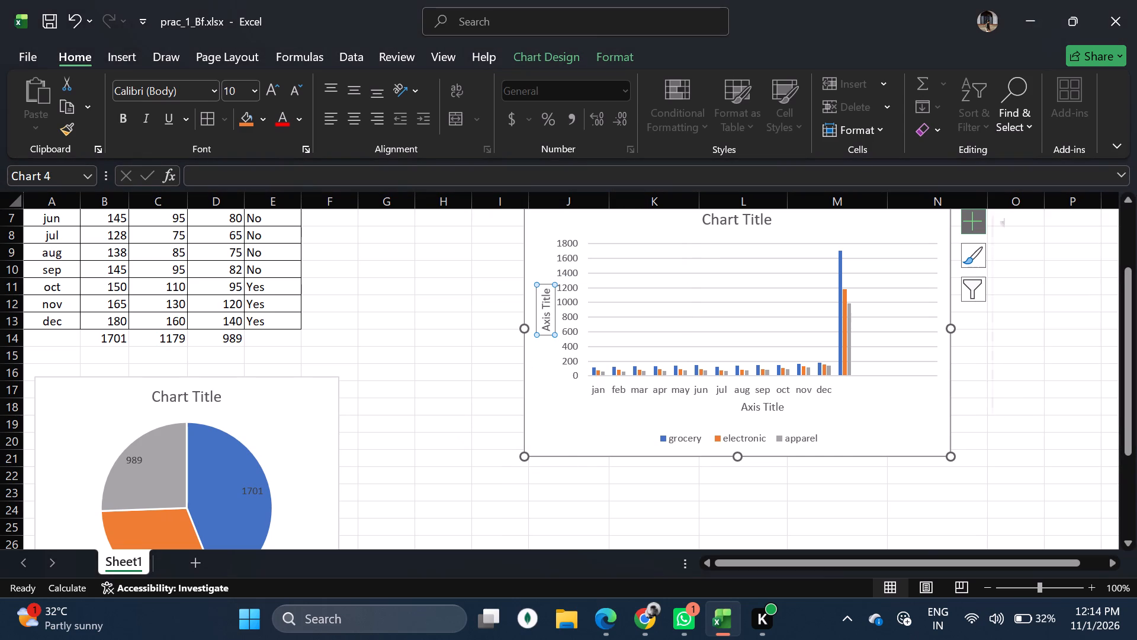
# Look over the worksheet and switch to the Practical 2 PDF in Edge to read Steps 7 and 8.
pyautogui.scroll(3, 490, 308)
pyautogui.click(436, 315)
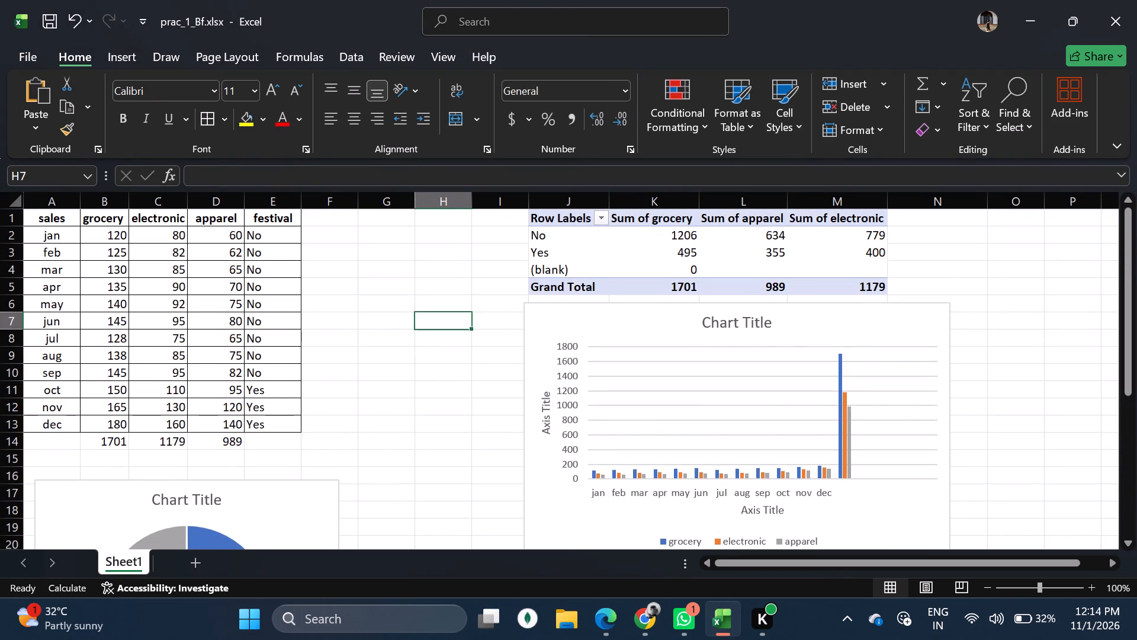
pyautogui.scroll(-1, 436, 315)
pyautogui.scroll(1, 436, 315)
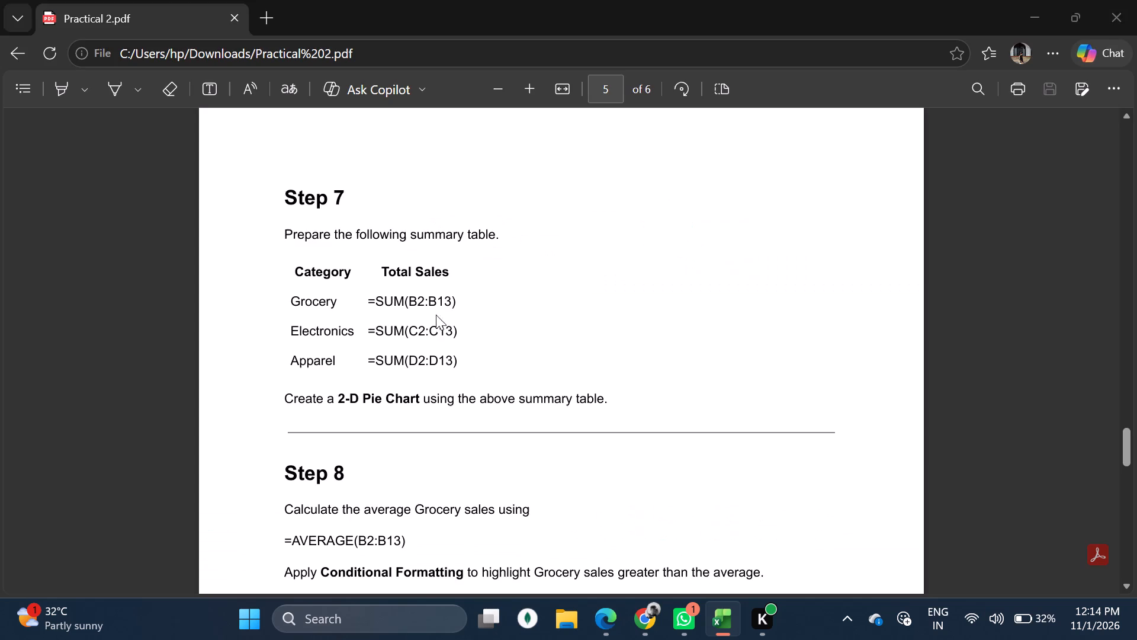
pyautogui.scroll(-2, 576, 391)
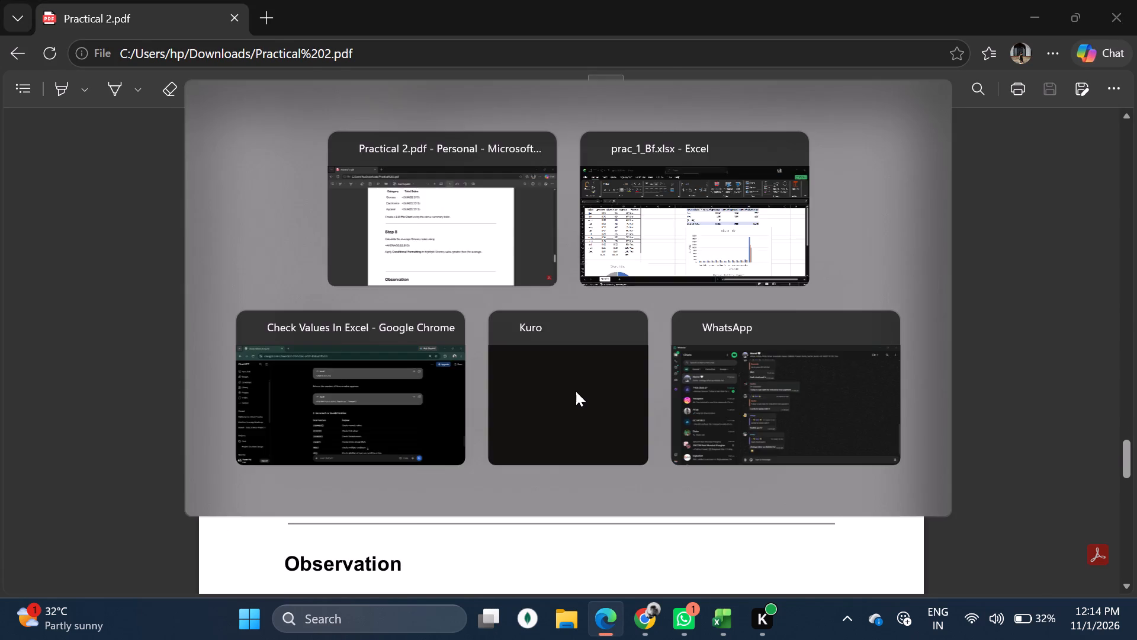
# Back in Excel, move the pie chart directly below the clustered column chart, starting around row 22 in column J.
pyautogui.scroll(-1, 172, 447)
pyautogui.scroll(1, 237, 302)
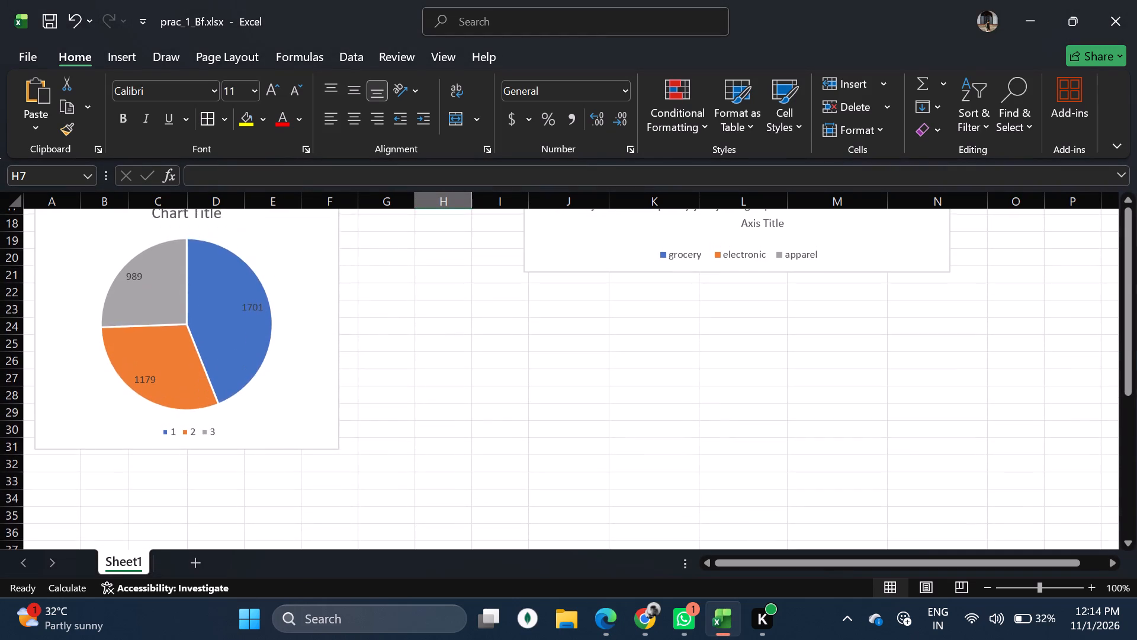
pyautogui.click(300, 247)
pyautogui.scroll(1, 300, 247)
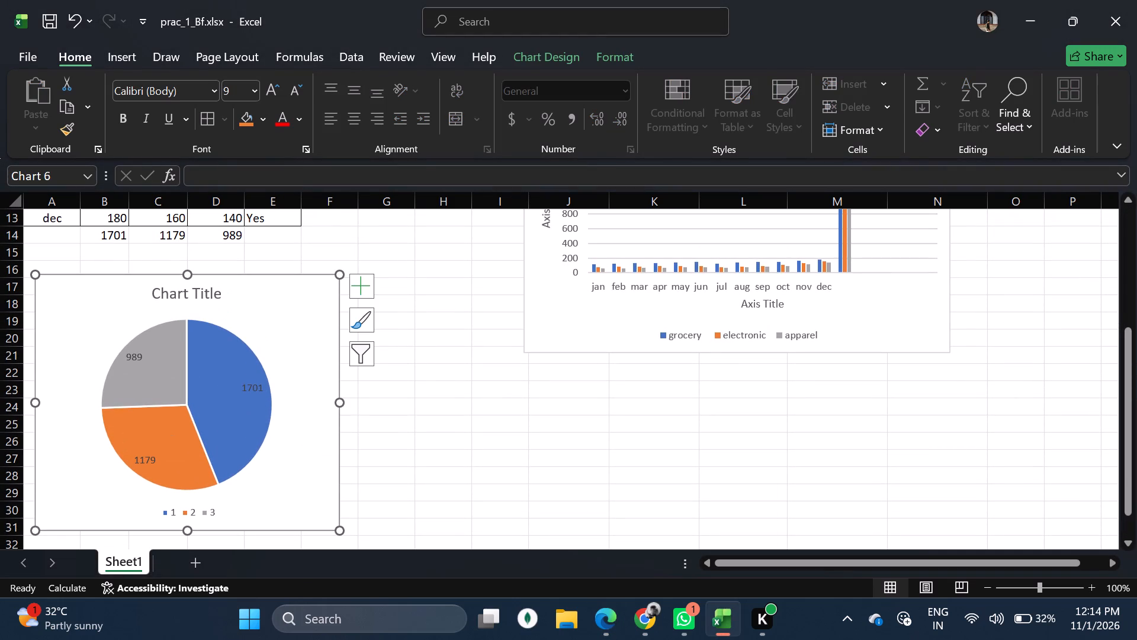
pyautogui.moveTo(287, 299); pyautogui.dragTo(757, 405)
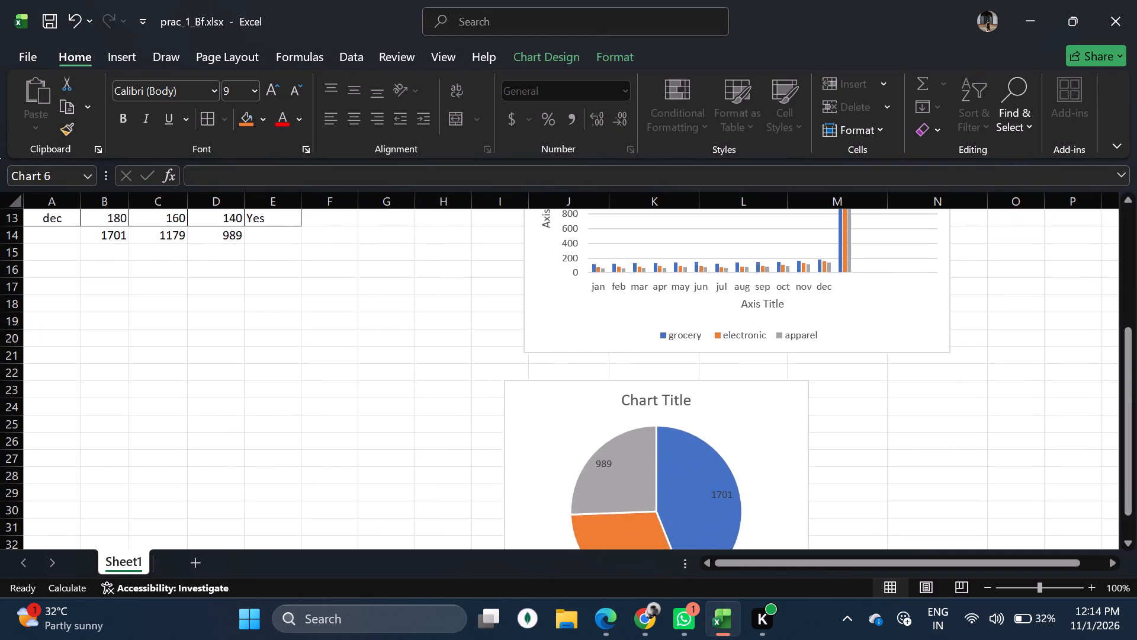
pyautogui.moveTo(757, 405); pyautogui.dragTo(783, 400)
pyautogui.click(459, 358)
# Label the summary rows under the sales table with Total in A14 and Avg in A15.
pyautogui.scroll(1, 459, 358)
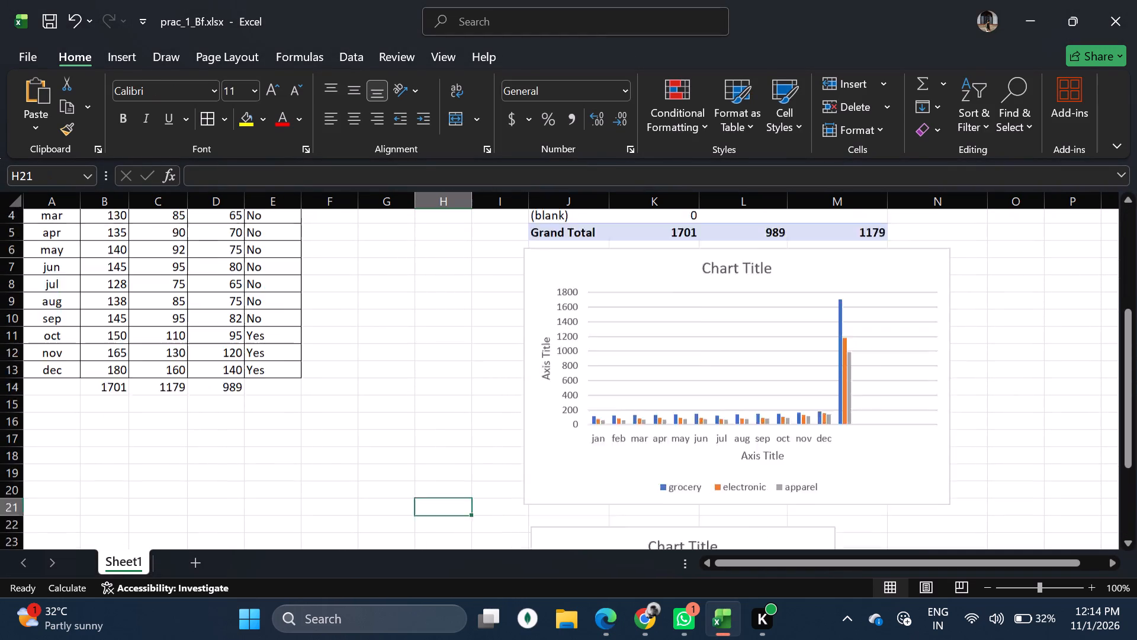
pyautogui.click(41, 447)
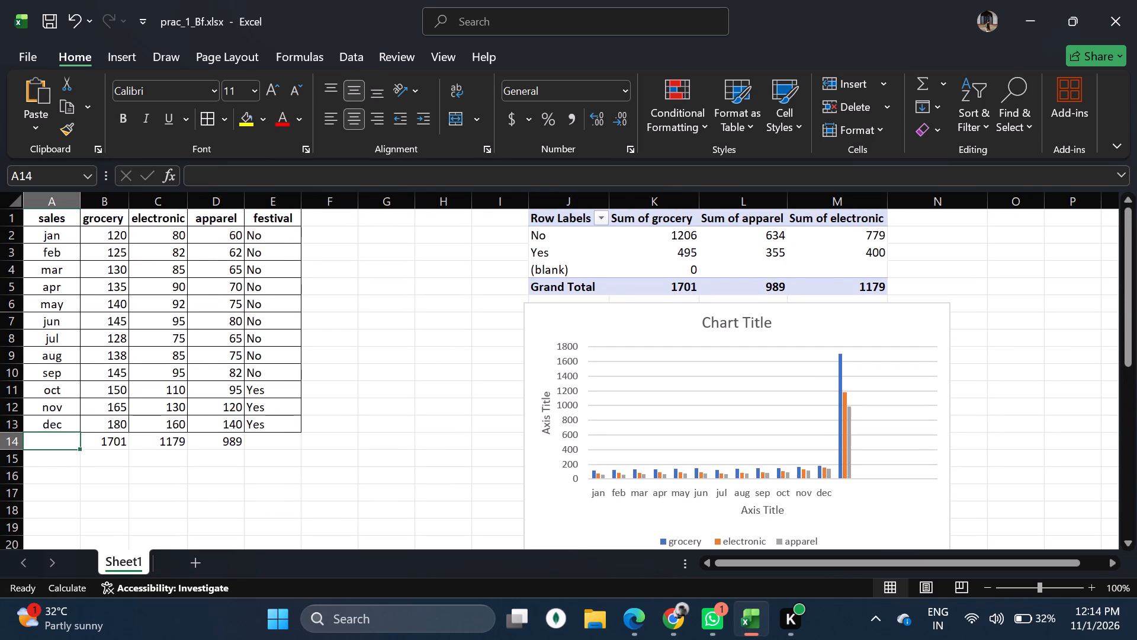
pyautogui.write('Total')
pyautogui.press('Return')
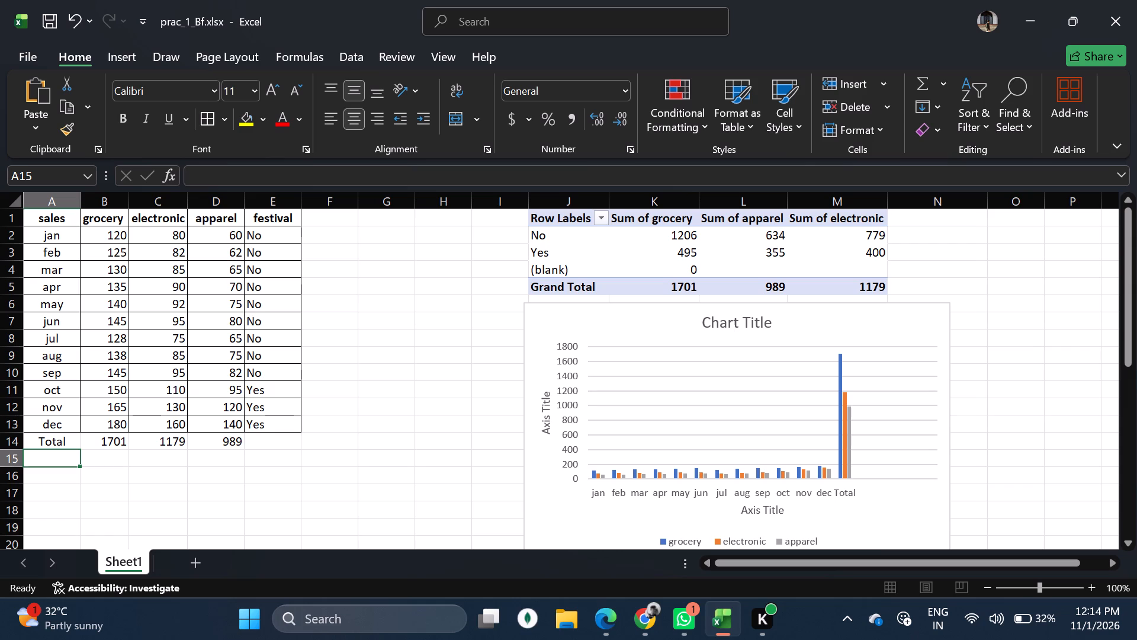
pyautogui.write('Avg')
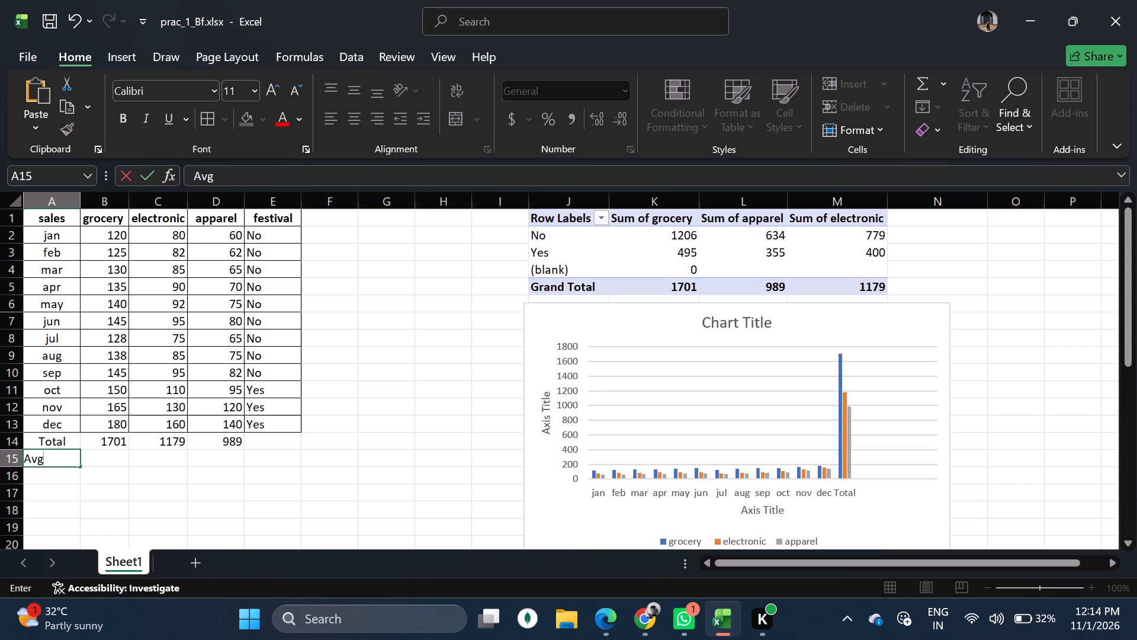
pyautogui.press('Return')
# Calculate the average grocery sales in B15 with =AVERAGE(B2:B13).
pyautogui.click(101, 453)
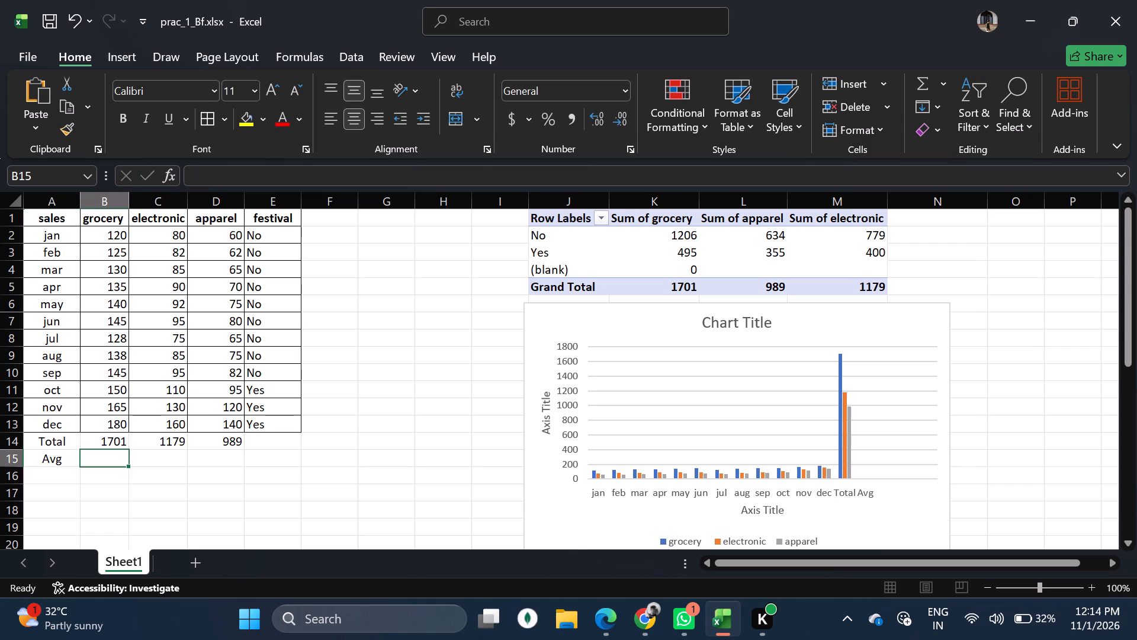
pyautogui.write('=ave')
pyautogui.doubleClick(142, 492)
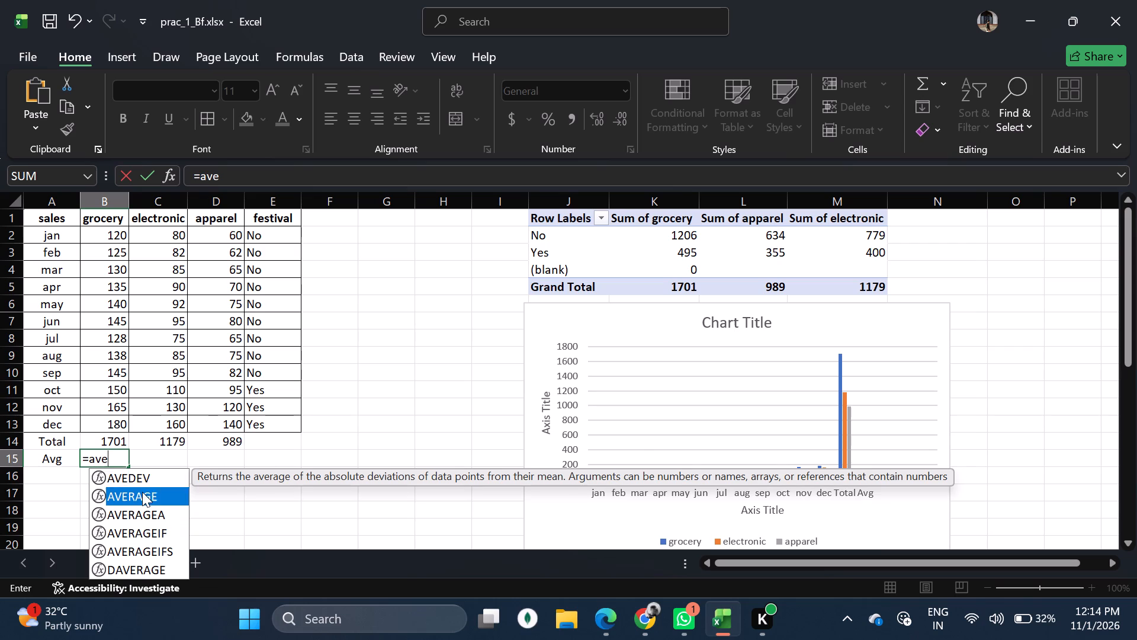
pyautogui.moveTo(98, 230); pyautogui.dragTo(94, 451)
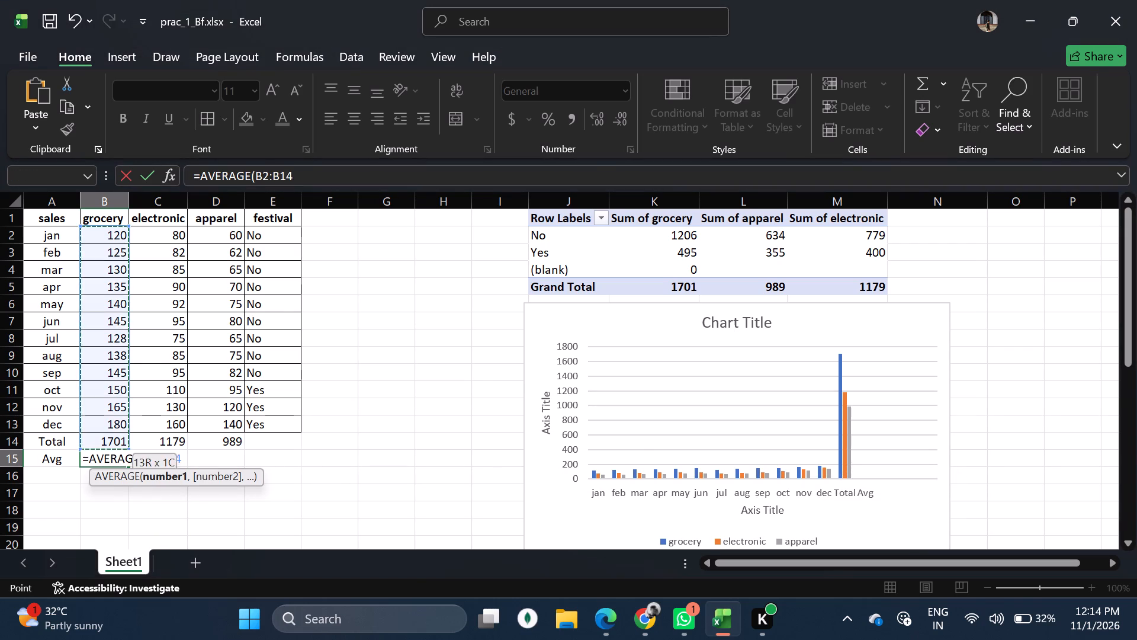
pyautogui.moveTo(94, 451); pyautogui.dragTo(105, 427)
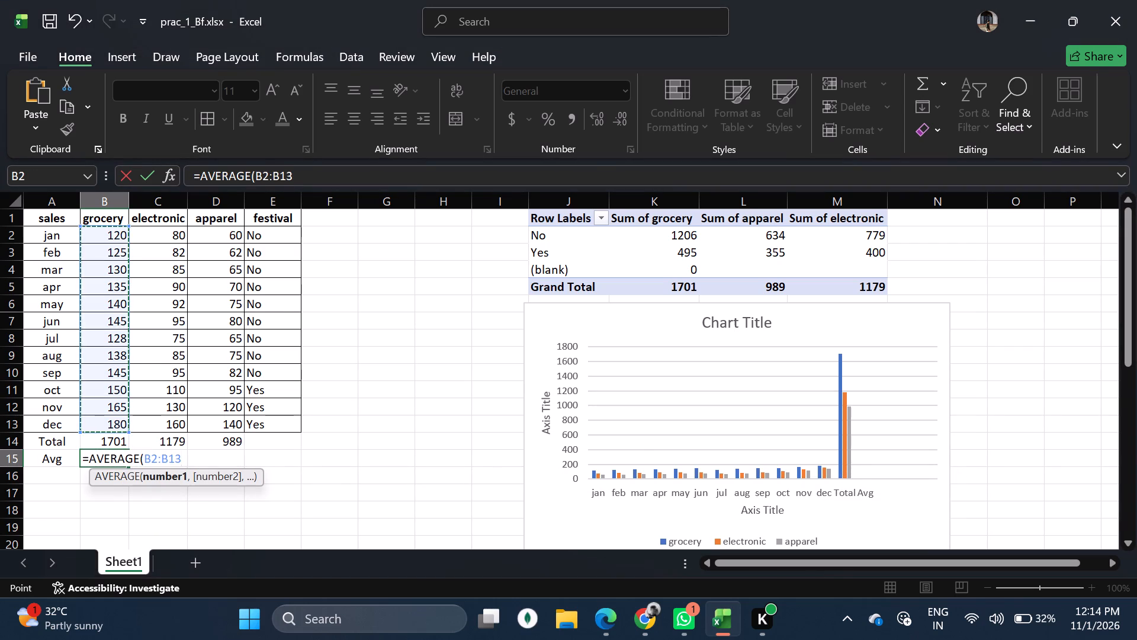
pyautogui.press('Return')
pyautogui.click(173, 461)
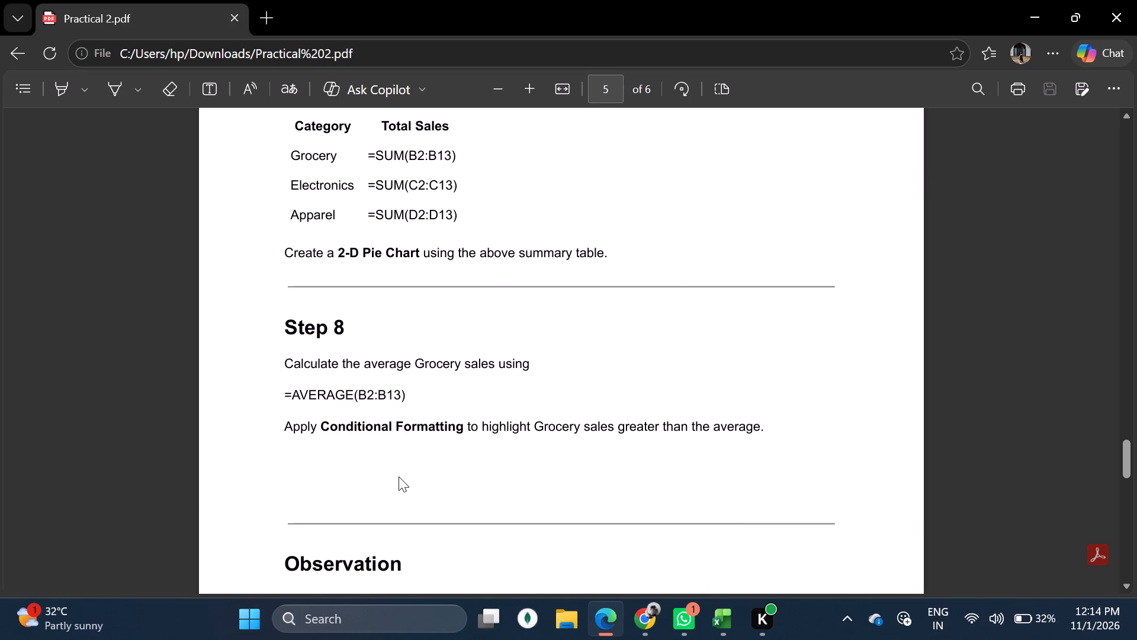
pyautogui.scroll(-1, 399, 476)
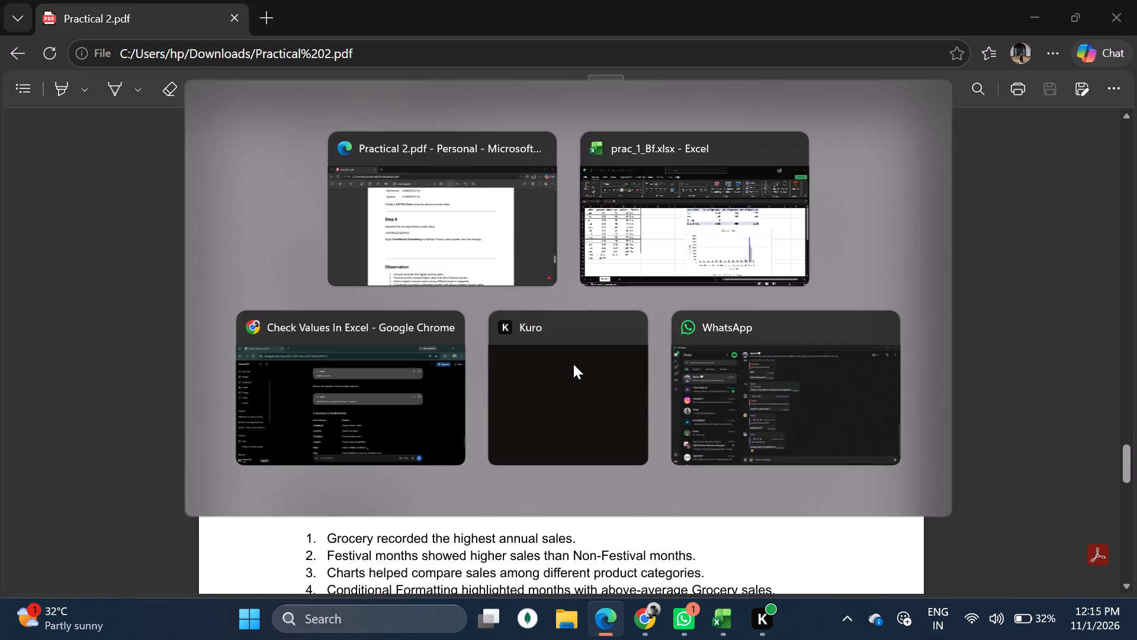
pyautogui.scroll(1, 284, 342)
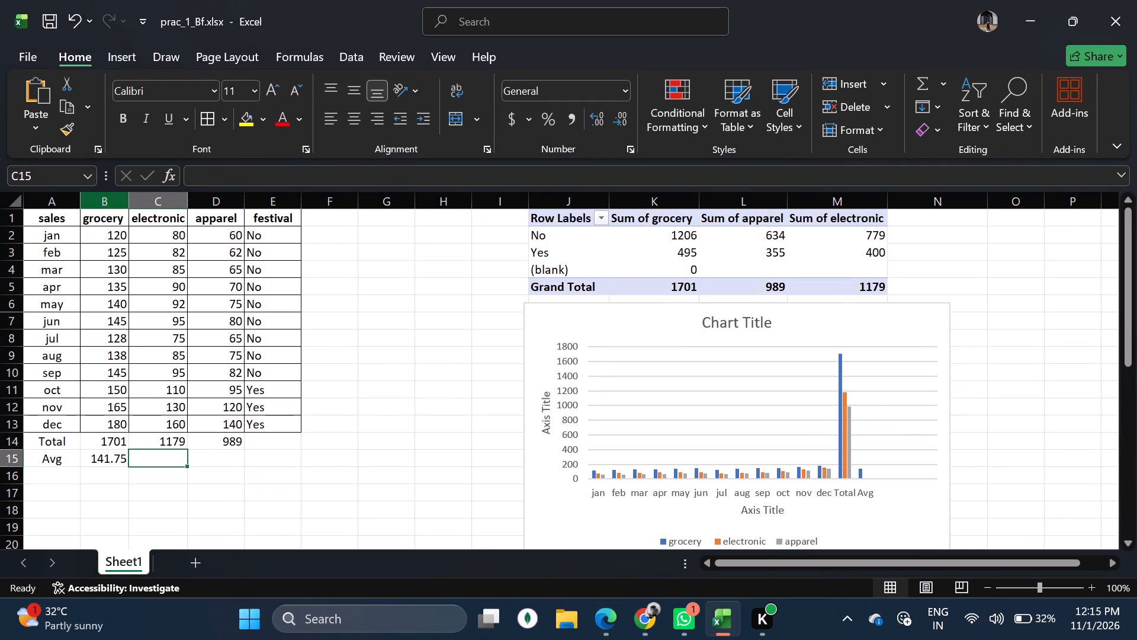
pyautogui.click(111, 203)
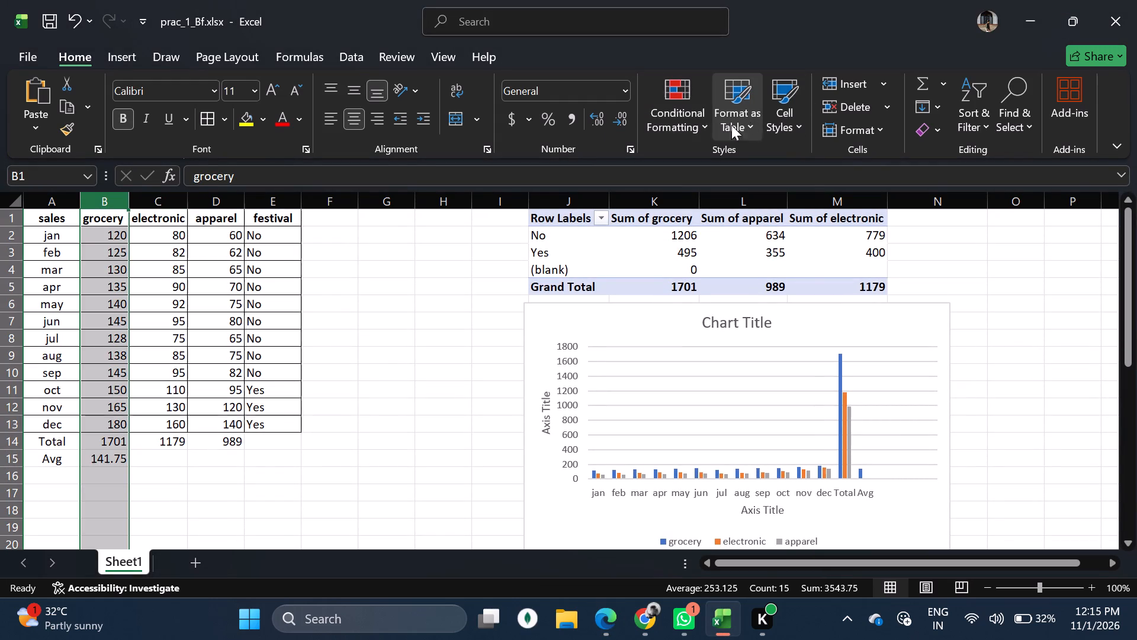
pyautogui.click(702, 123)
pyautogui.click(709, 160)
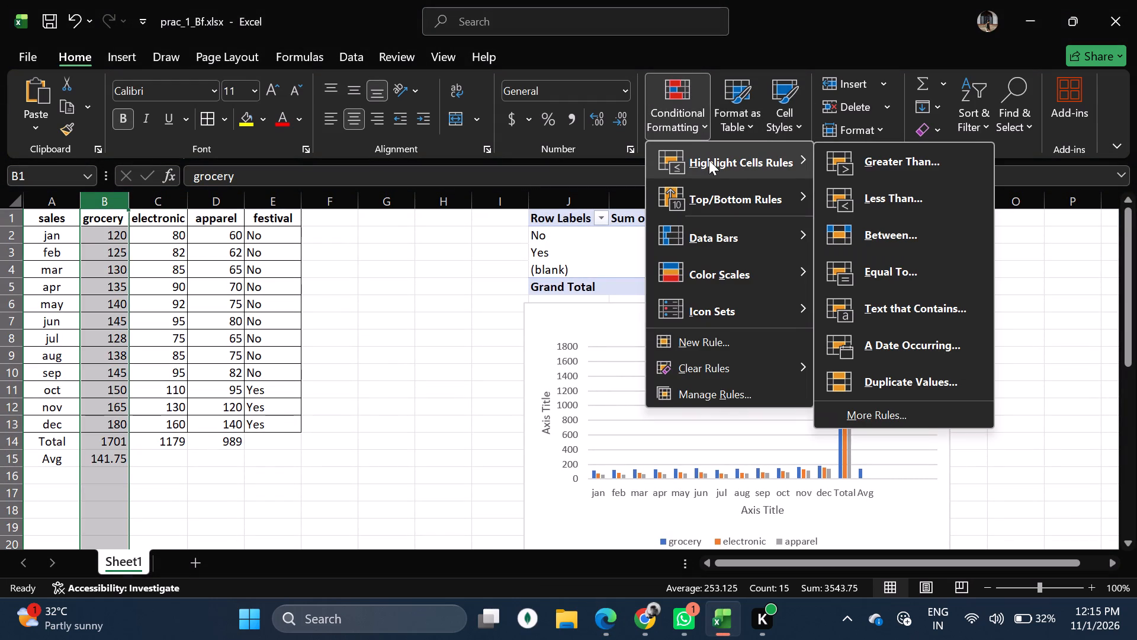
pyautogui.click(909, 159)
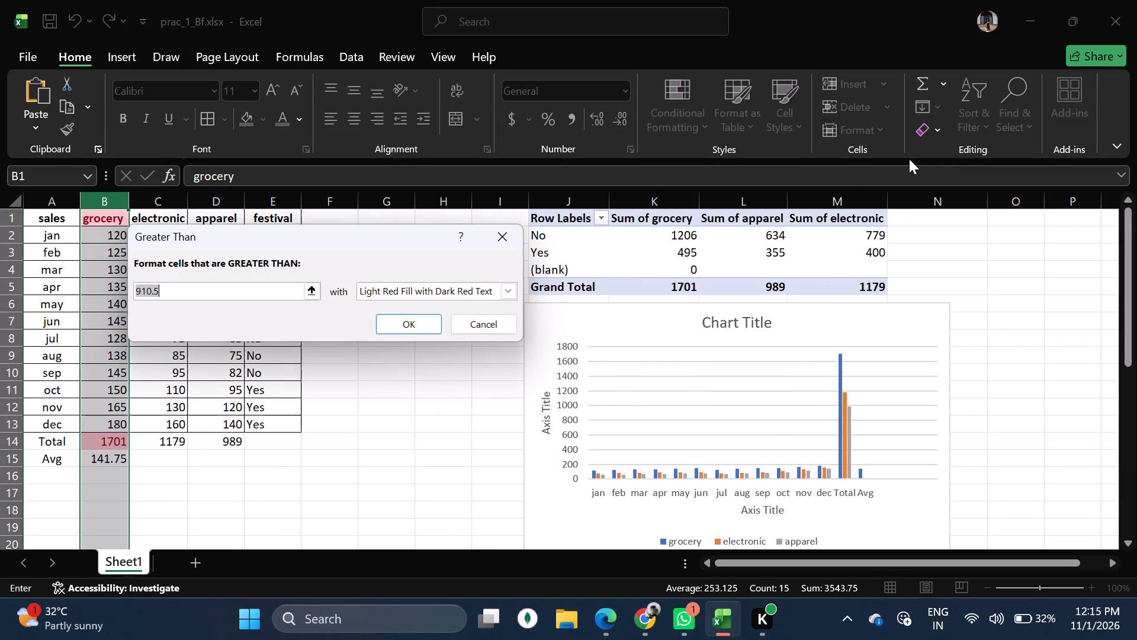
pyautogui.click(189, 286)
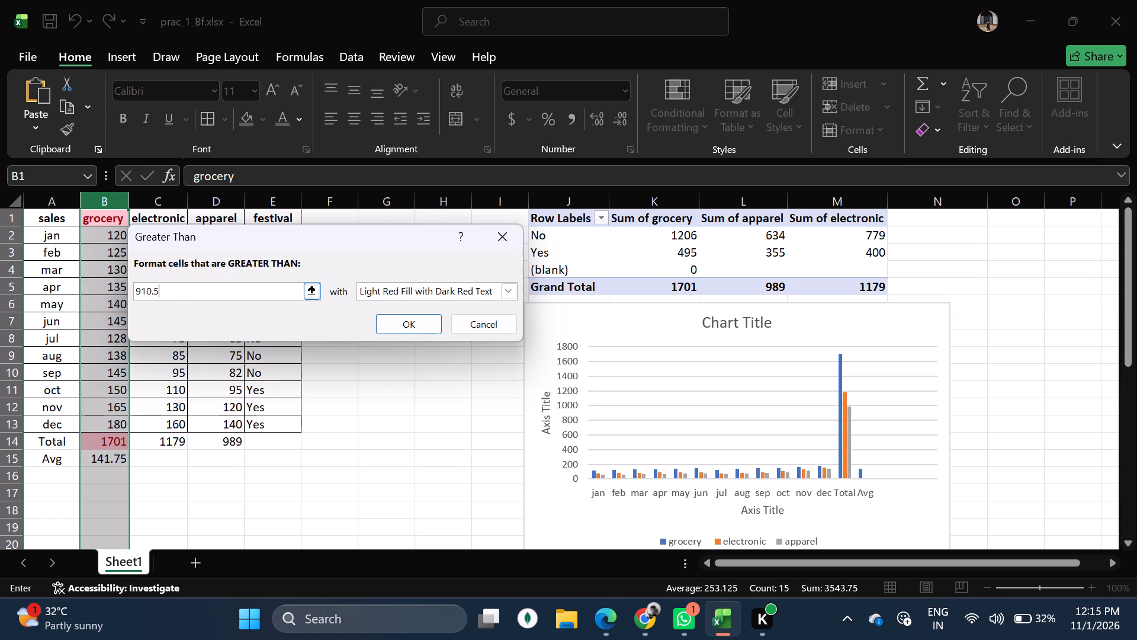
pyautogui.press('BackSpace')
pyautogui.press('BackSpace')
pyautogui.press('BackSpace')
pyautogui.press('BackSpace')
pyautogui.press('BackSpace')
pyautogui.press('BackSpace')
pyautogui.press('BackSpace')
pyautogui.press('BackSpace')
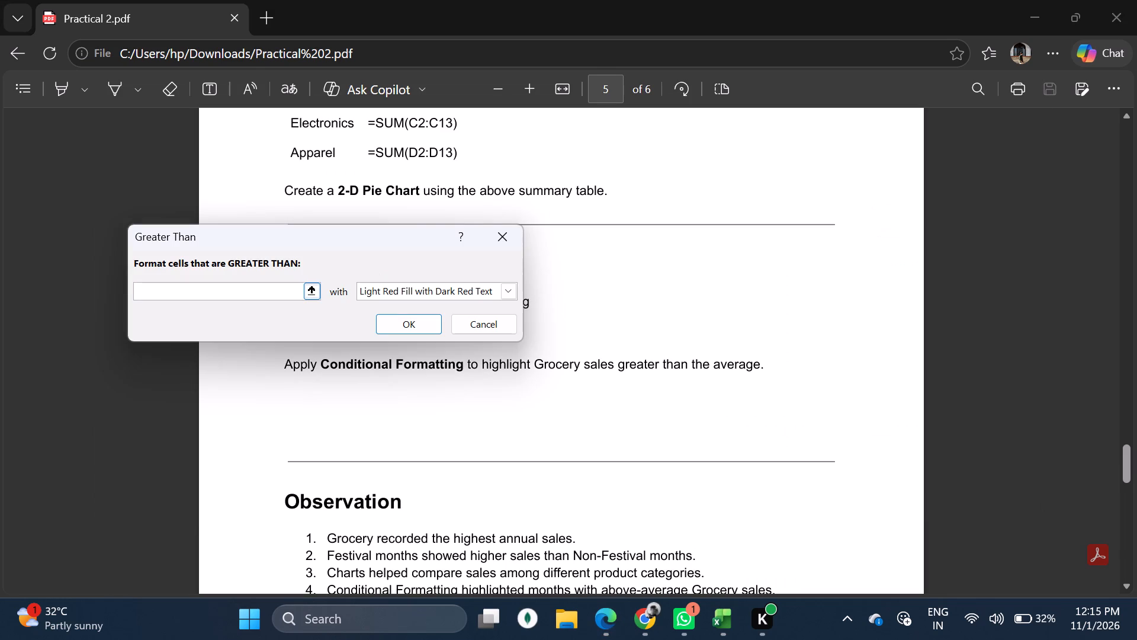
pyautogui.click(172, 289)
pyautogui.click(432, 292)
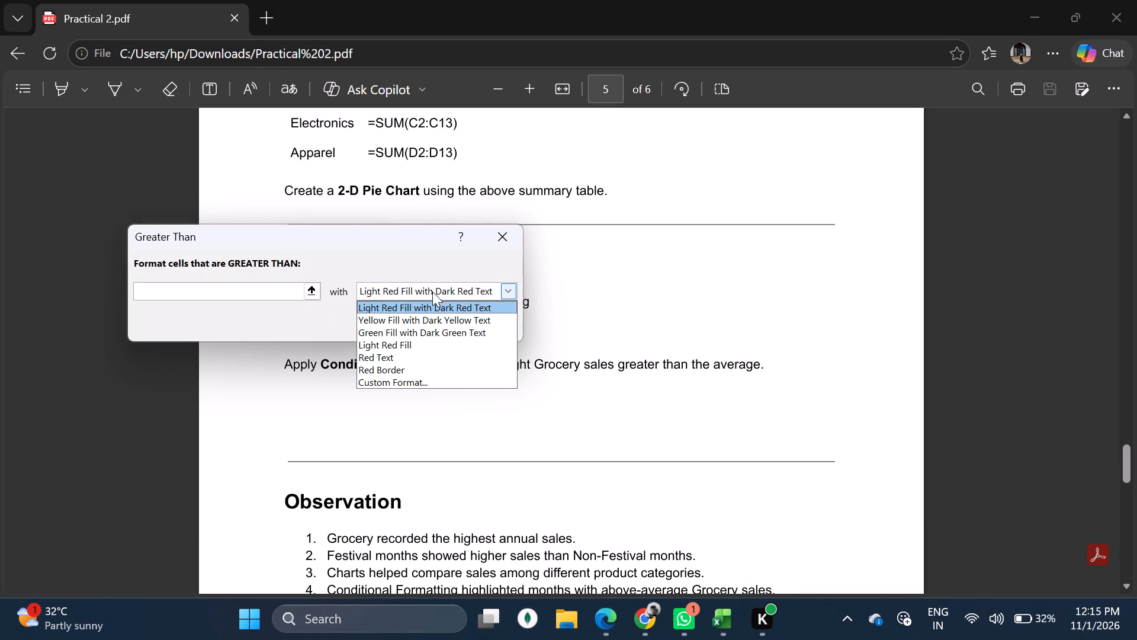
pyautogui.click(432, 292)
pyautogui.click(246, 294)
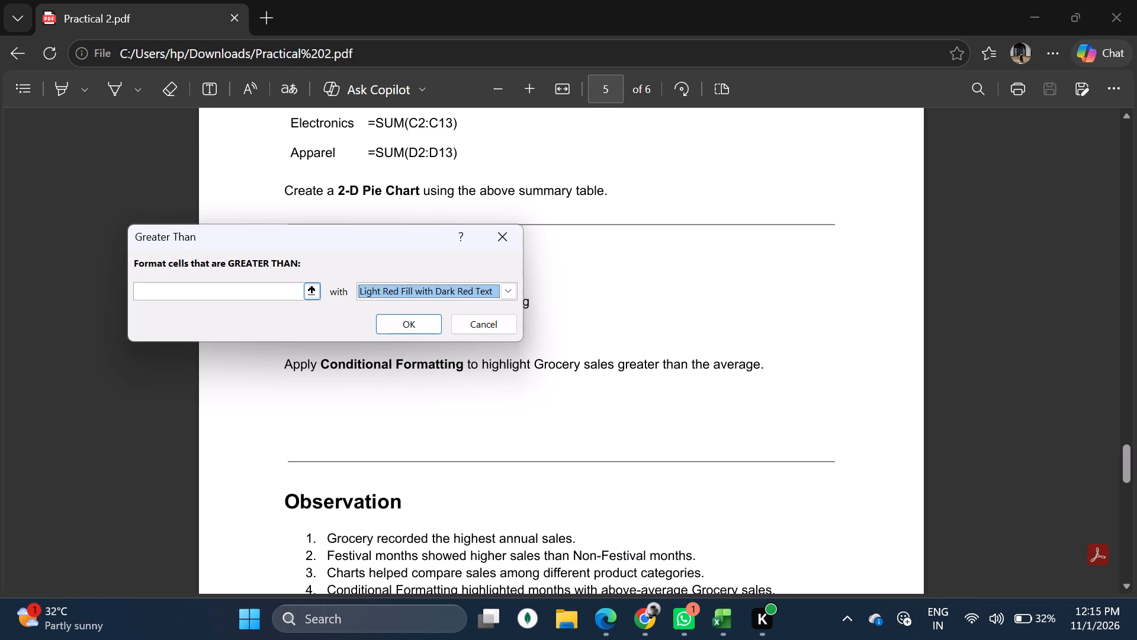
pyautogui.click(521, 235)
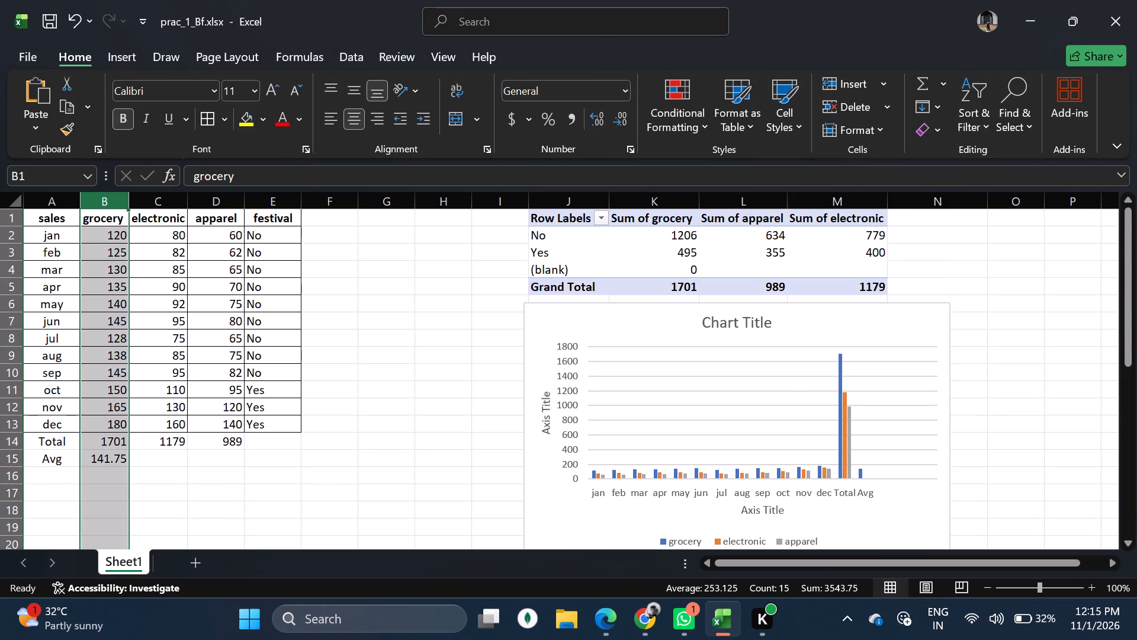
# Highlight grocery cells B1:B13 greater than the average, 141.75, using conditional formatting with Light Red Fill with Dark Red Text.
pyautogui.click(259, 457)
pyautogui.click(152, 463)
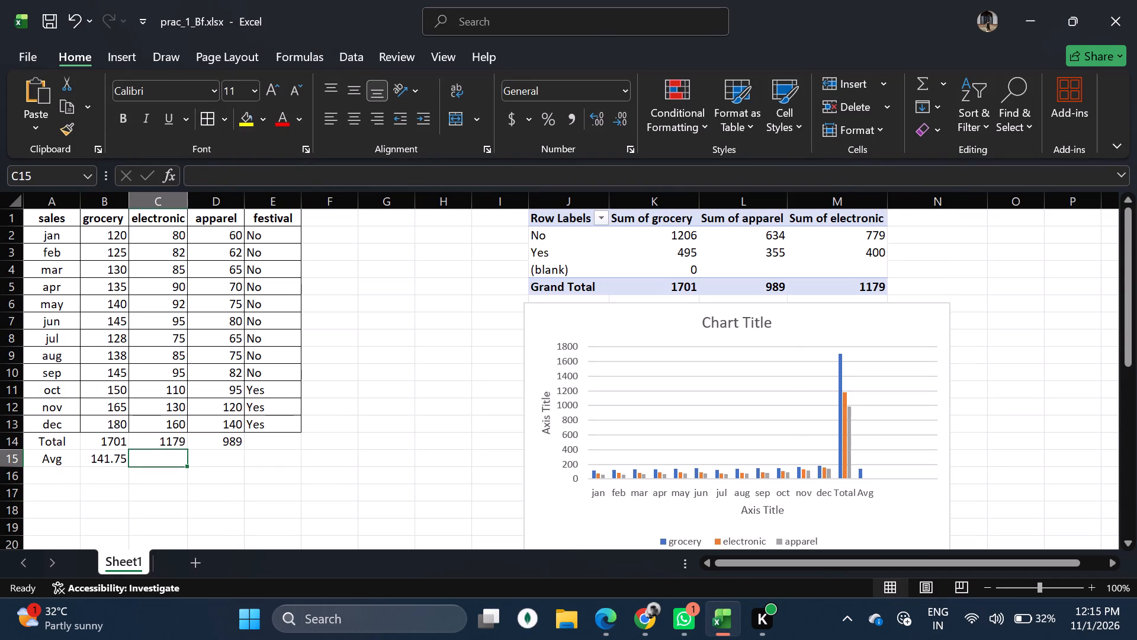
pyautogui.click(112, 471)
pyautogui.click(101, 459)
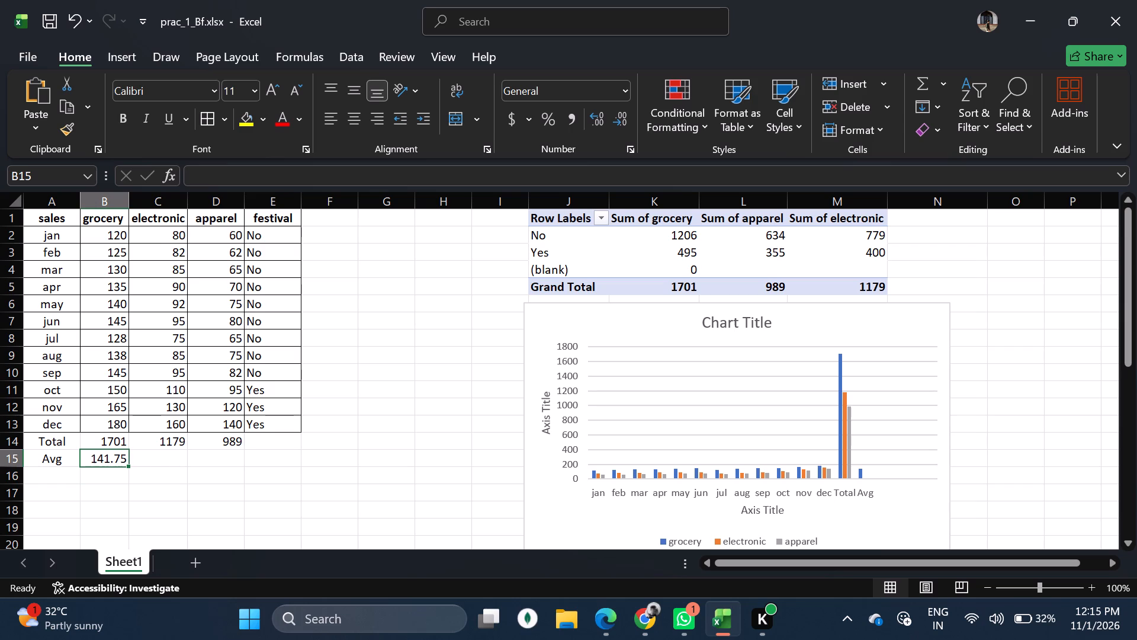
pyautogui.click(110, 224)
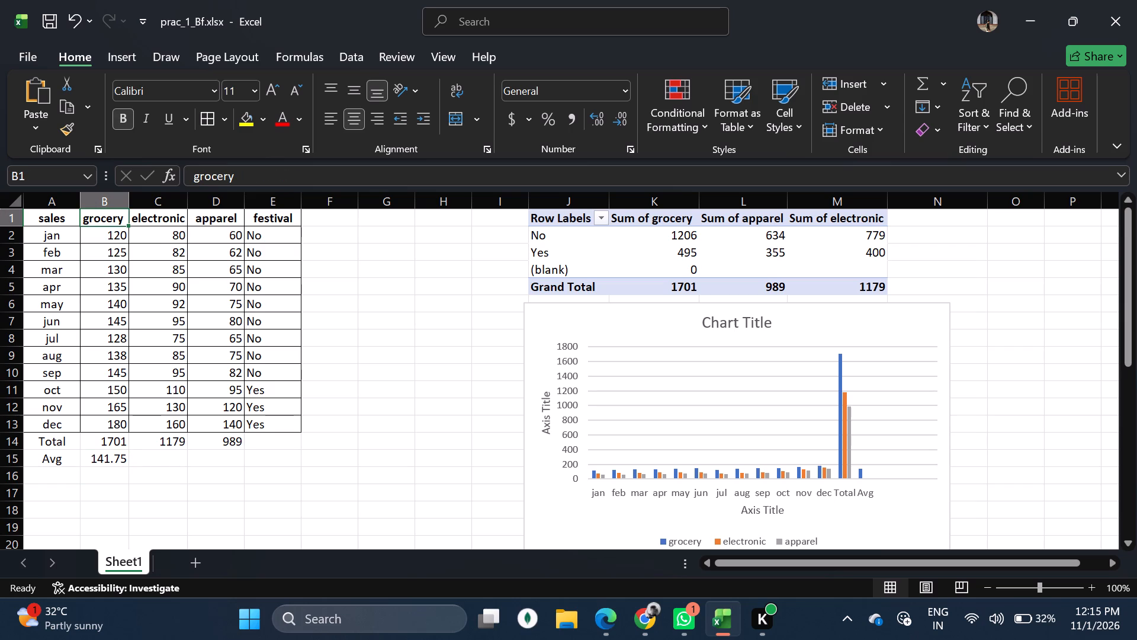
pyautogui.moveTo(110, 216); pyautogui.dragTo(103, 375)
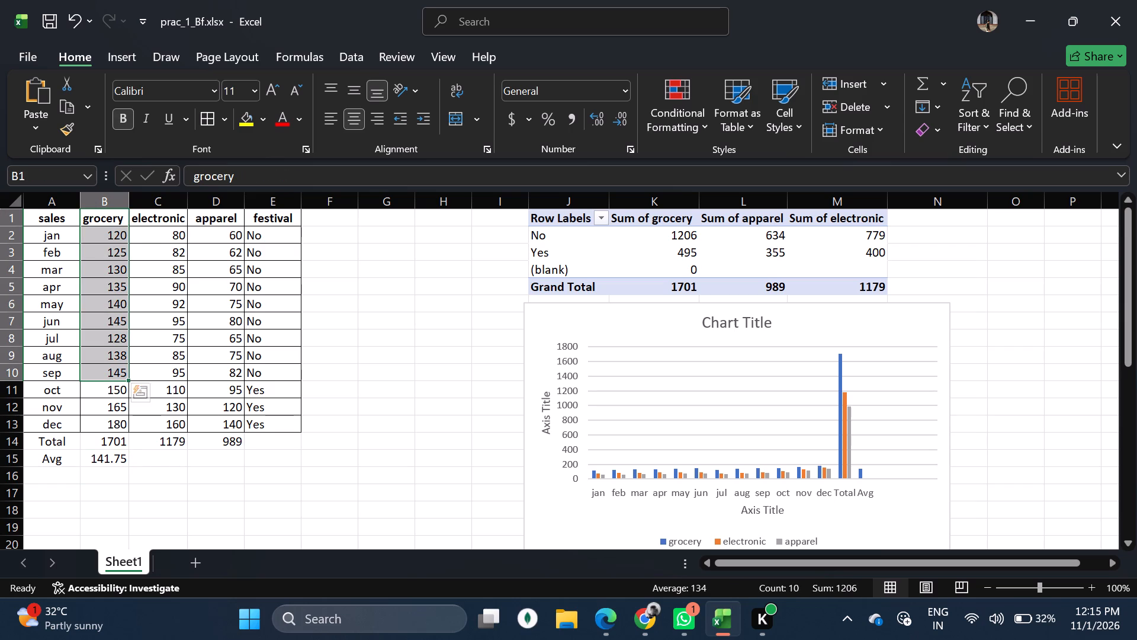
pyautogui.click(418, 431)
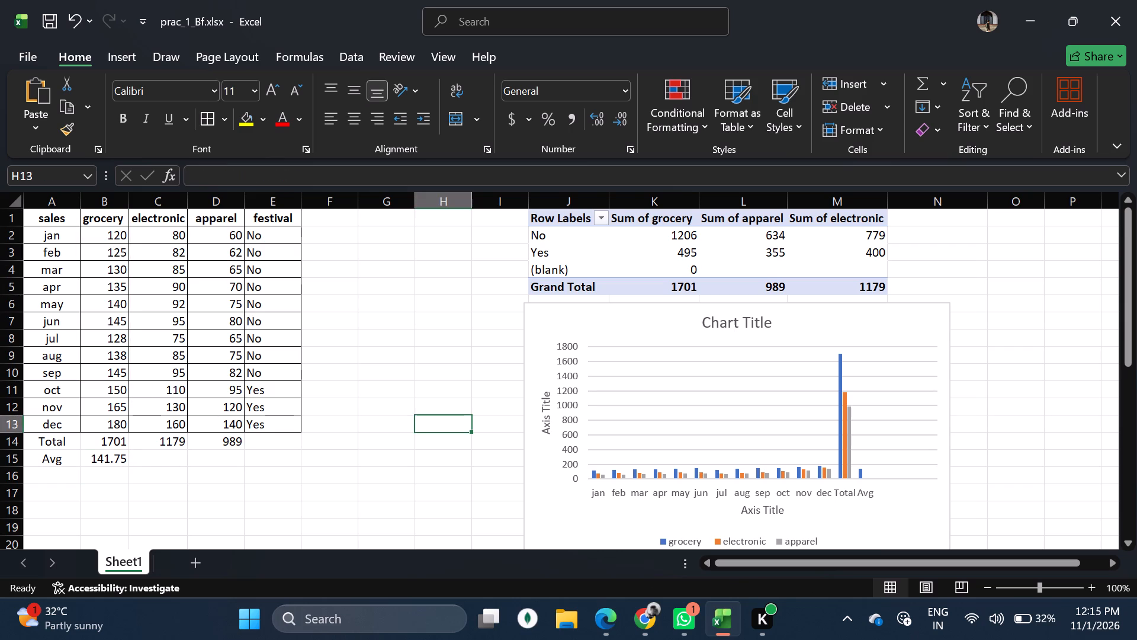
pyautogui.moveTo(111, 220); pyautogui.dragTo(99, 427)
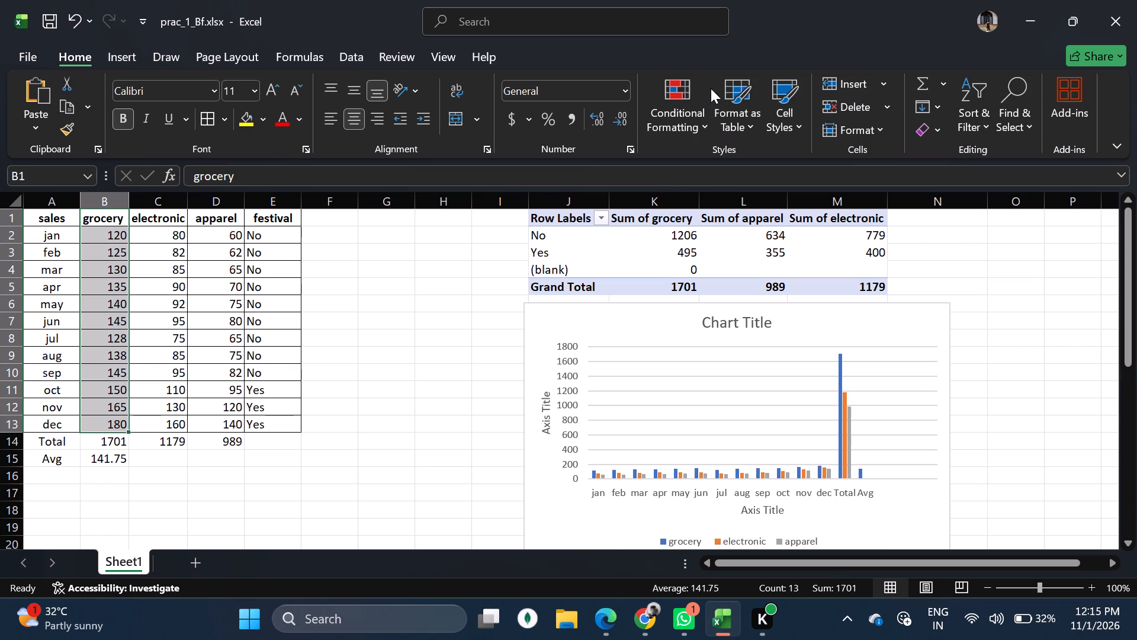
pyautogui.click(696, 89)
pyautogui.click(738, 172)
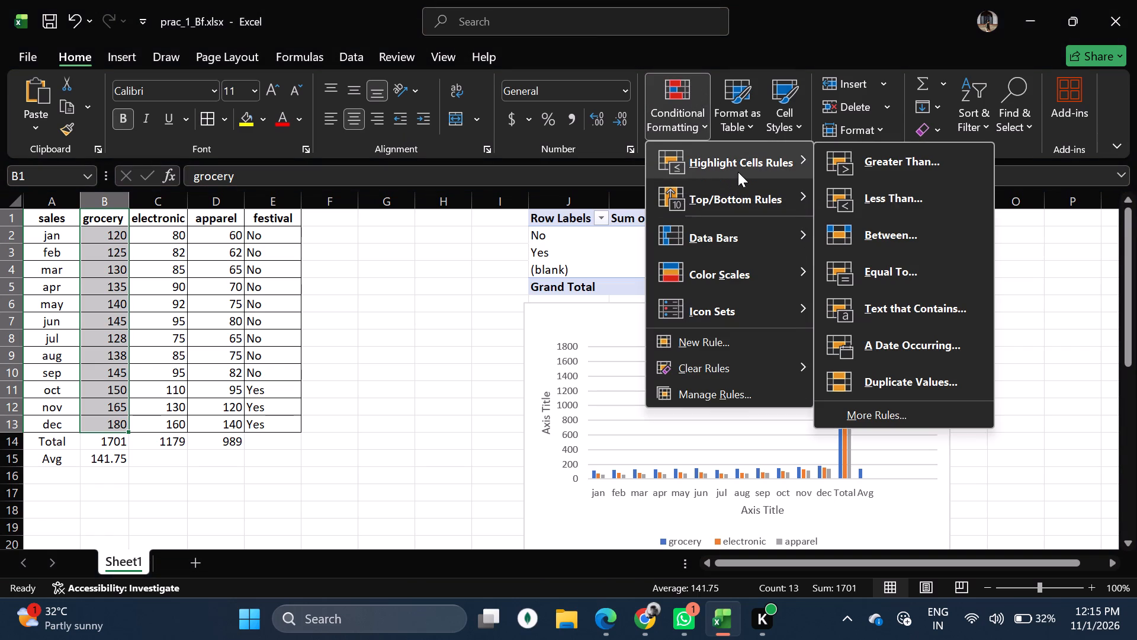
pyautogui.click(872, 148)
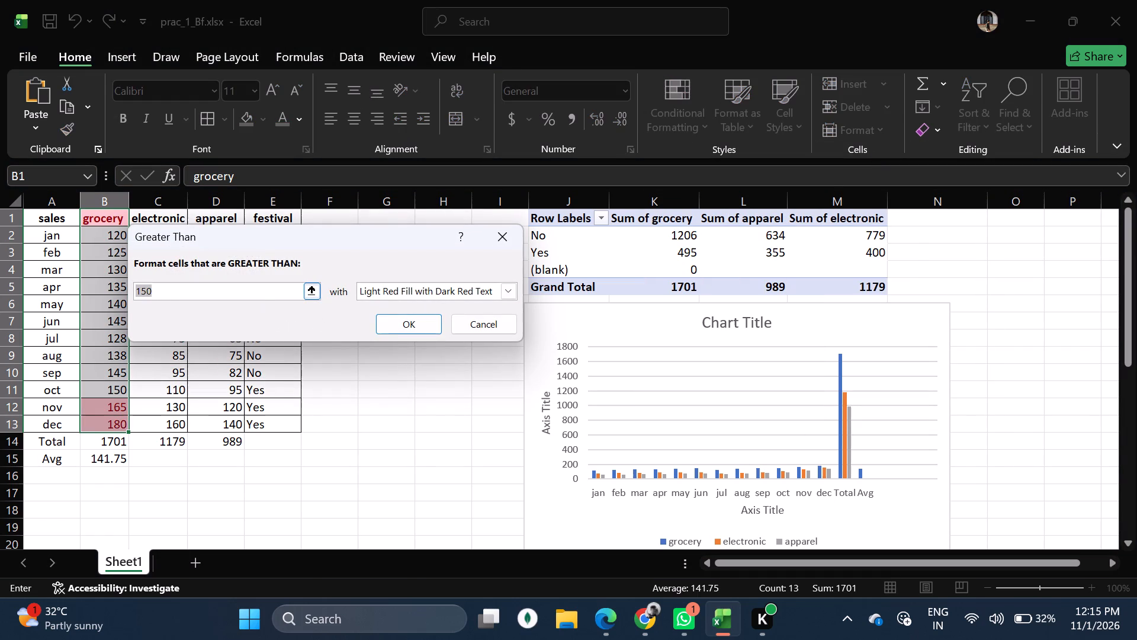
pyautogui.press('BackSpace')
pyautogui.write('411')
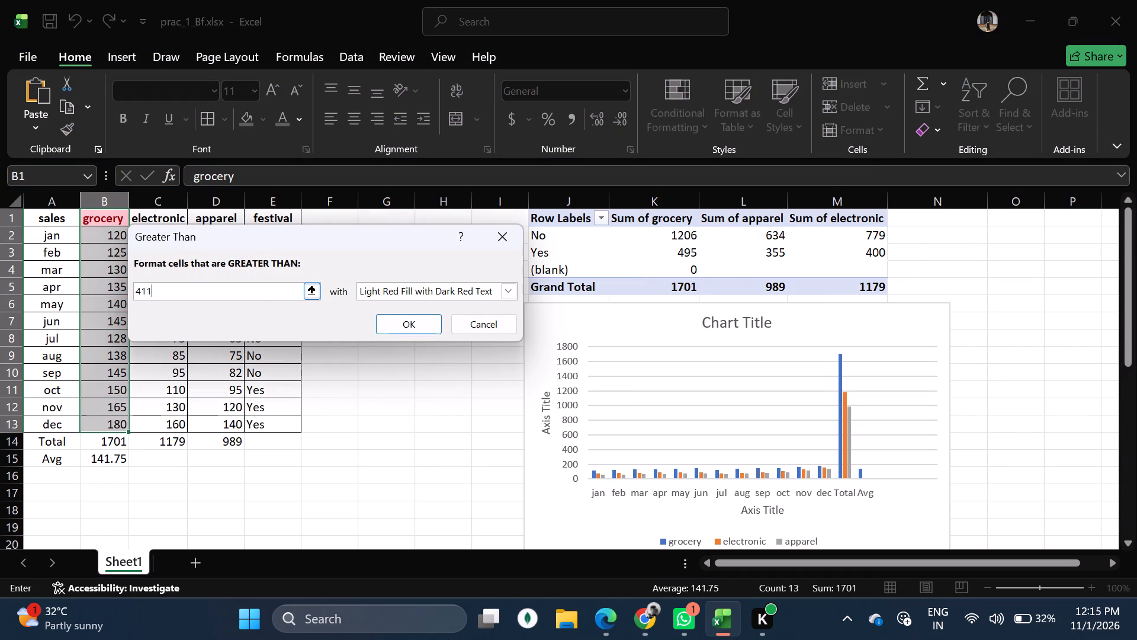
pyautogui.press('BackSpace')
pyautogui.press('BackSpace')
pyautogui.press('BackSpace')
pyautogui.write('141')
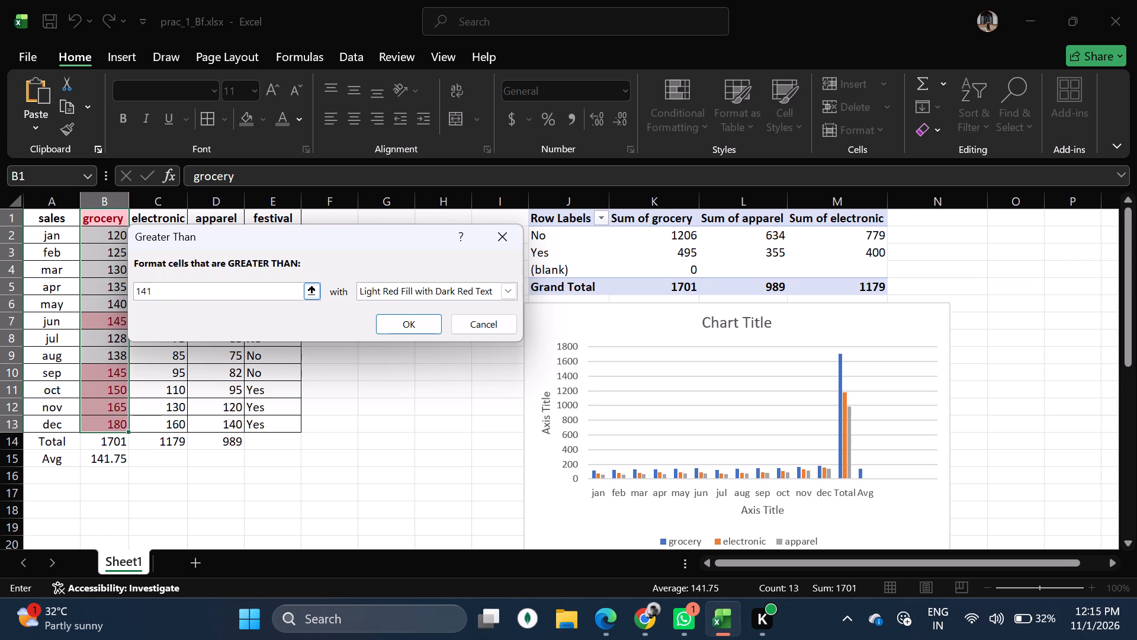
pyautogui.write('.75')
pyautogui.click(393, 322)
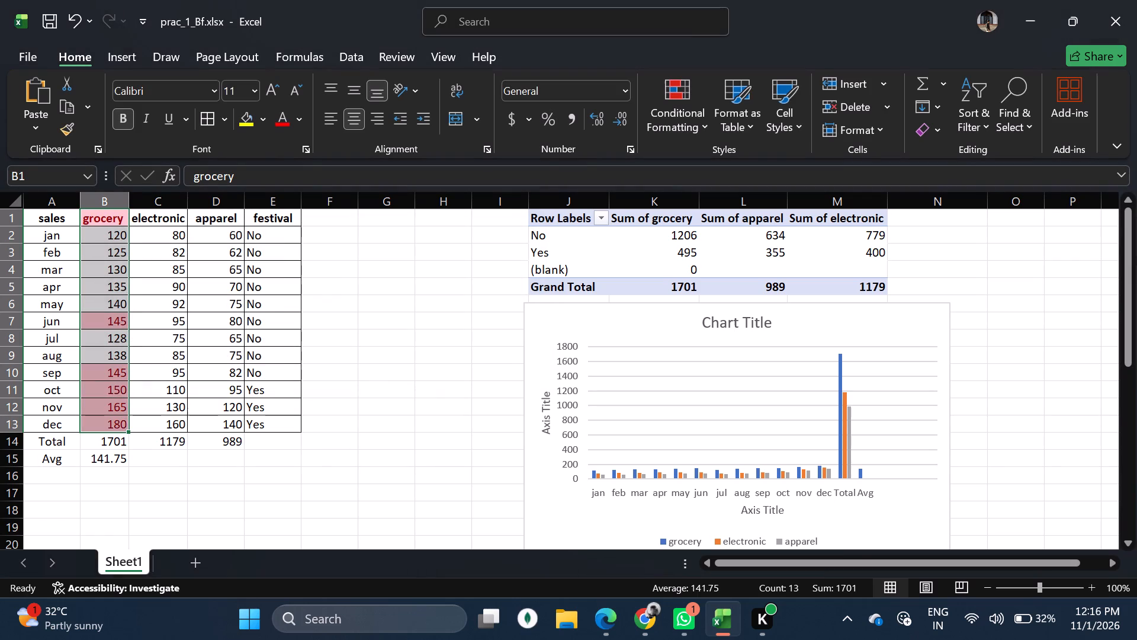
pyautogui.click(474, 356)
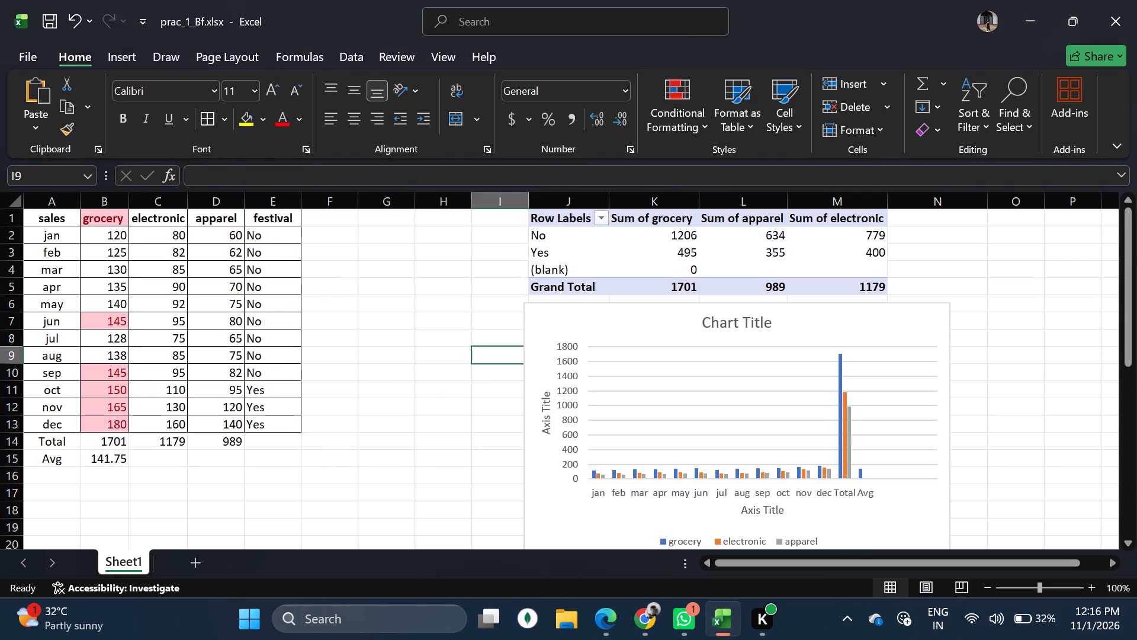
# Apply all borders to the Total row A14:E14 and the Avg row A15:E15 of the sales table.
pyautogui.moveTo(57, 443); pyautogui.dragTo(264, 431)
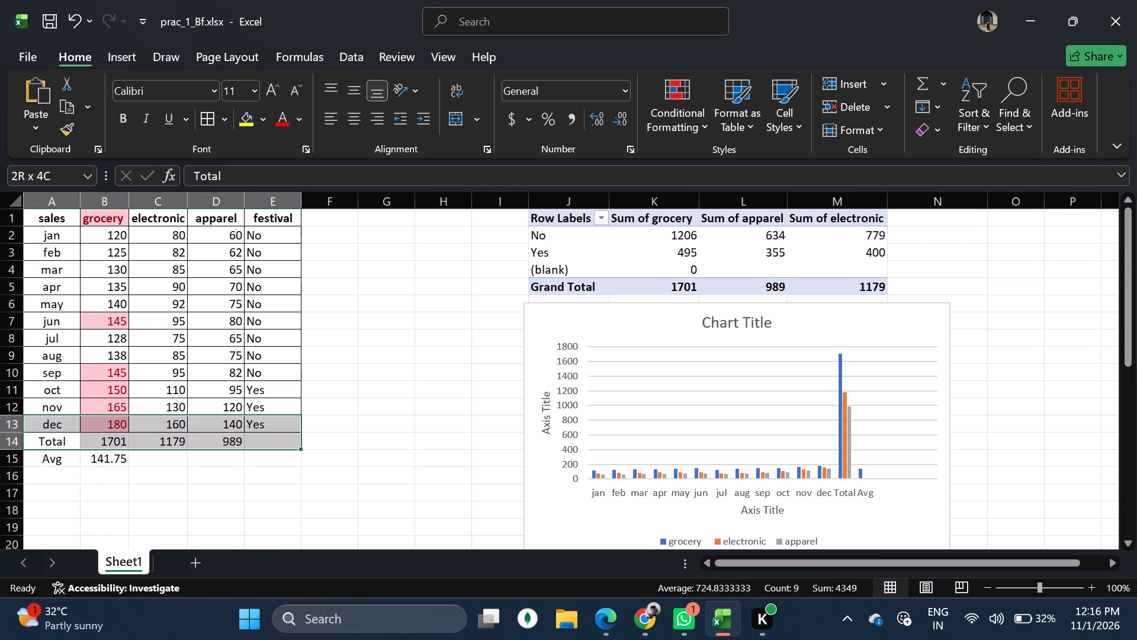
pyautogui.moveTo(264, 431); pyautogui.dragTo(262, 447)
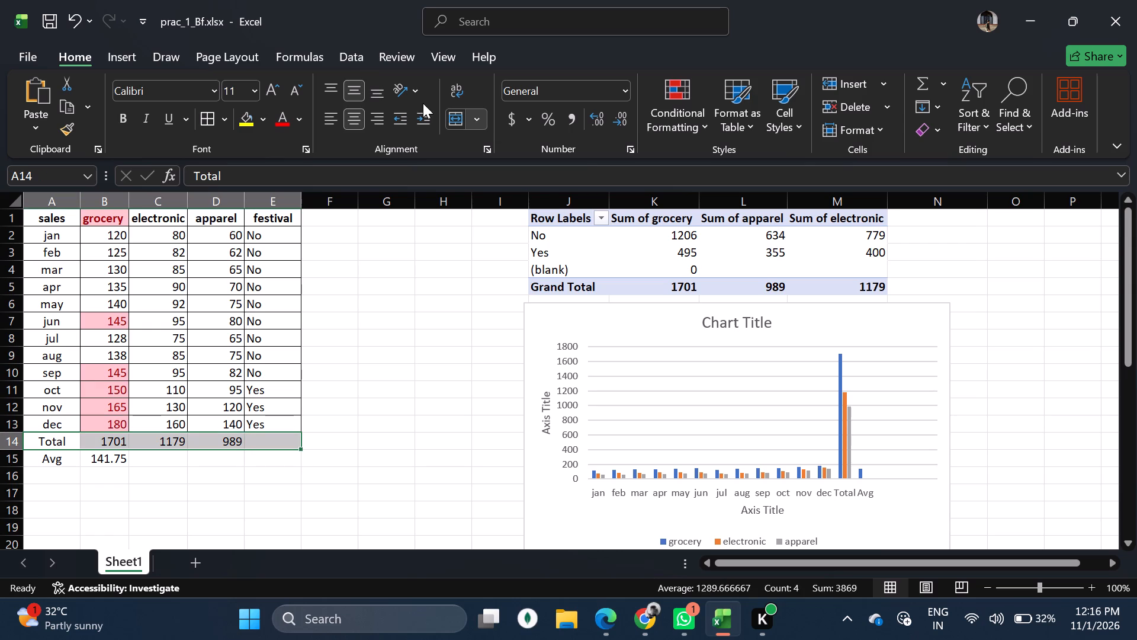
pyautogui.click(224, 115)
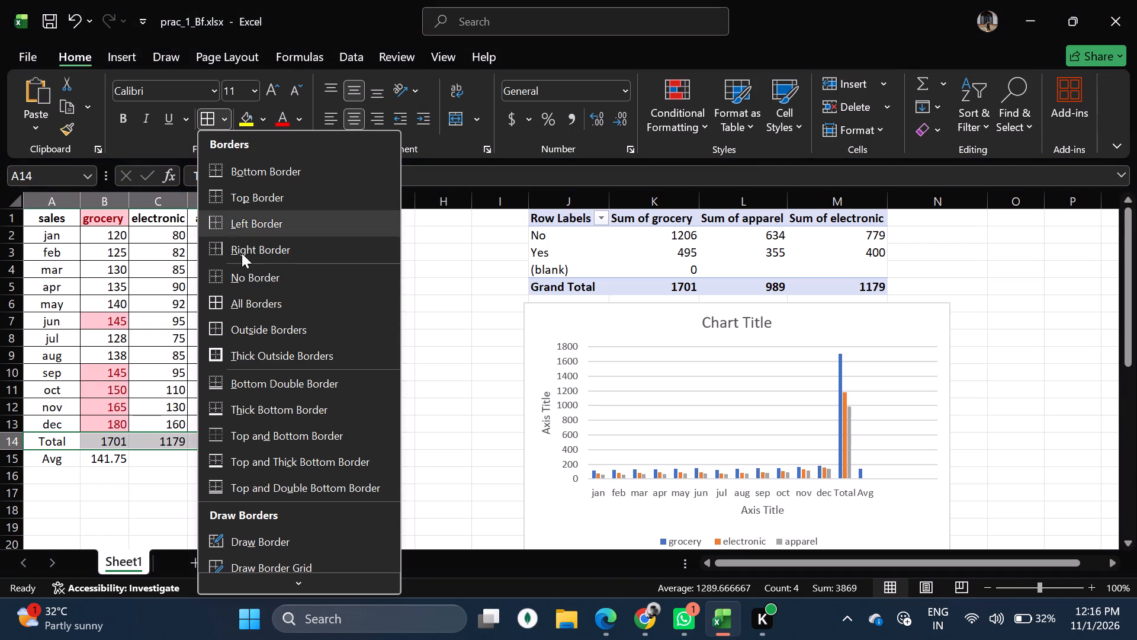
pyautogui.click(261, 311)
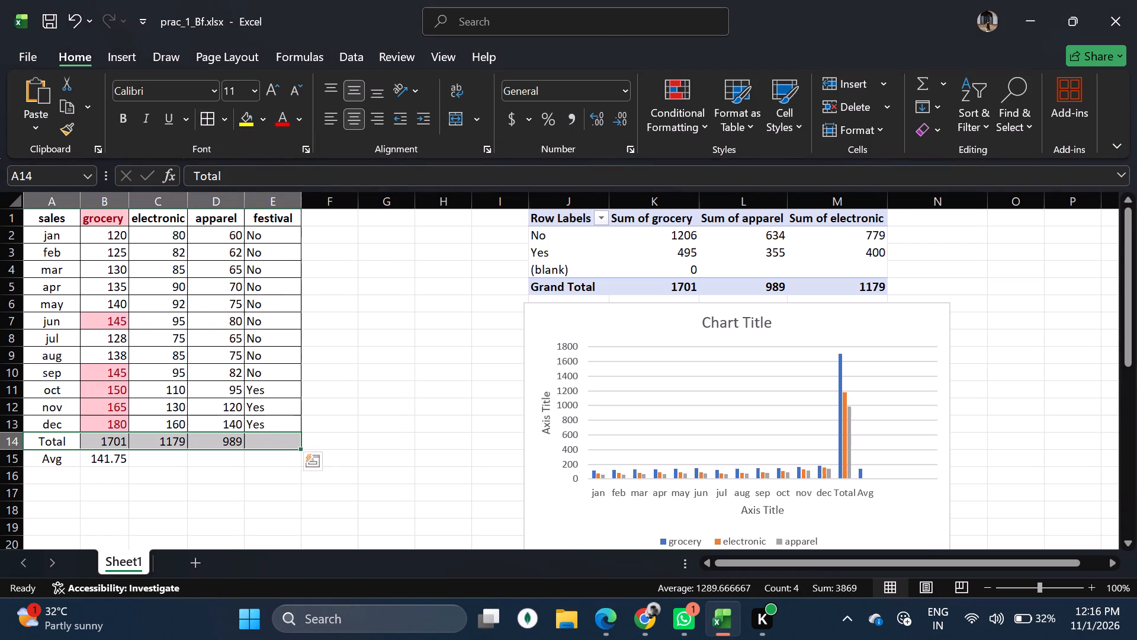
pyautogui.click(176, 475)
pyautogui.click(48, 468)
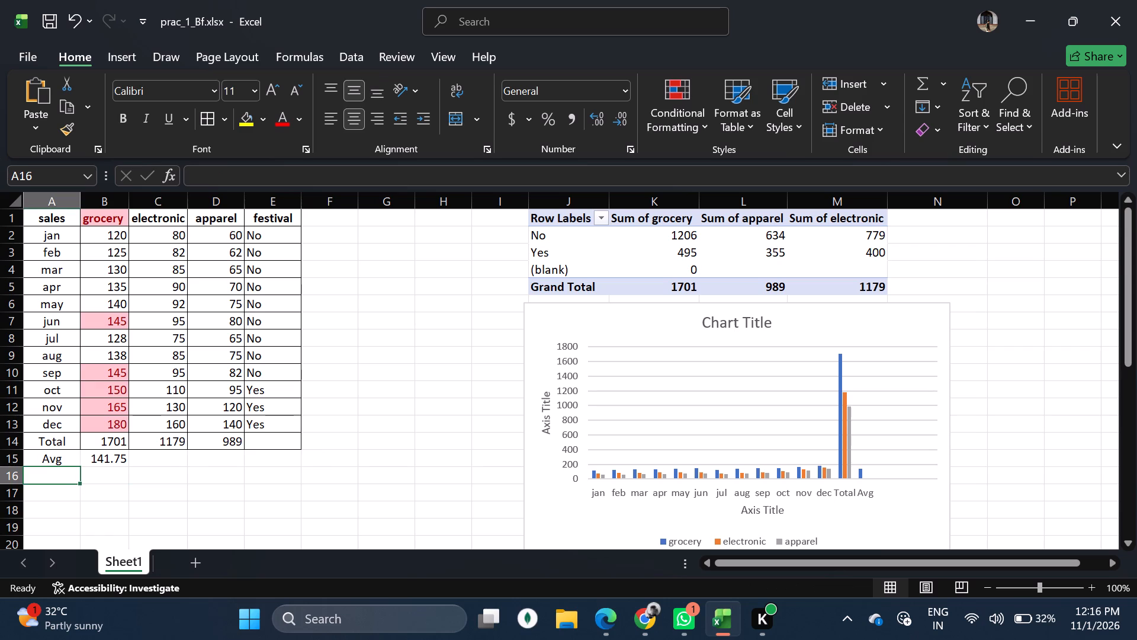
pyautogui.click(49, 463)
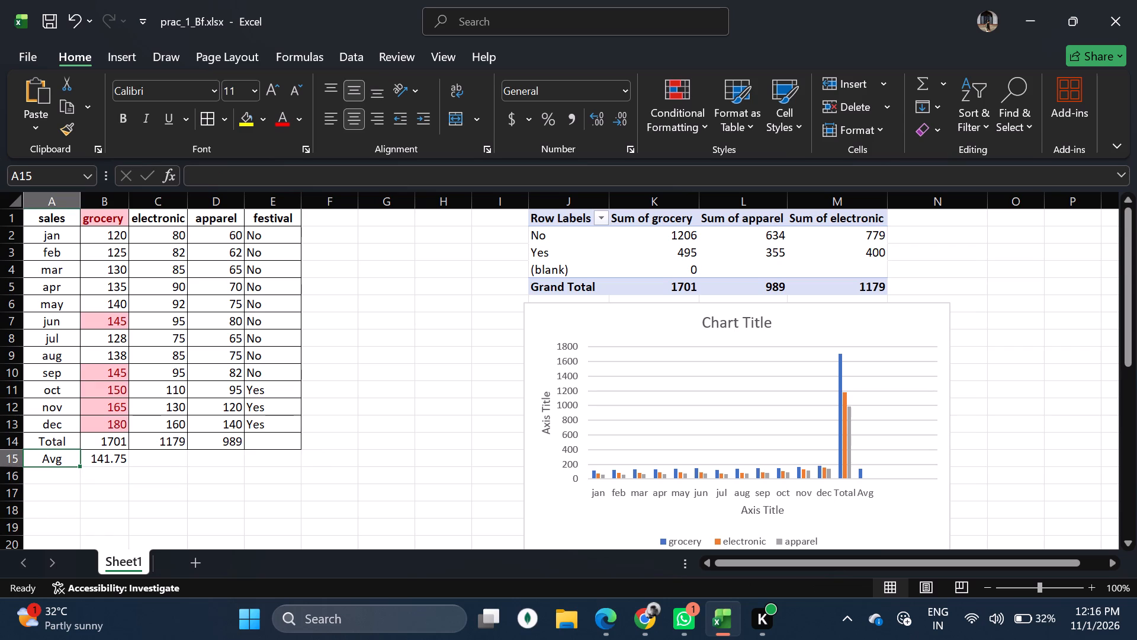
pyautogui.moveTo(58, 463); pyautogui.dragTo(279, 465)
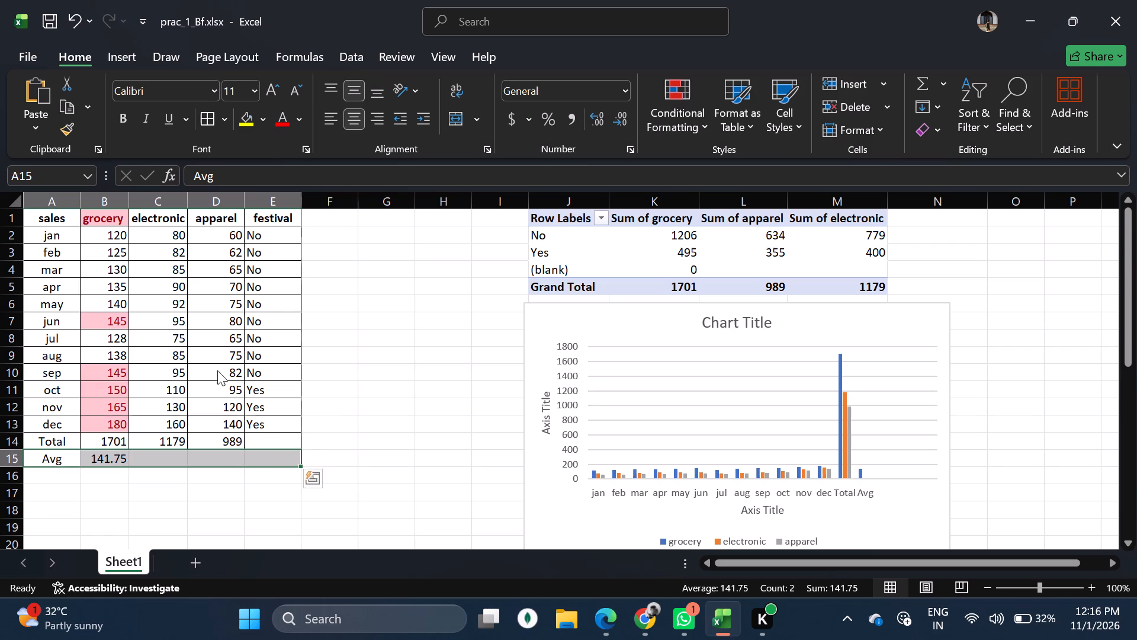
pyautogui.click(226, 119)
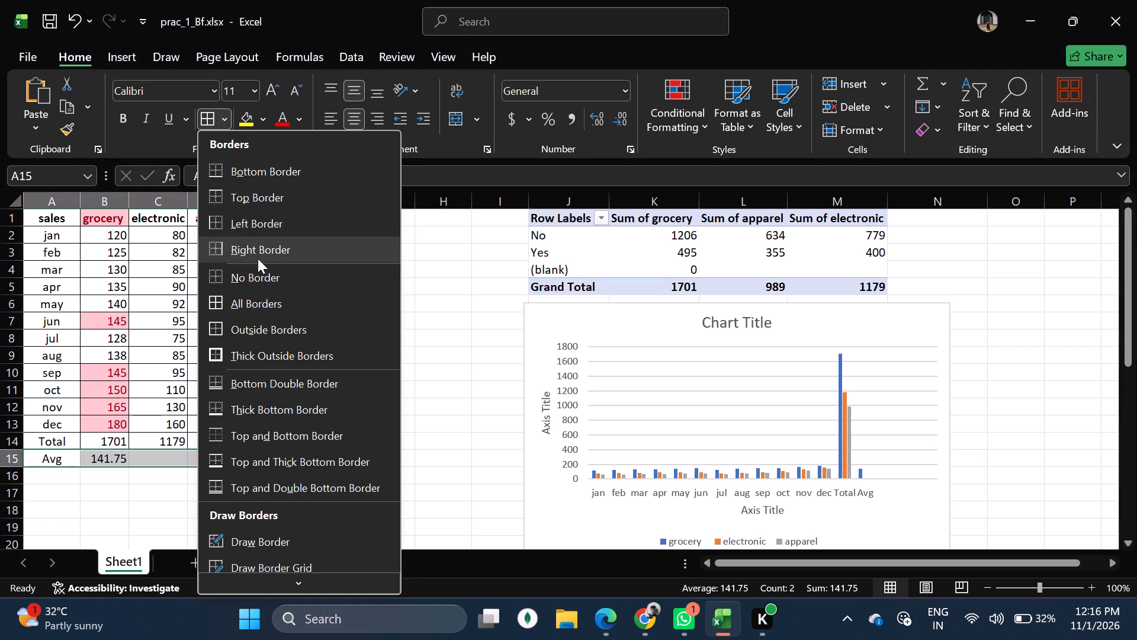
pyautogui.click(260, 300)
pyautogui.click(384, 344)
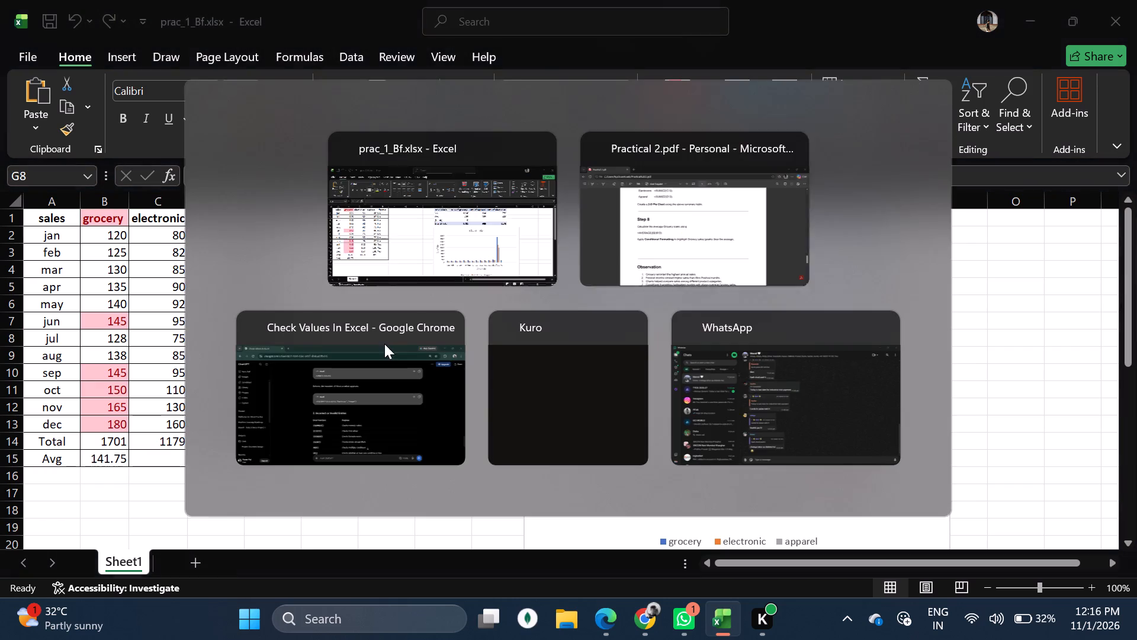
# Read the Observation, Result and Conclusion sections and the sample worksheet at the end of the Practical 2 PDF.
pyautogui.scroll(-1, 450, 398)
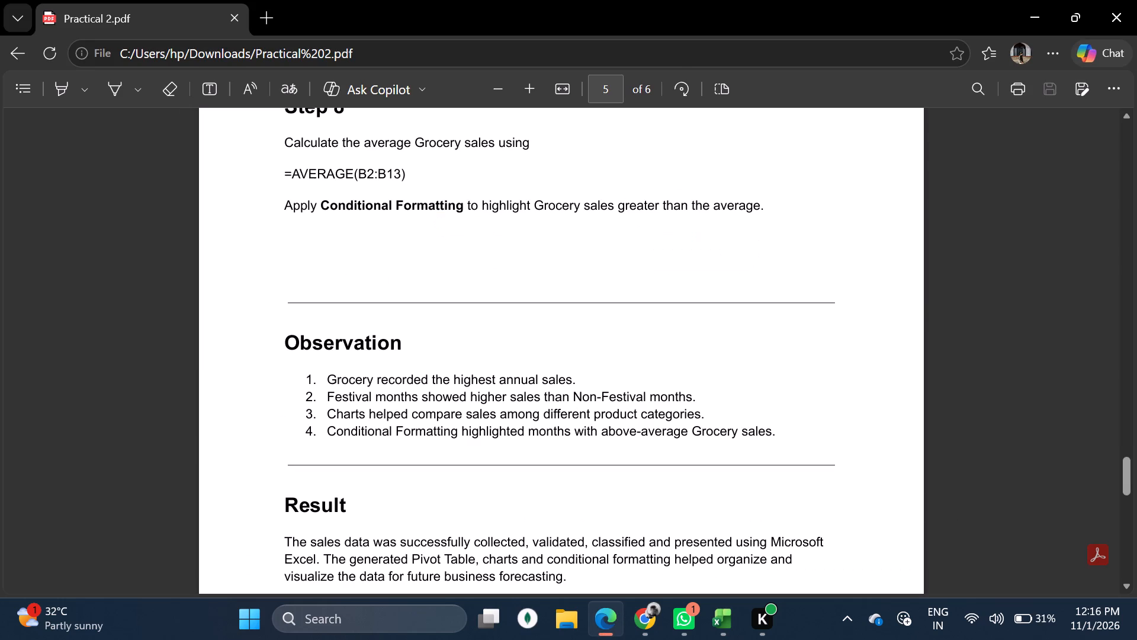
pyautogui.scroll(-3, 503, 392)
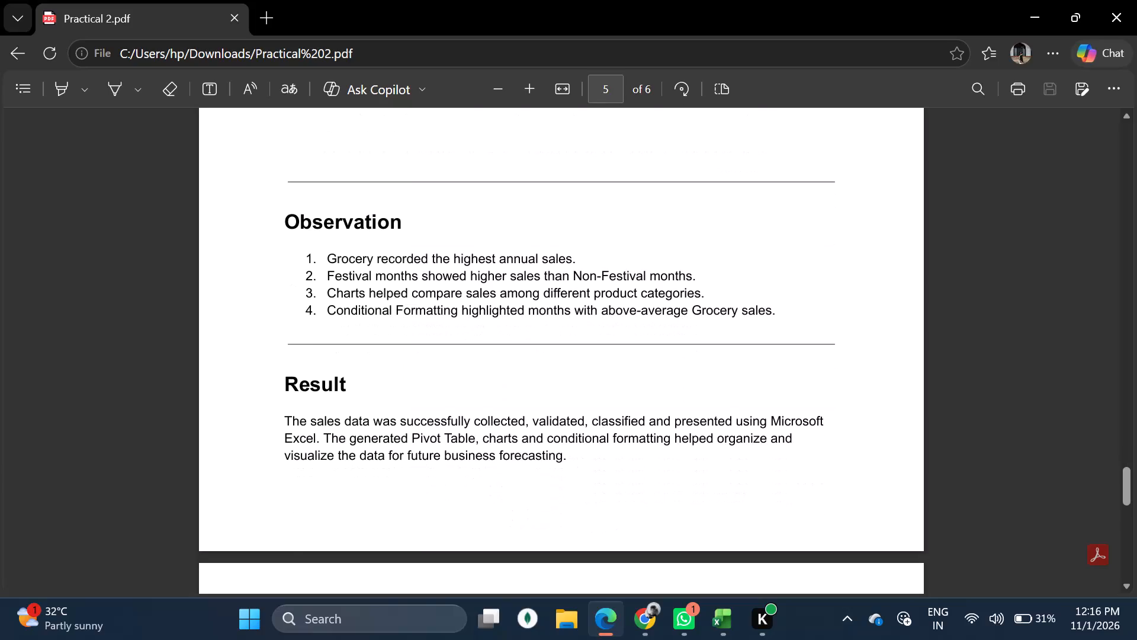
pyautogui.scroll(-2, 460, 405)
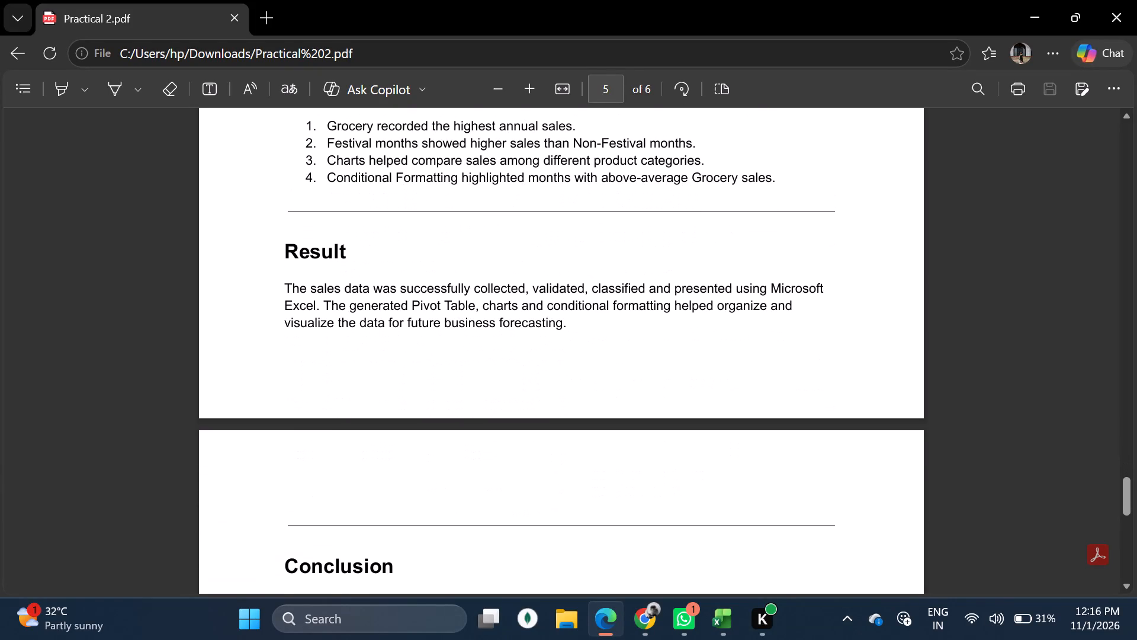
pyautogui.scroll(-2, 460, 405)
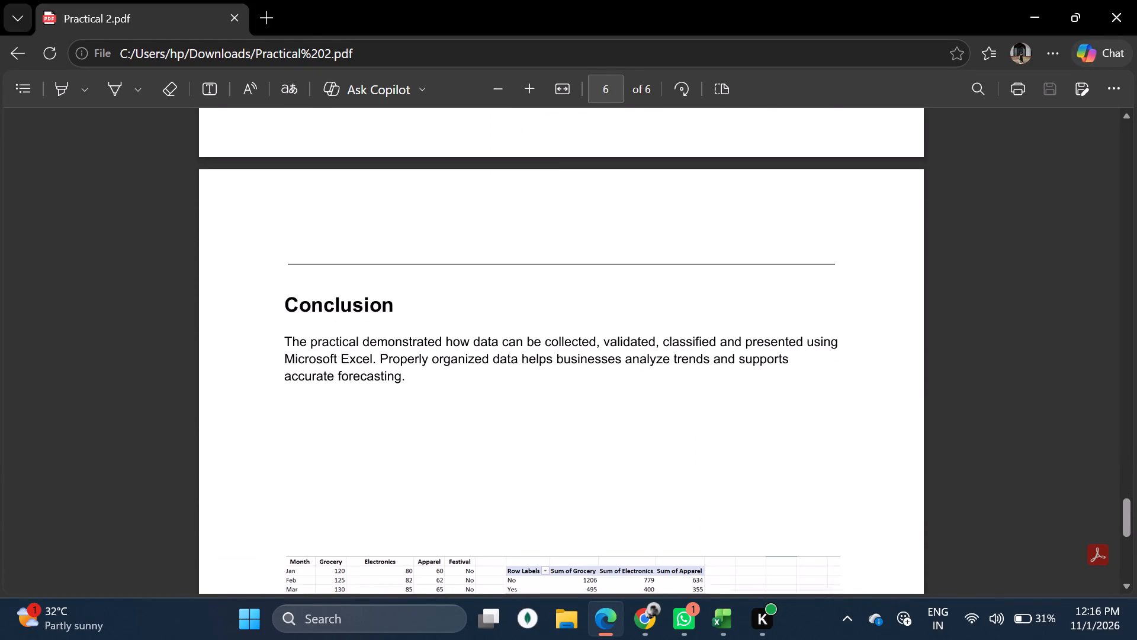
pyautogui.scroll(-3, 460, 405)
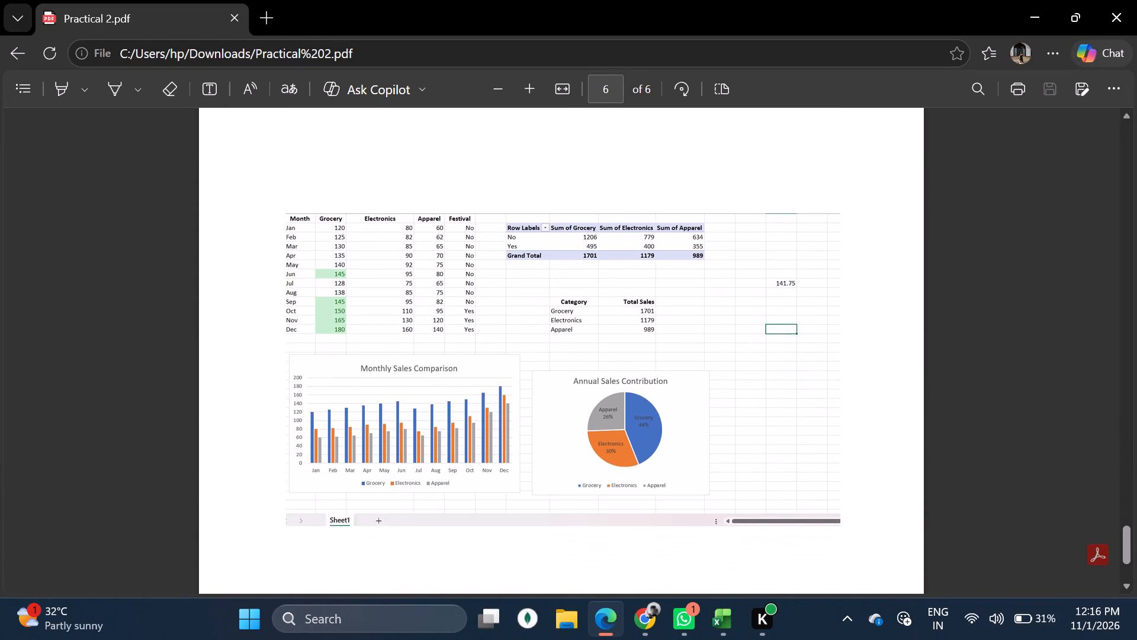
pyautogui.scroll(1, 460, 405)
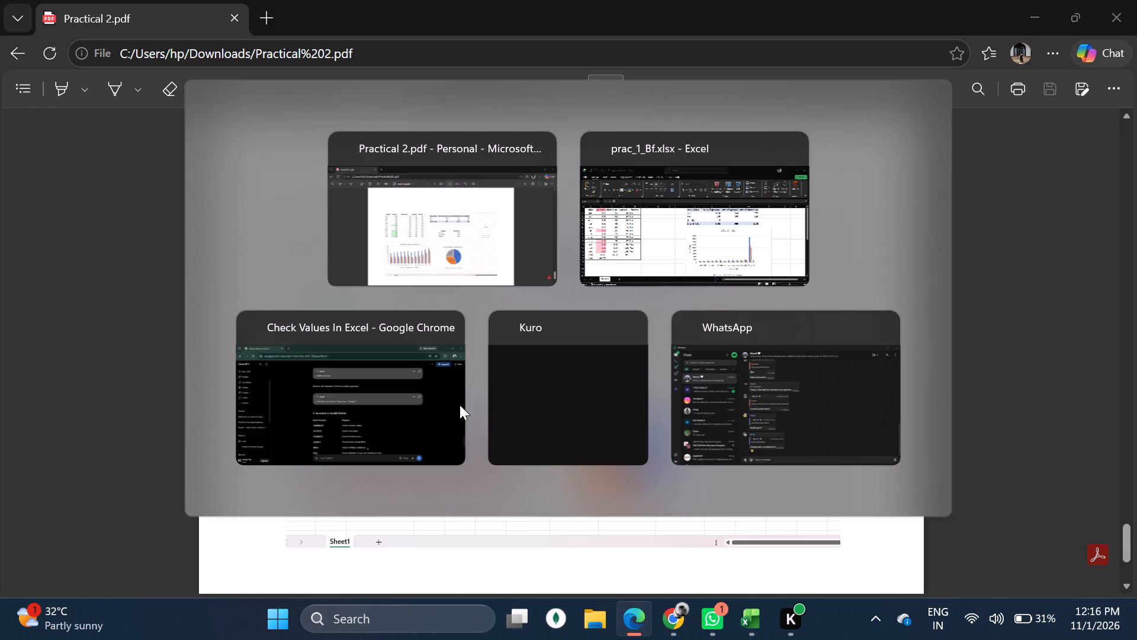
# Switch back to Excel and save the prac_1_Bf.xlsx workbook.
pyautogui.scroll(1, 422, 357)
pyautogui.scroll(-1, 422, 357)
pyautogui.scroll(1, 422, 357)
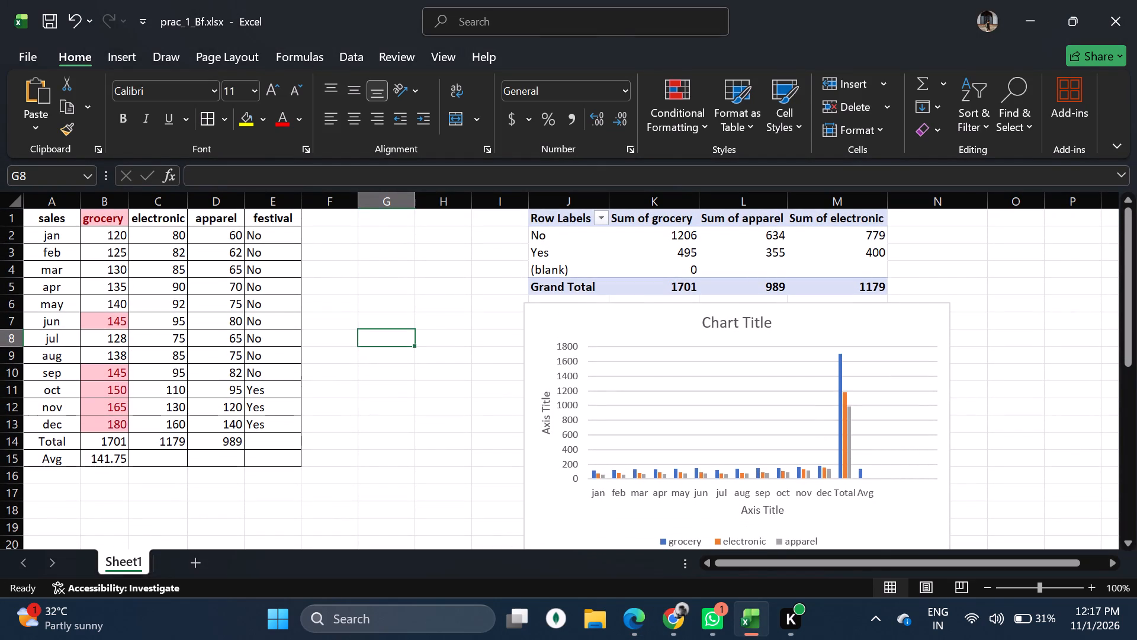
pyautogui.hotkey('ctrl', 's')
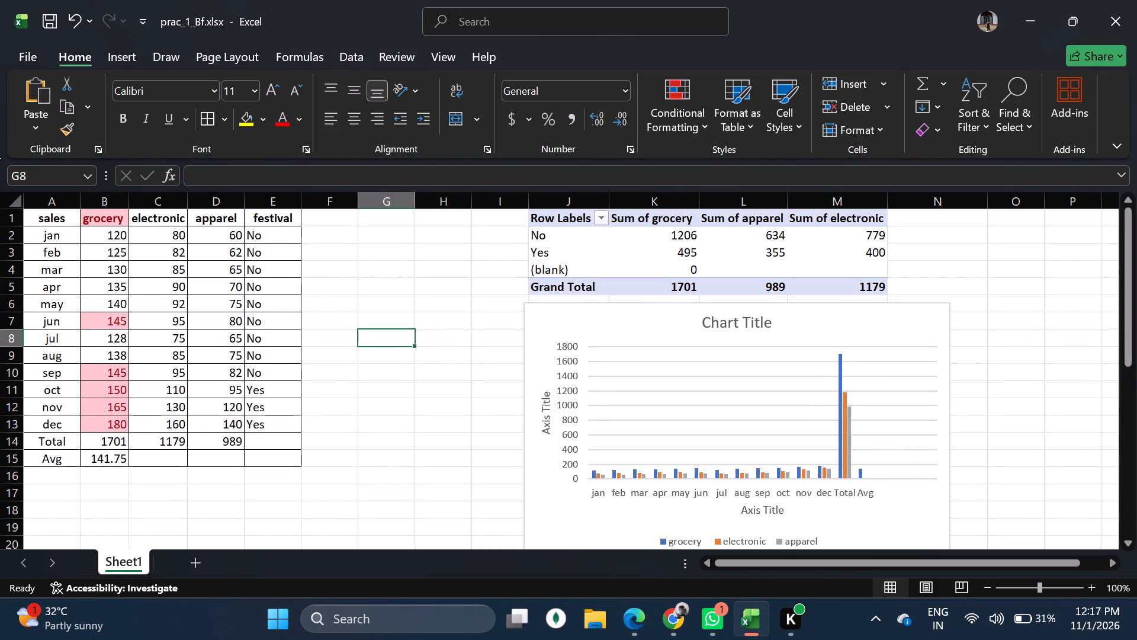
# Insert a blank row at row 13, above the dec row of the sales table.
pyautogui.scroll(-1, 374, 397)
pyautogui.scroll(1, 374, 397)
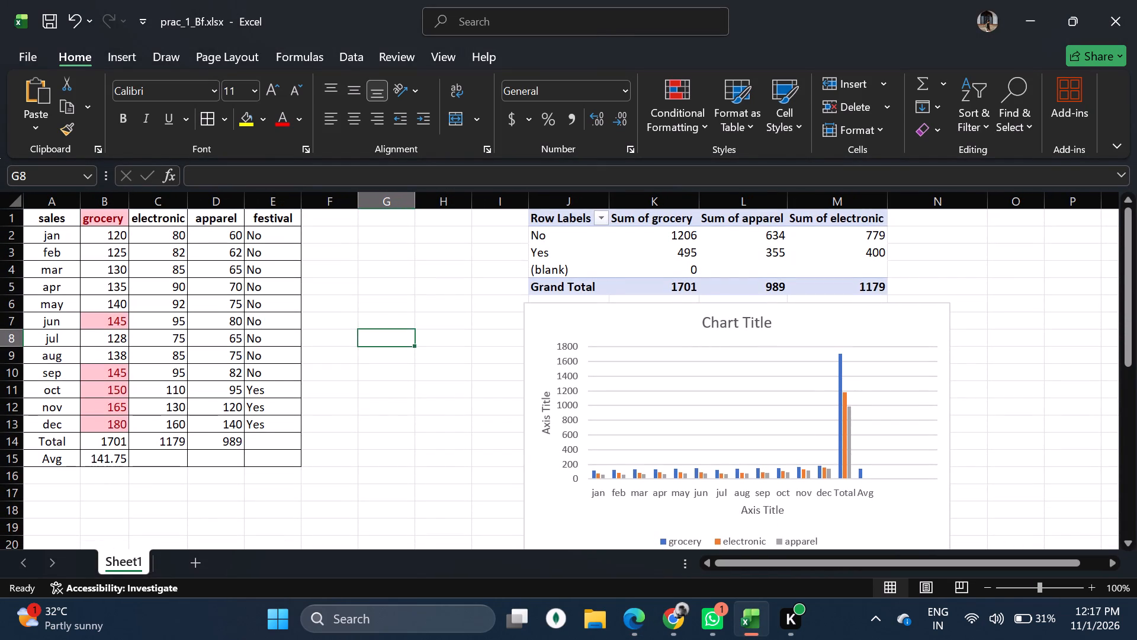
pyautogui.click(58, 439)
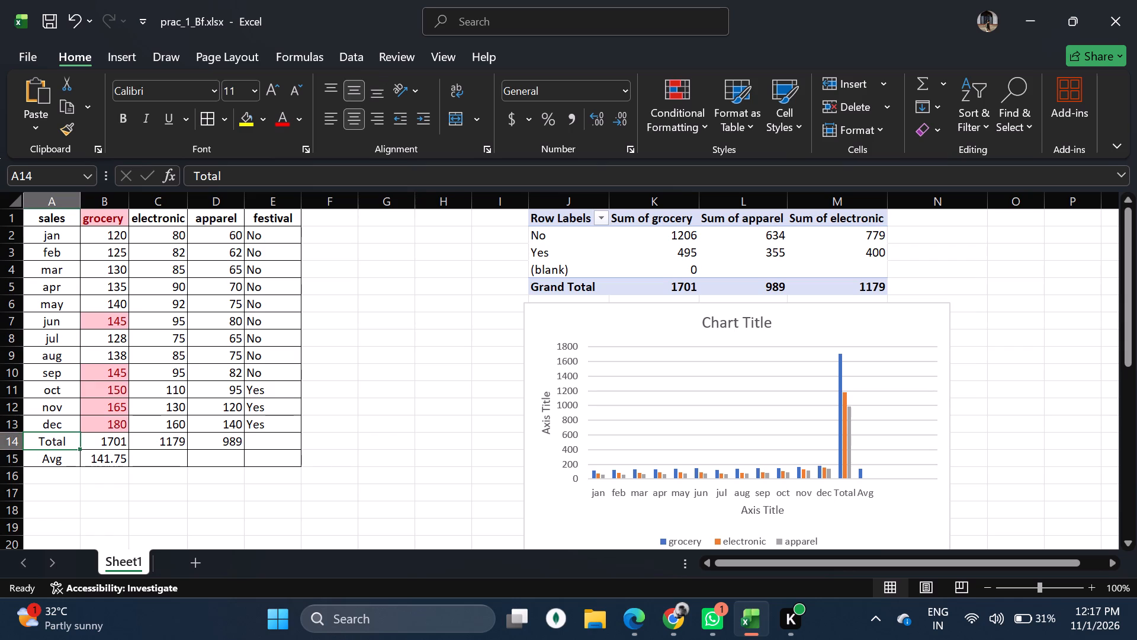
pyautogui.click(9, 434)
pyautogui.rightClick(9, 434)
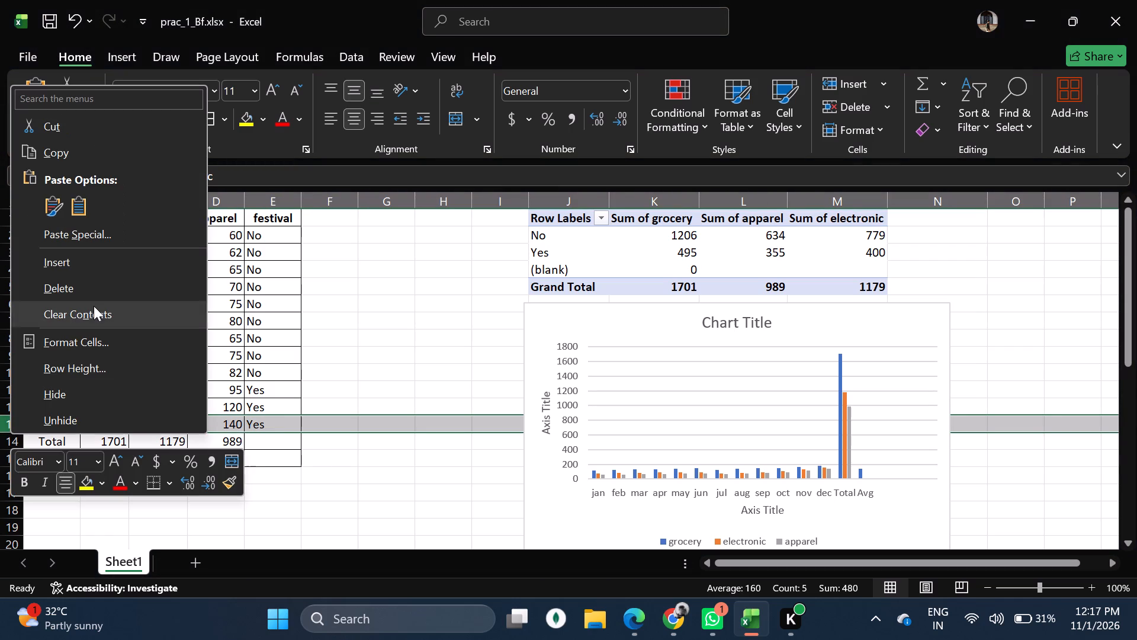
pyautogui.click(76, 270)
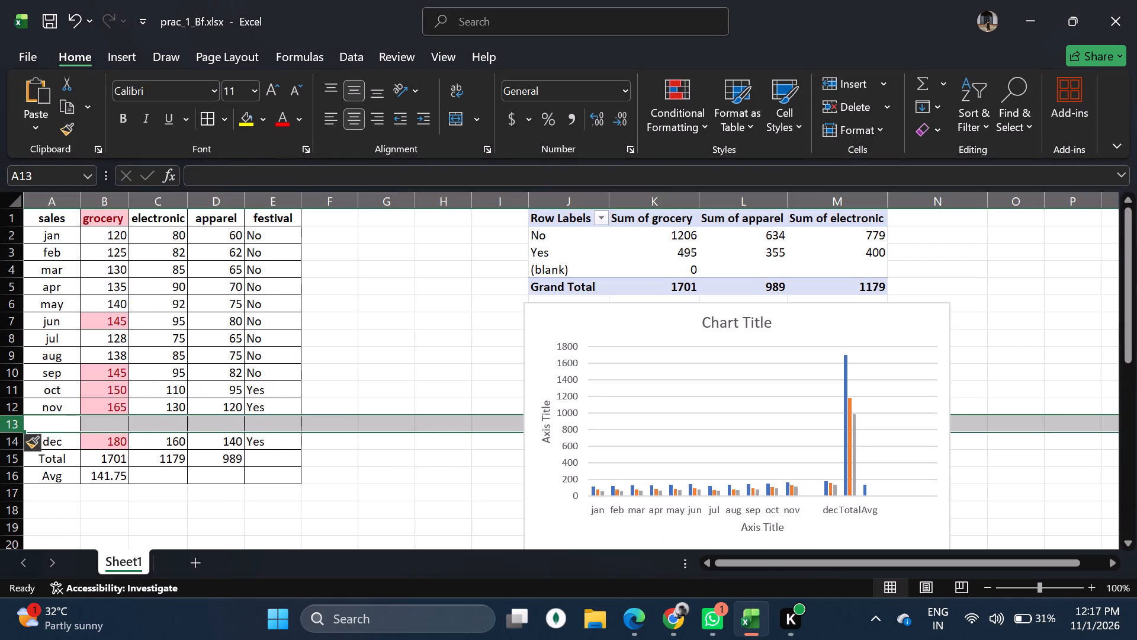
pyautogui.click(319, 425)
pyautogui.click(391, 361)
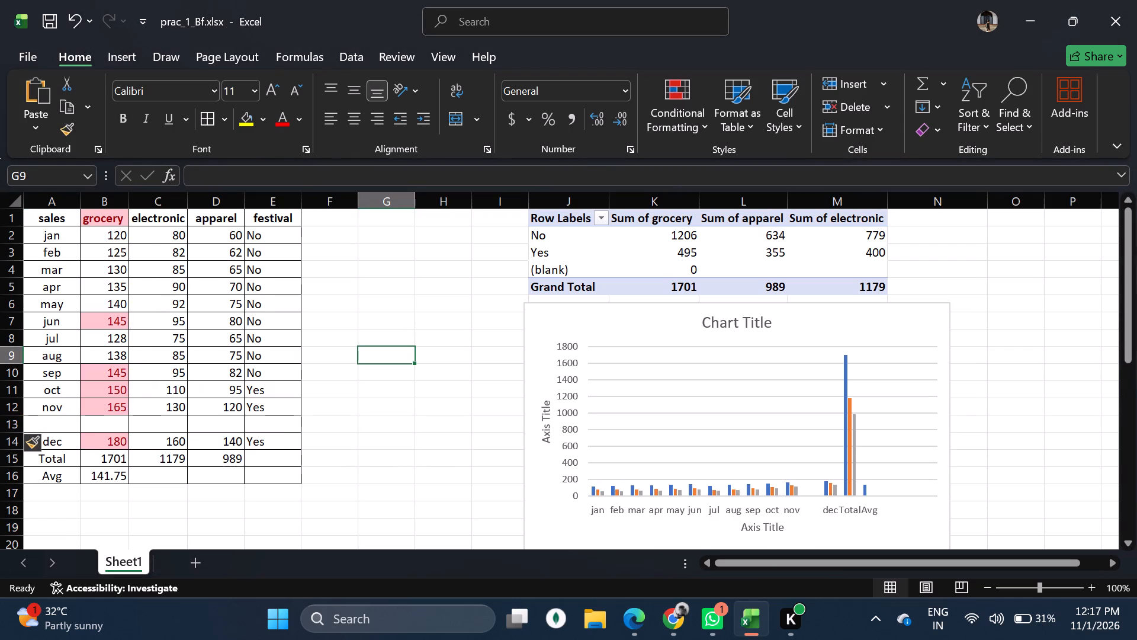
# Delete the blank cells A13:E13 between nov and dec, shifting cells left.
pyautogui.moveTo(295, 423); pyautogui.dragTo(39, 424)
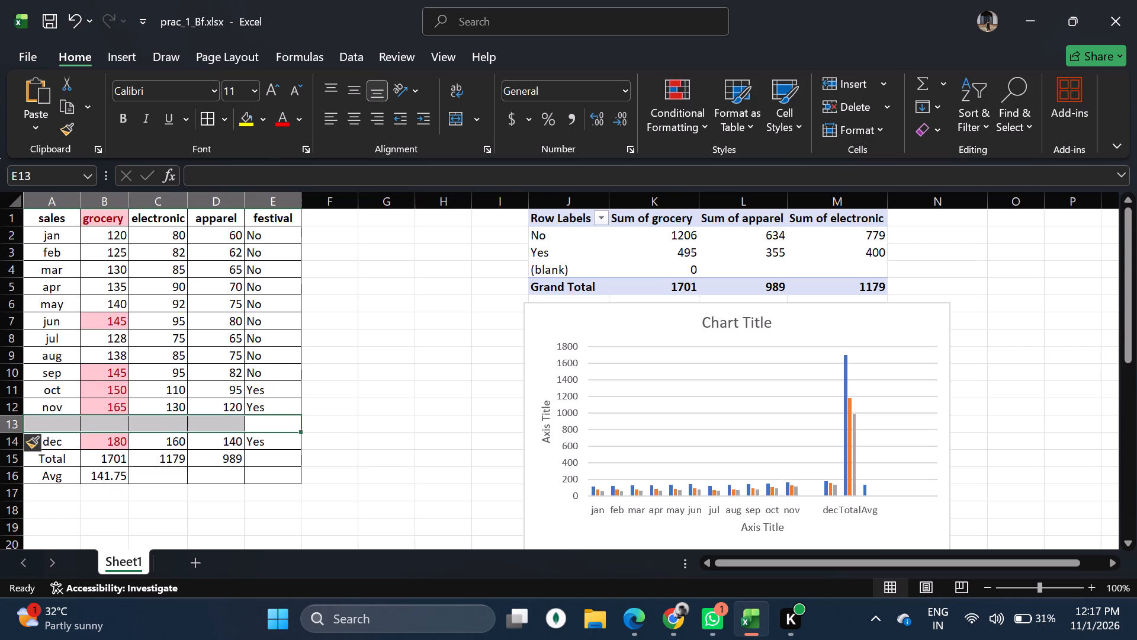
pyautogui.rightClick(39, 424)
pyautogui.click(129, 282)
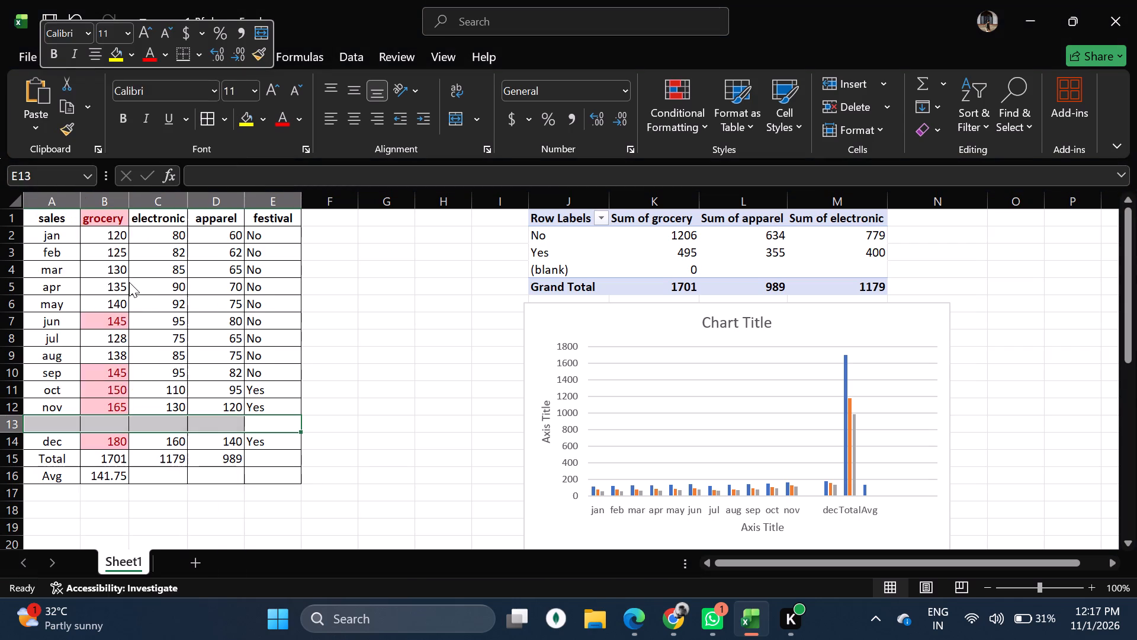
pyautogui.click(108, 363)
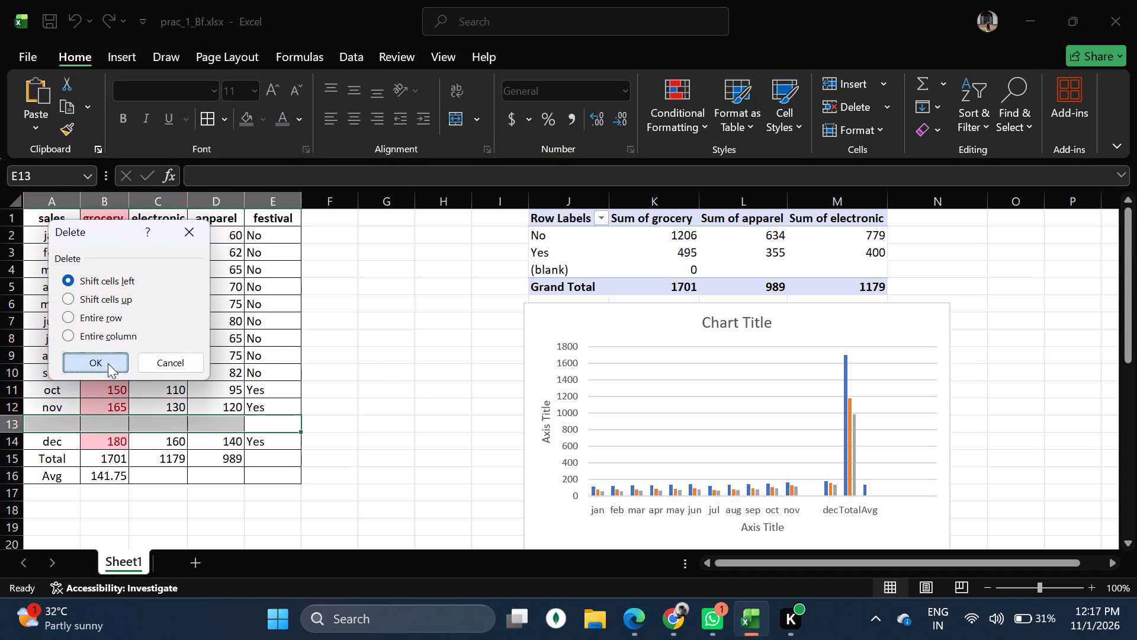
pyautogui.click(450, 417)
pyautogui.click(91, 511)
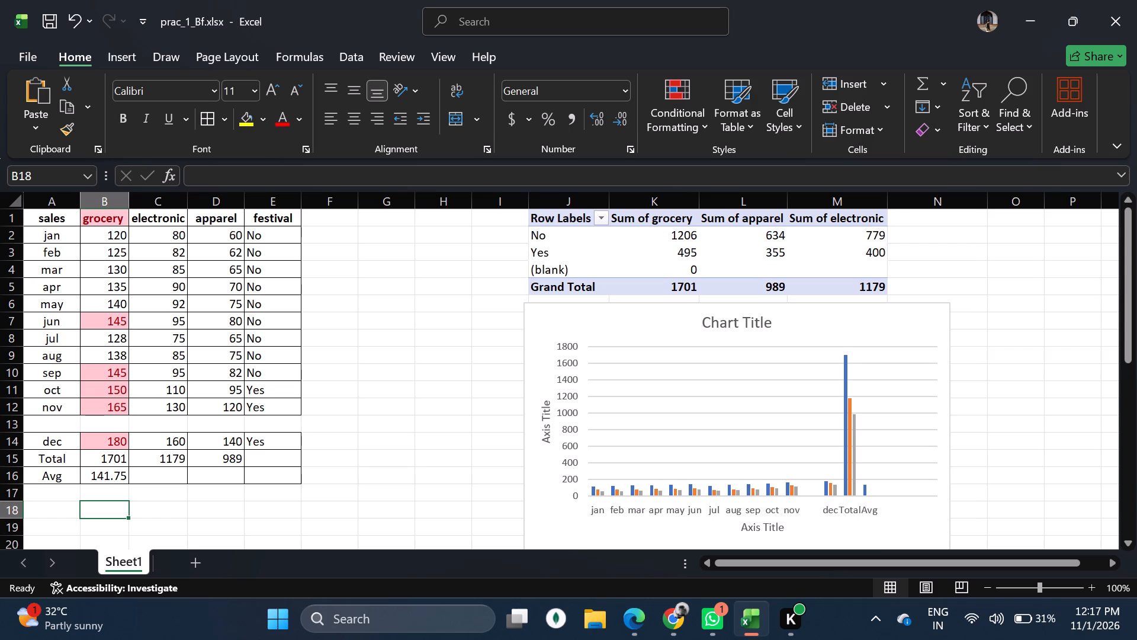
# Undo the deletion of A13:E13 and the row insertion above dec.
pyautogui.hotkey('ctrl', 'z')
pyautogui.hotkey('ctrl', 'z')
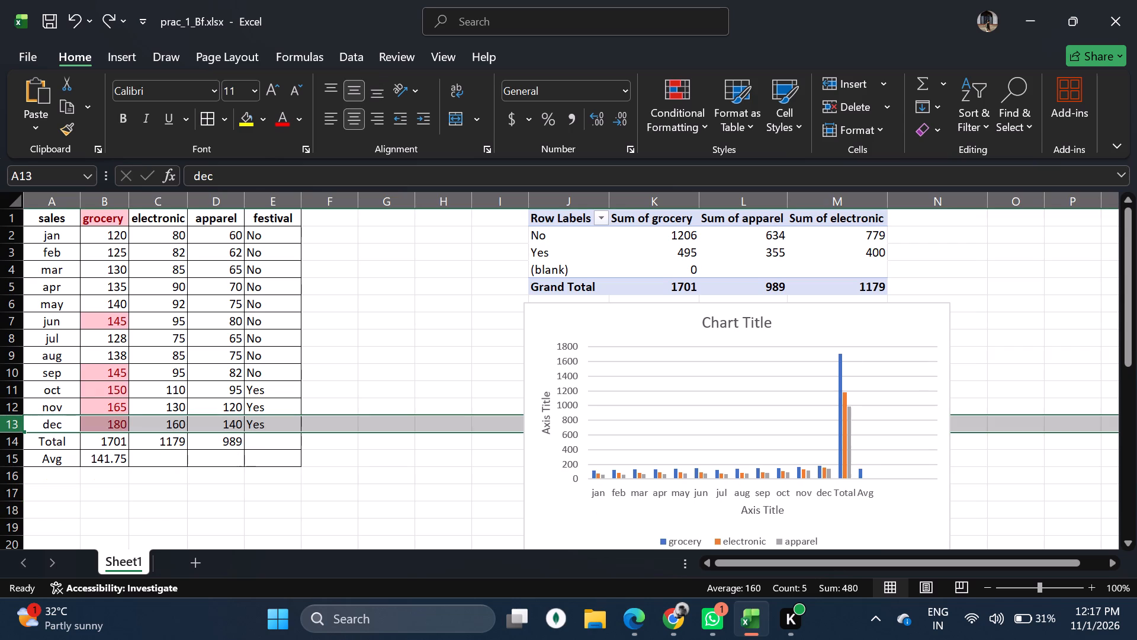
# Insert a blank row at row 14, between the dec row and the Total row.
pyautogui.click(46, 441)
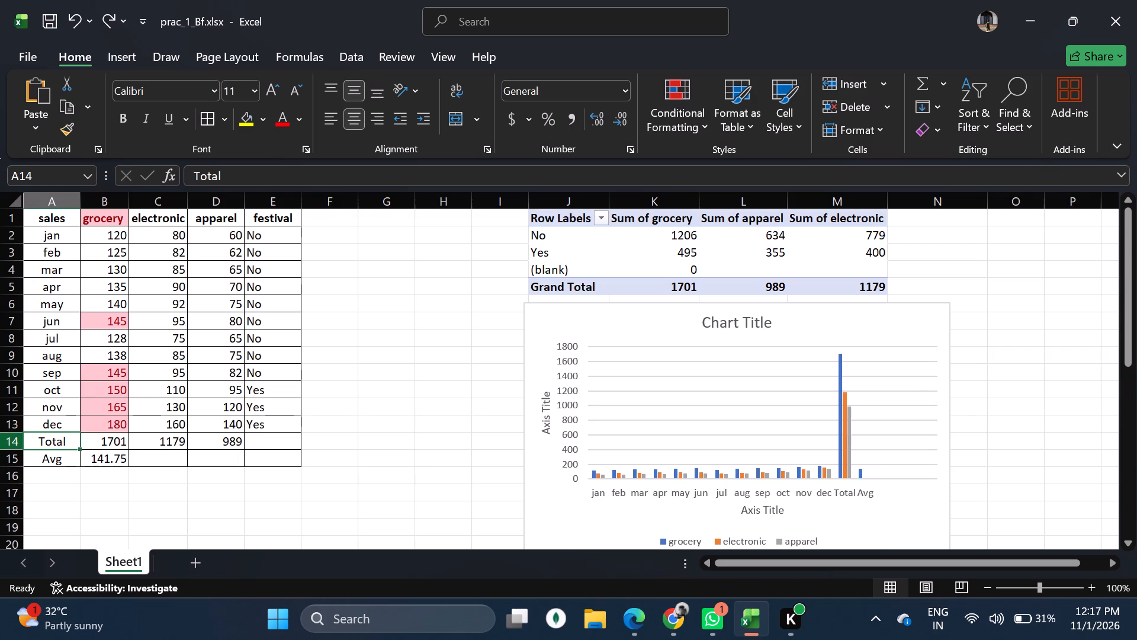
pyautogui.rightClick(12, 441)
pyautogui.click(78, 281)
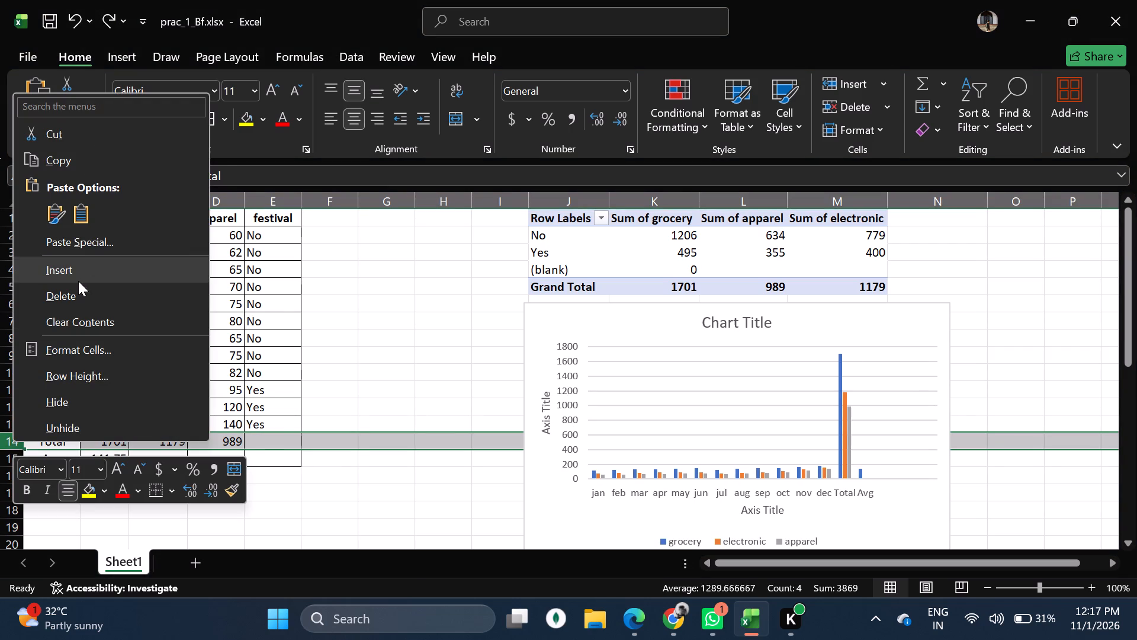
# Delete the blank bordered cells A14:E14 above the Total row, shifting cells left.
pyautogui.click(62, 439)
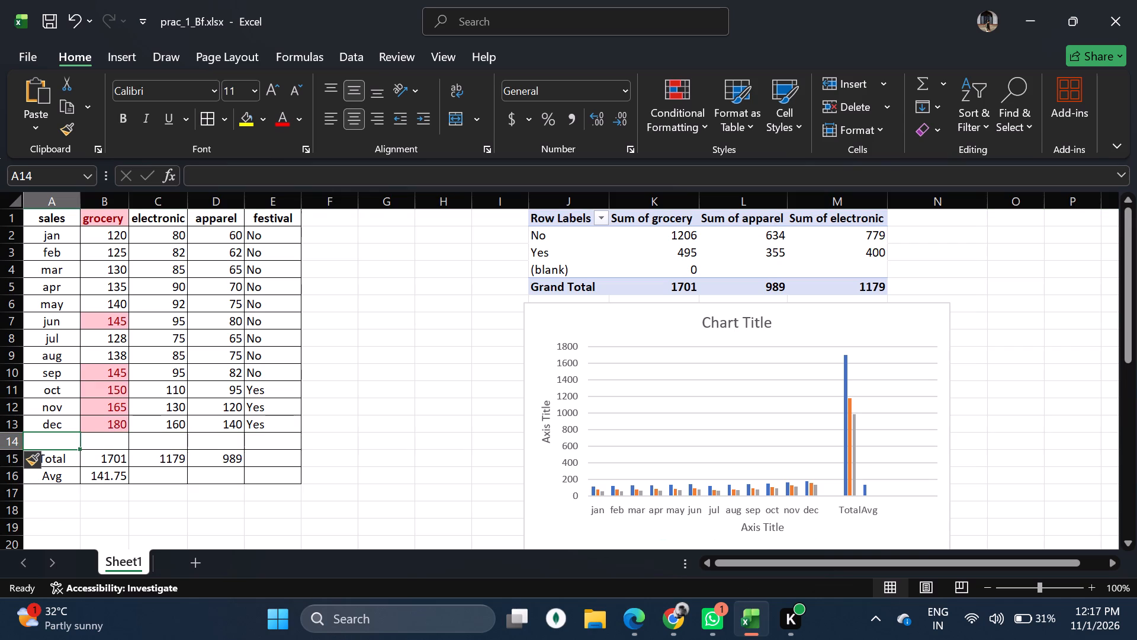
pyautogui.moveTo(62, 439); pyautogui.dragTo(264, 443)
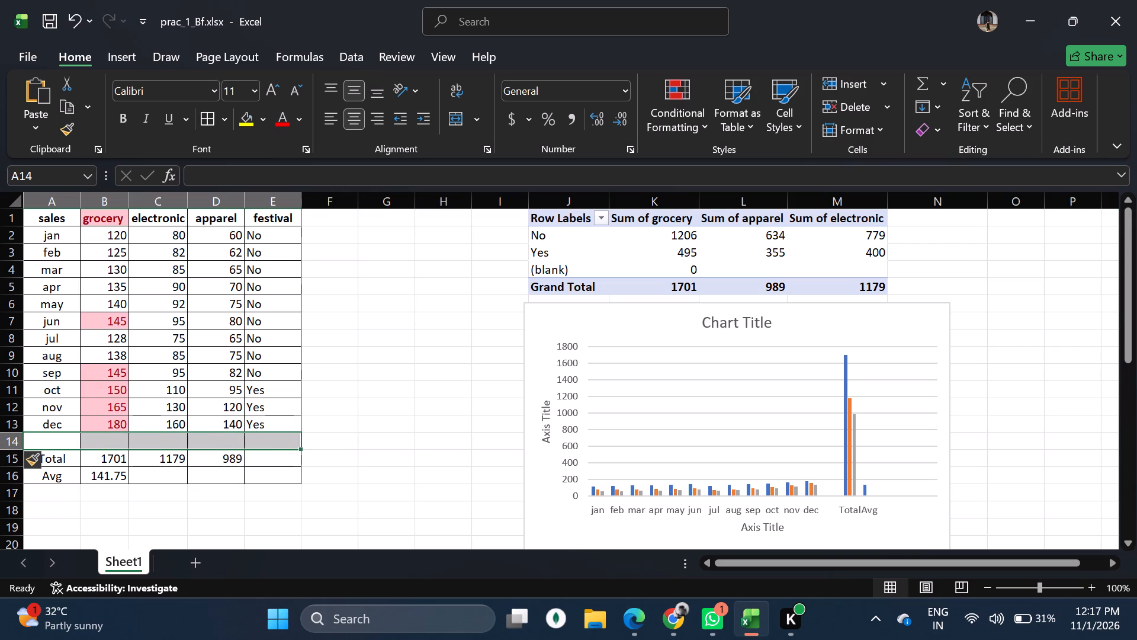
pyautogui.rightClick(264, 443)
pyautogui.click(330, 285)
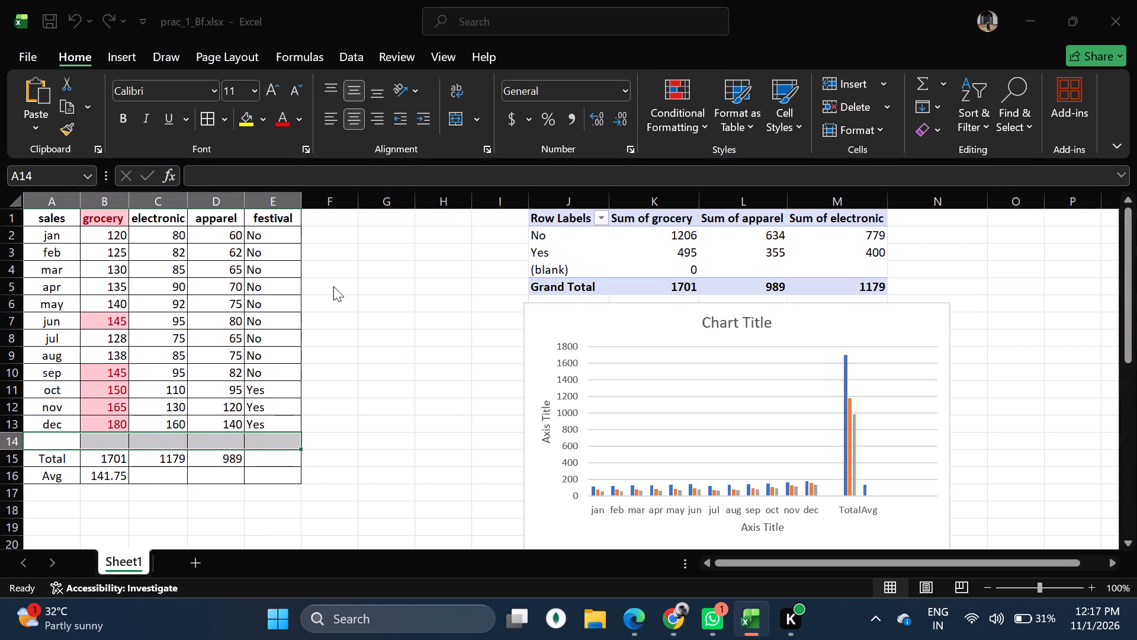
pyautogui.click(308, 361)
pyautogui.click(370, 426)
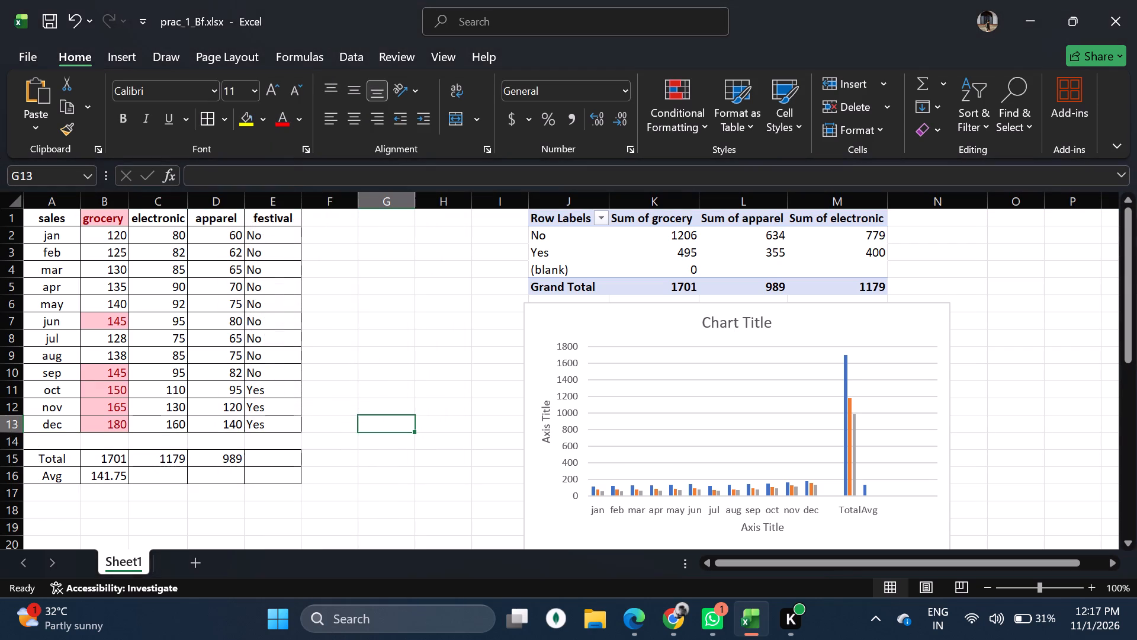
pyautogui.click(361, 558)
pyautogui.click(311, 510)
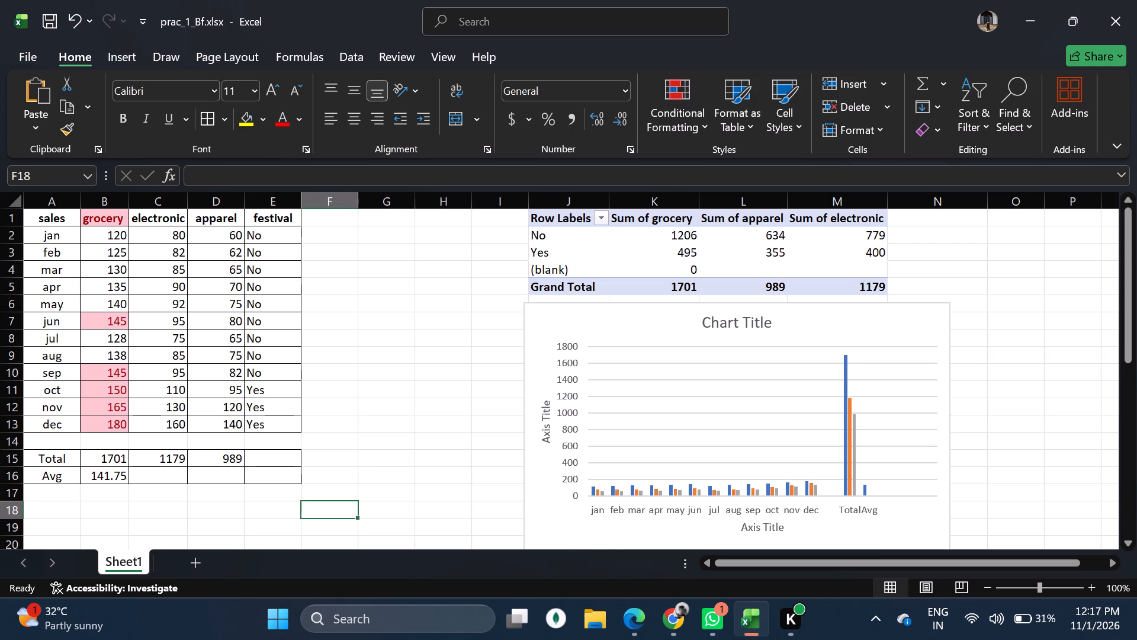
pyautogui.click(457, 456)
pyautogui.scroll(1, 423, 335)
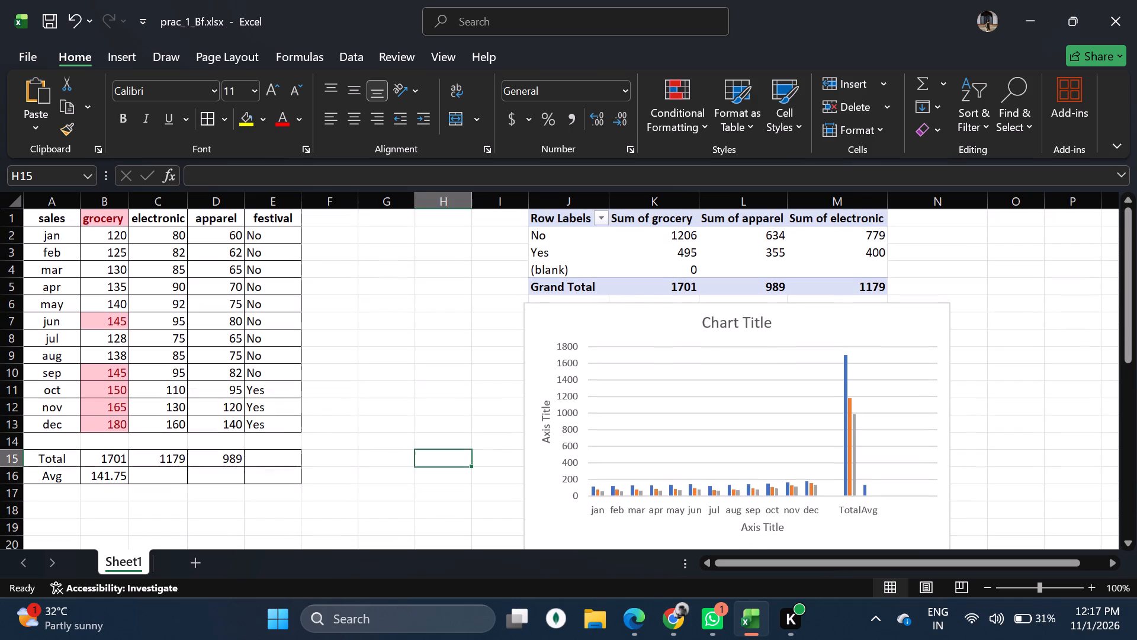
# Examine the PivotTable's grocery, apparel and electronic sums and its Grand Total row.
pyautogui.click(590, 271)
pyautogui.moveTo(701, 217); pyautogui.dragTo(497, 232)
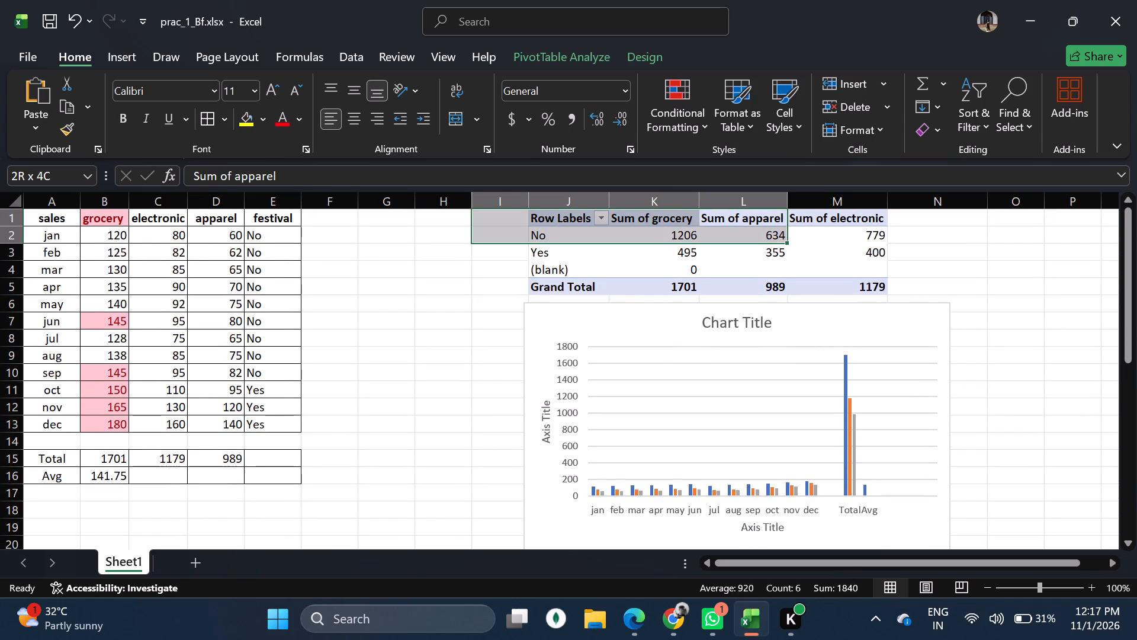
pyautogui.moveTo(497, 232); pyautogui.dragTo(656, 245)
pyautogui.click(914, 260)
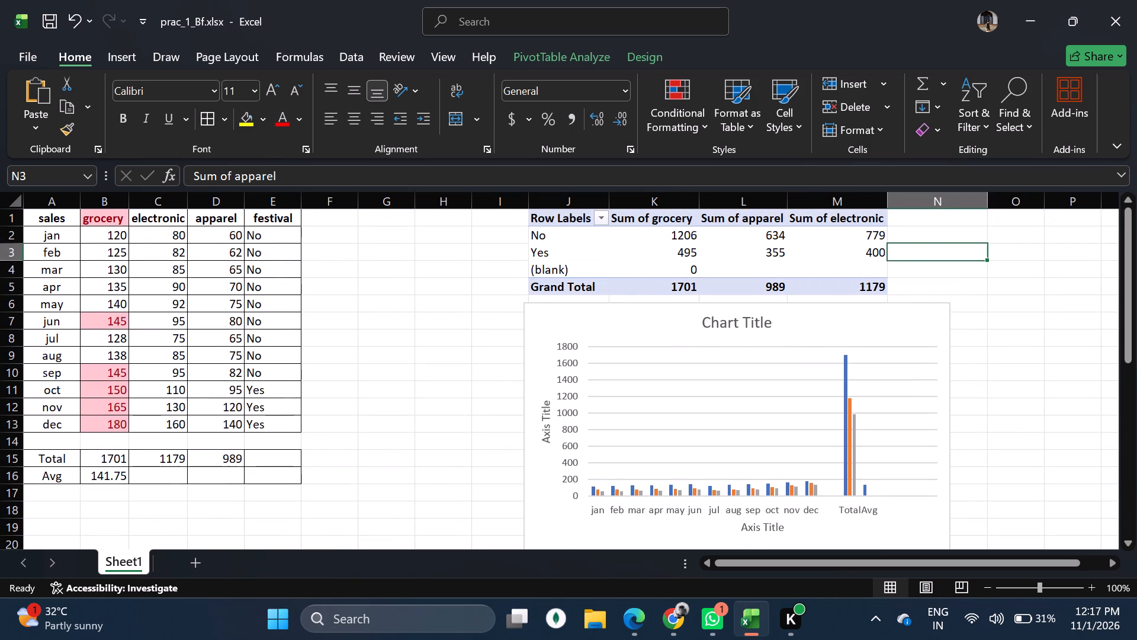
pyautogui.moveTo(834, 254); pyautogui.dragTo(795, 256)
pyautogui.click(908, 273)
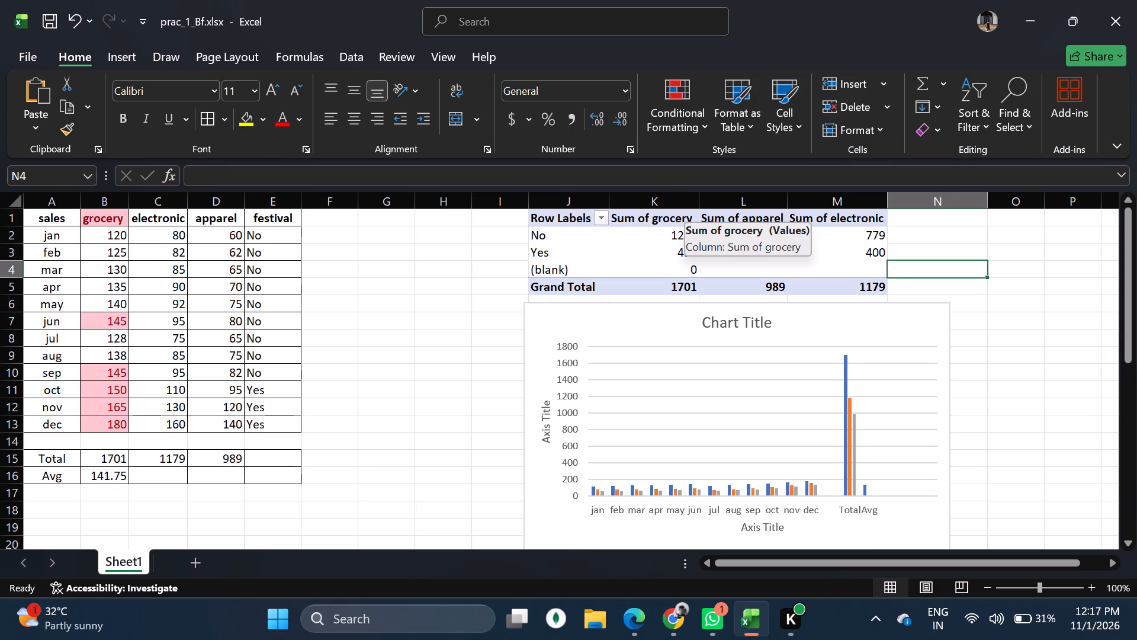
pyautogui.moveTo(693, 214); pyautogui.dragTo(601, 221)
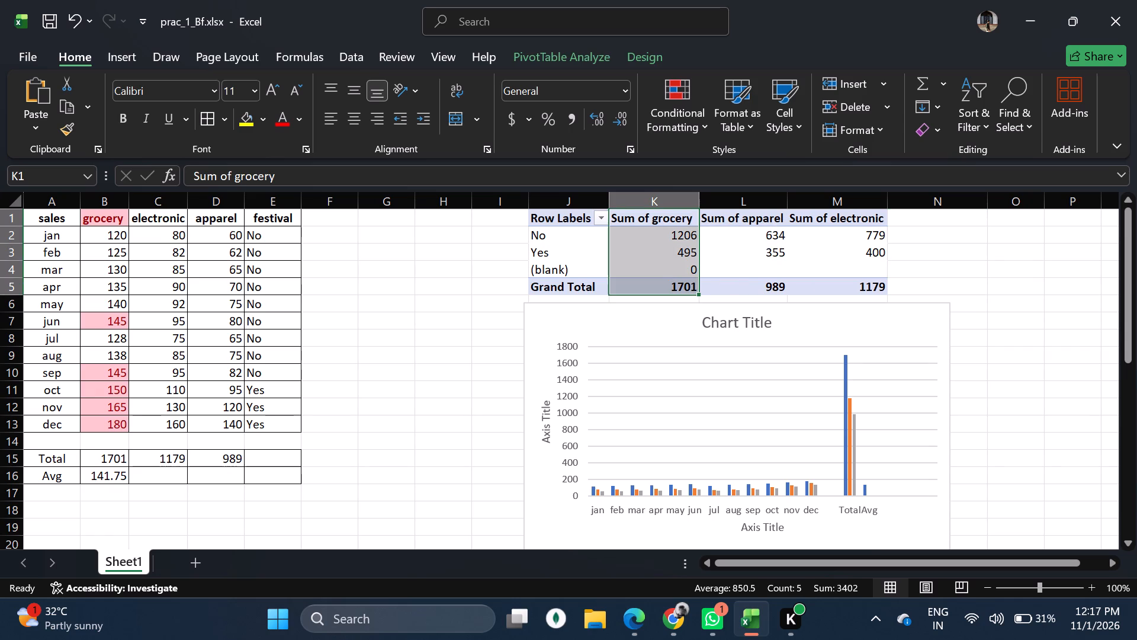
pyautogui.click(999, 283)
pyautogui.moveTo(712, 289); pyautogui.dragTo(627, 292)
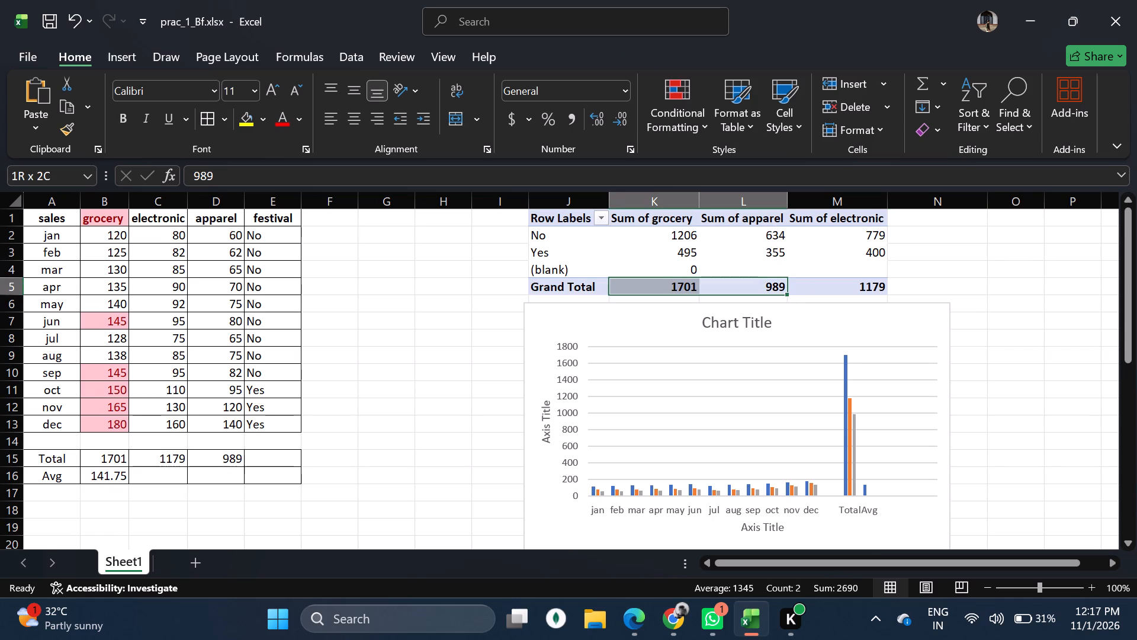
pyautogui.moveTo(627, 292); pyautogui.dragTo(641, 286)
pyautogui.click(450, 308)
pyautogui.click(389, 349)
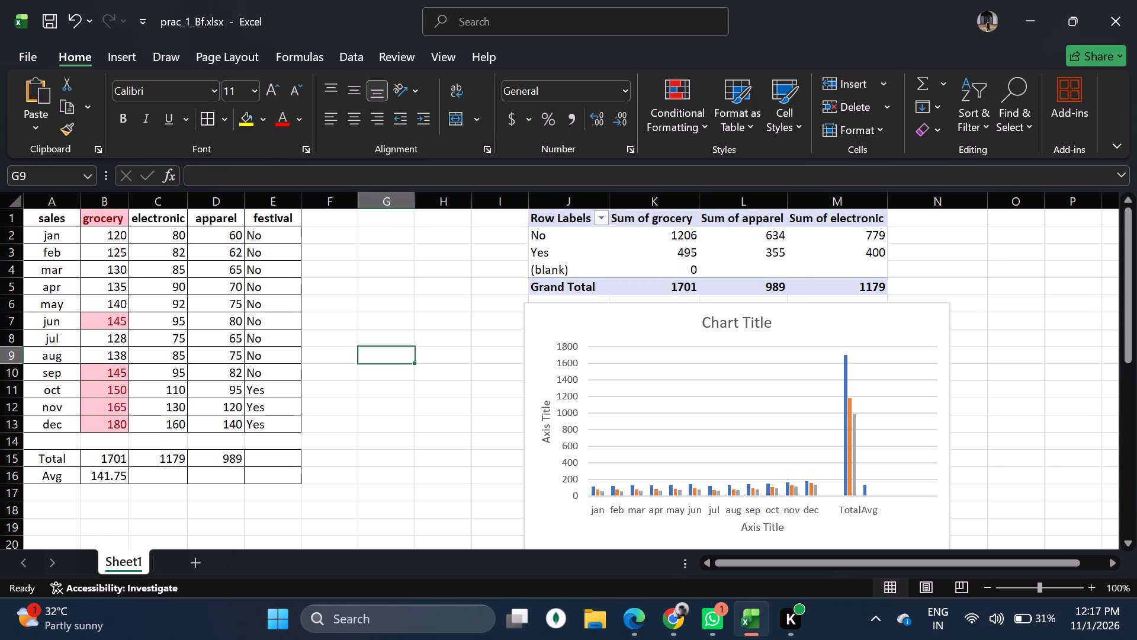
# Examine the pie chart of category totals and its available chart styles.
pyautogui.scroll(-1, 593, 366)
pyautogui.scroll(1, 696, 353)
pyautogui.scroll(-1, 696, 353)
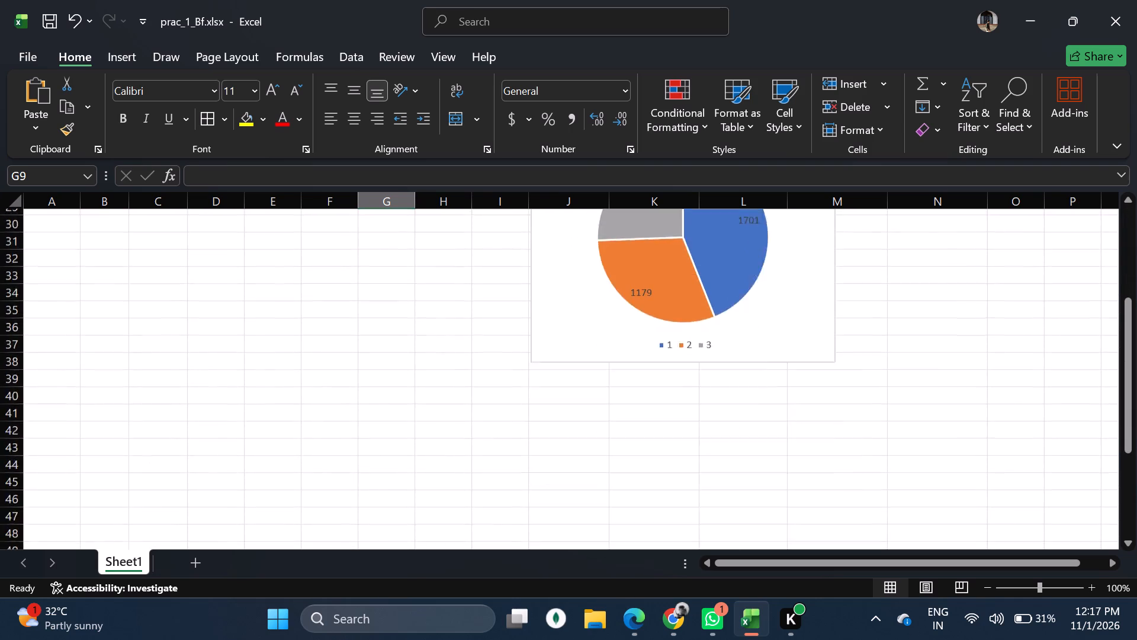
pyautogui.scroll(2, 696, 353)
pyautogui.click(783, 343)
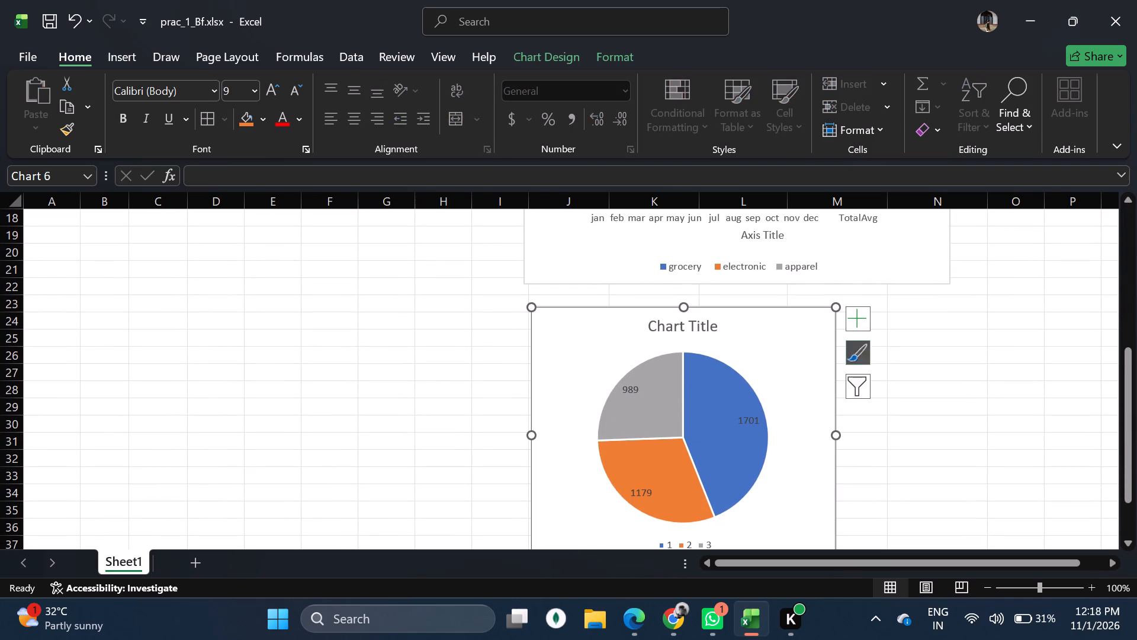
pyautogui.click(856, 357)
pyautogui.click(783, 352)
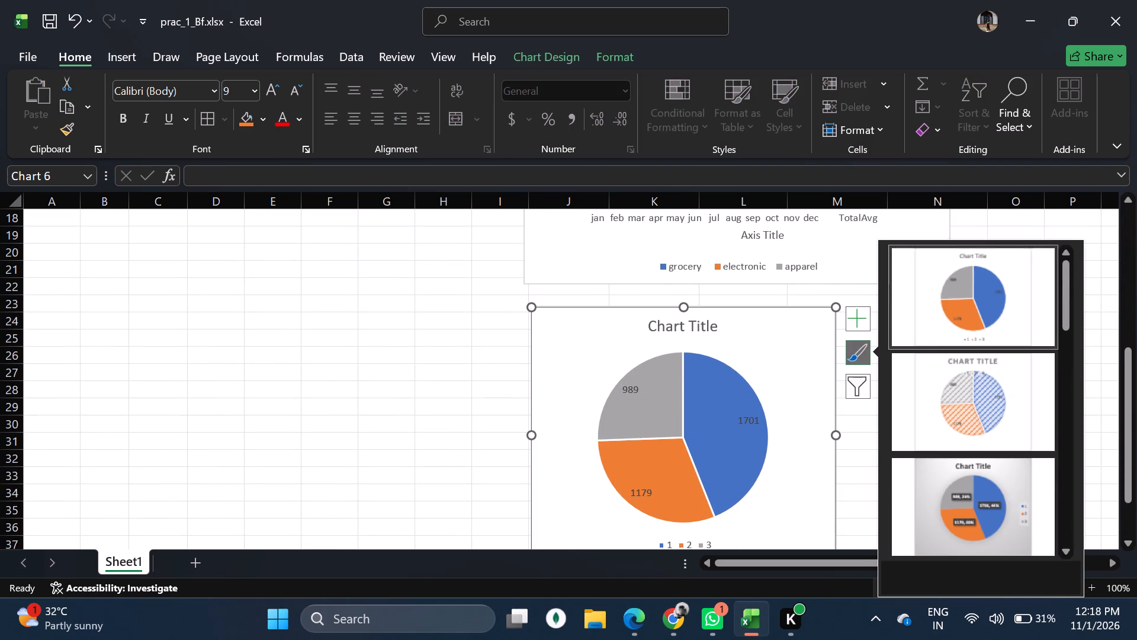
pyautogui.click(751, 344)
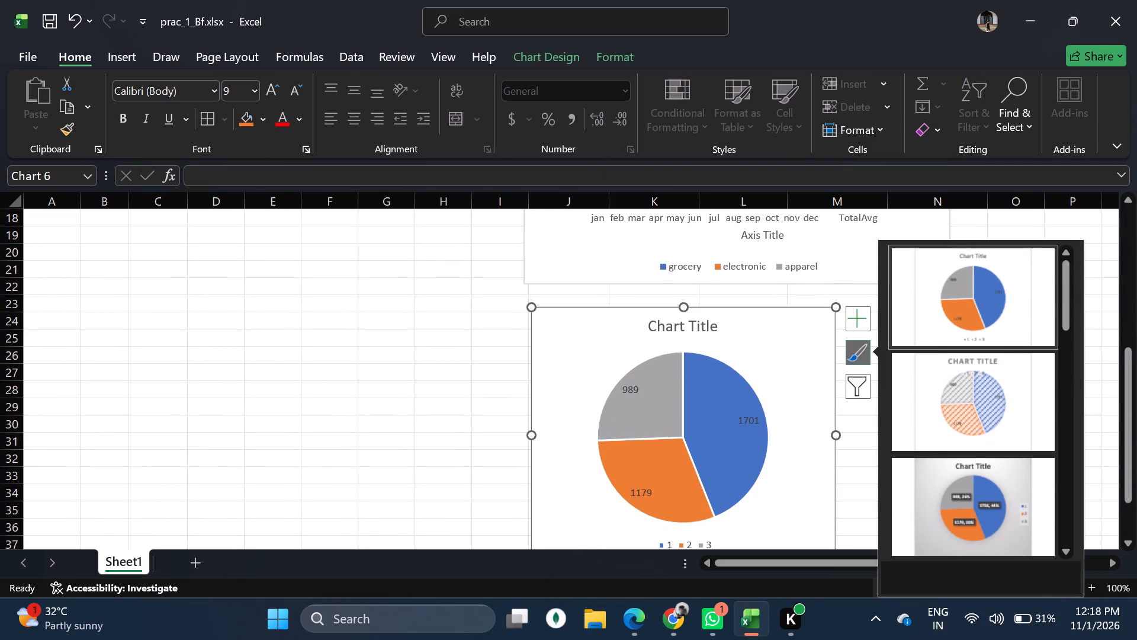
pyautogui.click(462, 345)
pyautogui.click(776, 377)
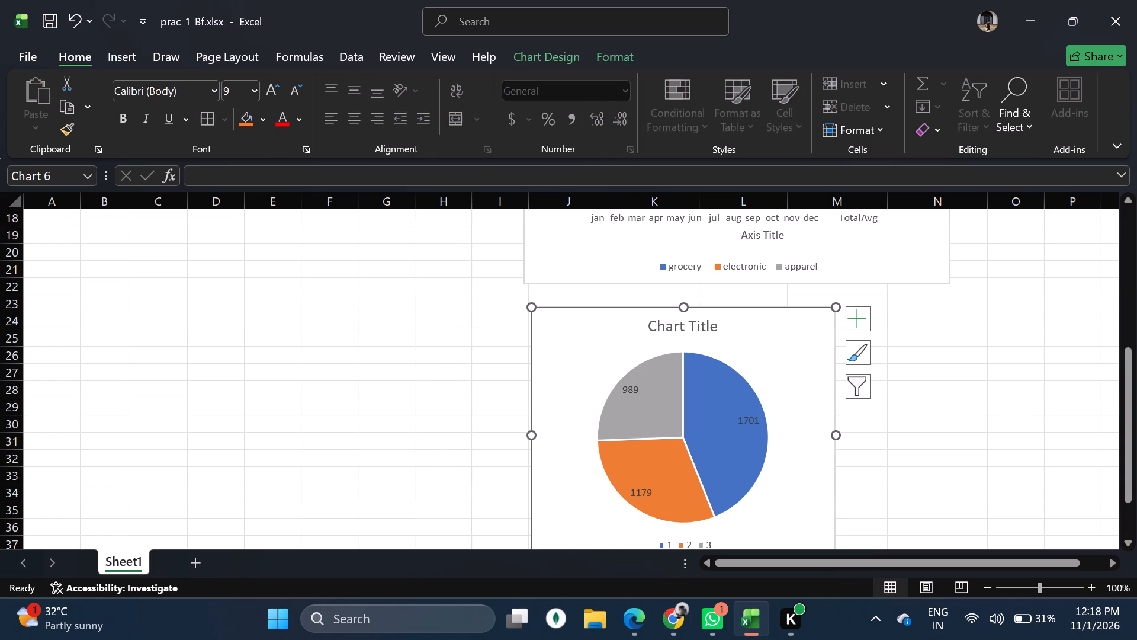
pyautogui.click(615, 97)
pyautogui.moveTo(508, 125); pyautogui.dragTo(789, 256)
# Review the pie chart's data label options, including label contents and label position.
pyautogui.click(873, 318)
pyautogui.click(817, 328)
pyautogui.click(859, 315)
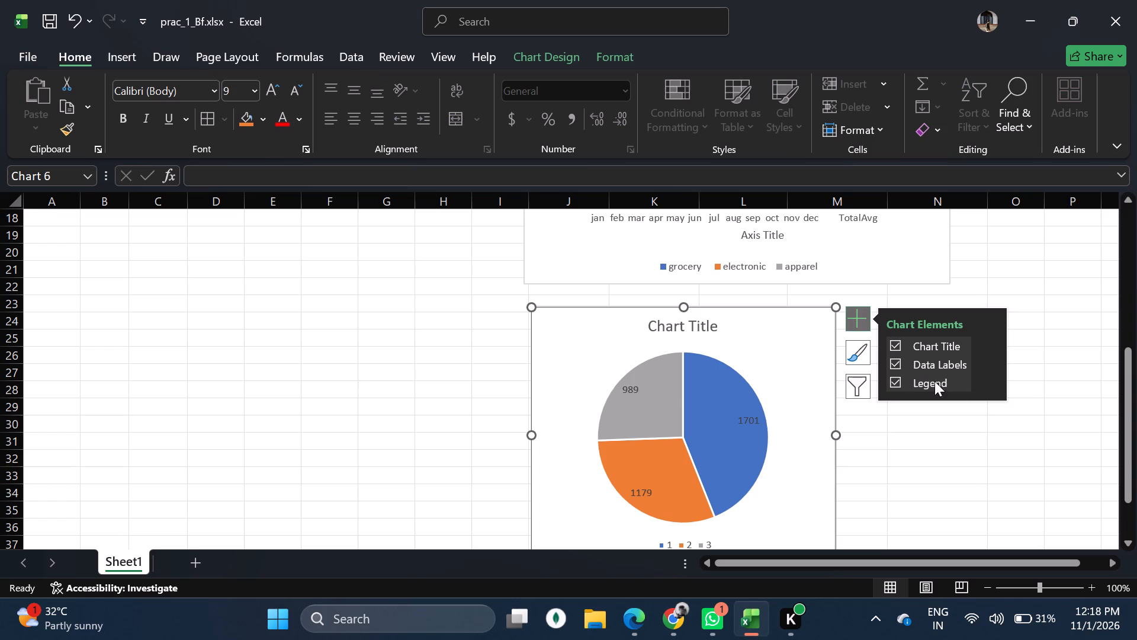
pyautogui.click(985, 360)
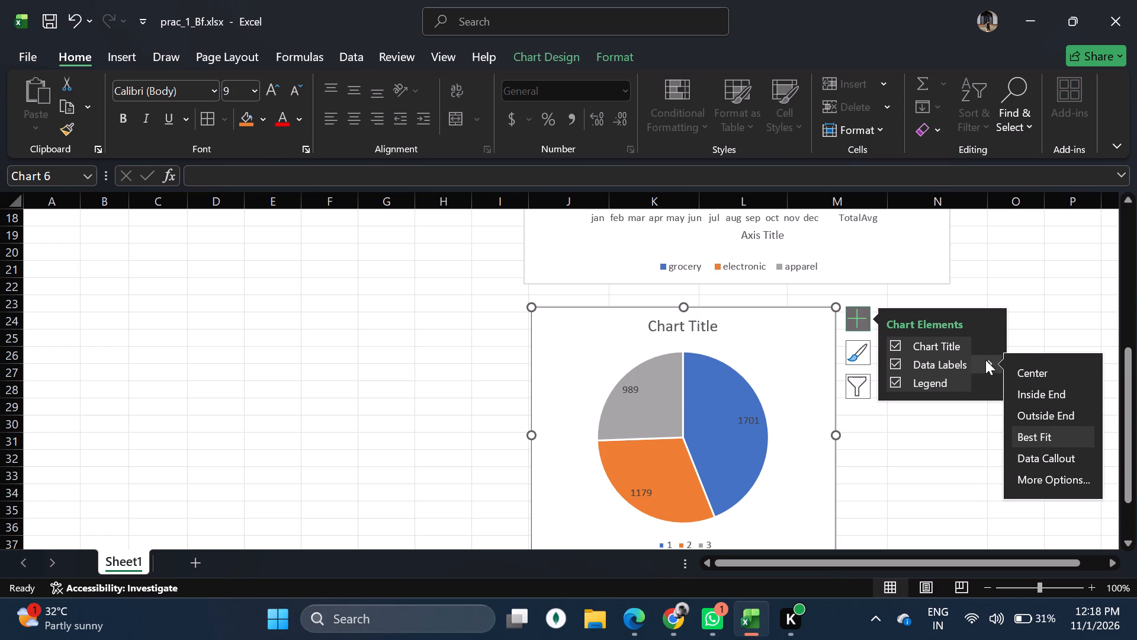
pyautogui.click(1039, 476)
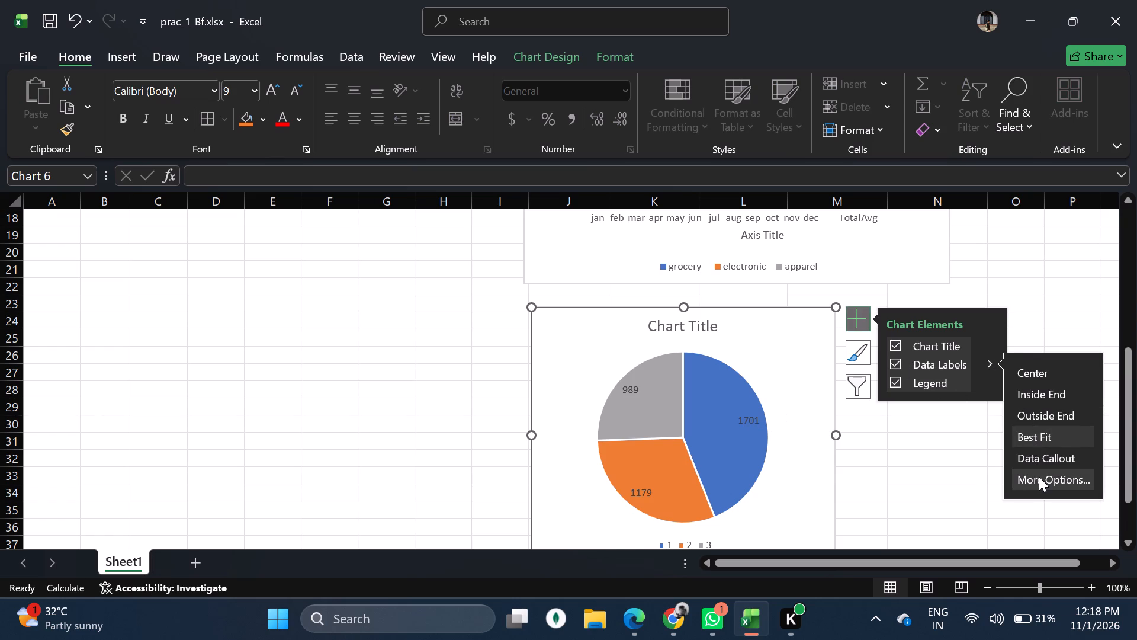
pyautogui.scroll(-1, 997, 395)
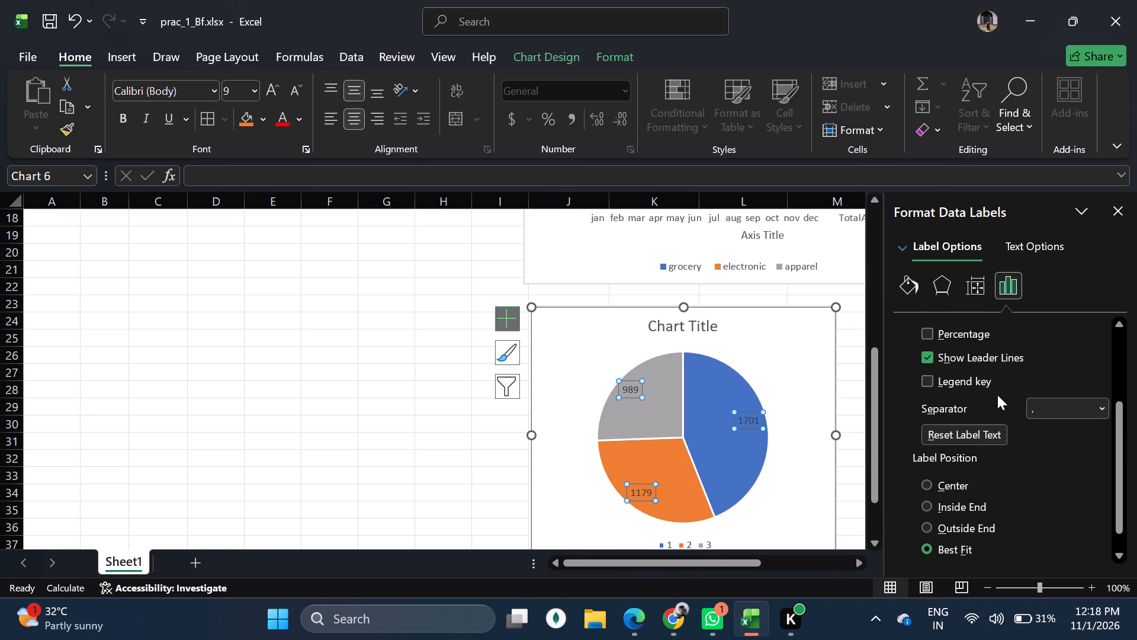
pyautogui.scroll(-1, 997, 395)
pyautogui.scroll(3, 997, 395)
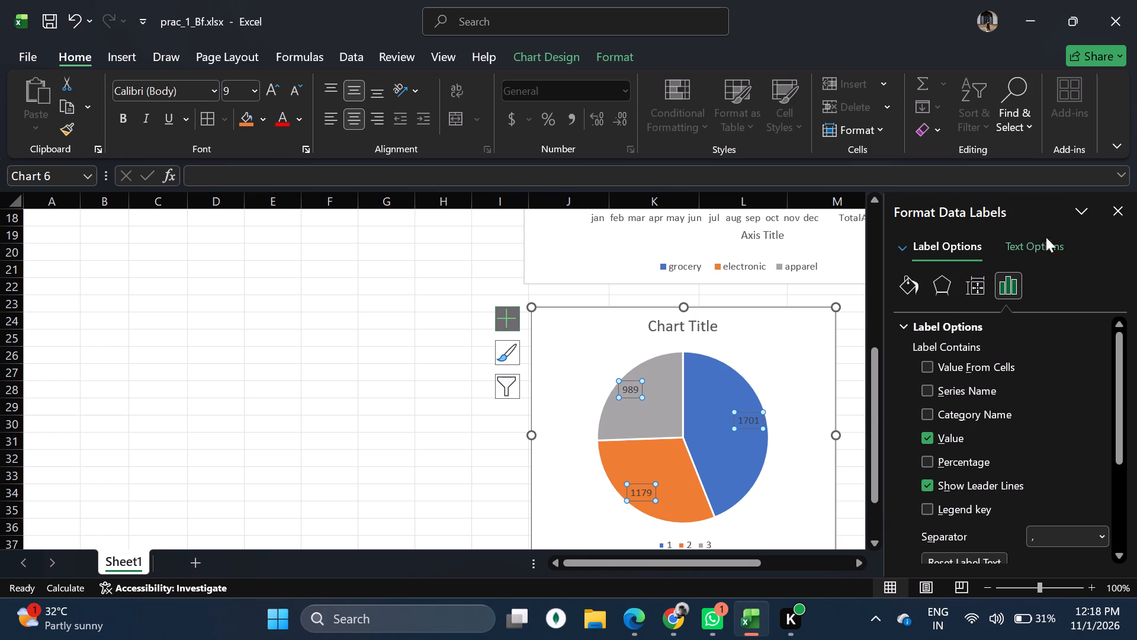
pyautogui.click(1024, 237)
pyautogui.click(1114, 216)
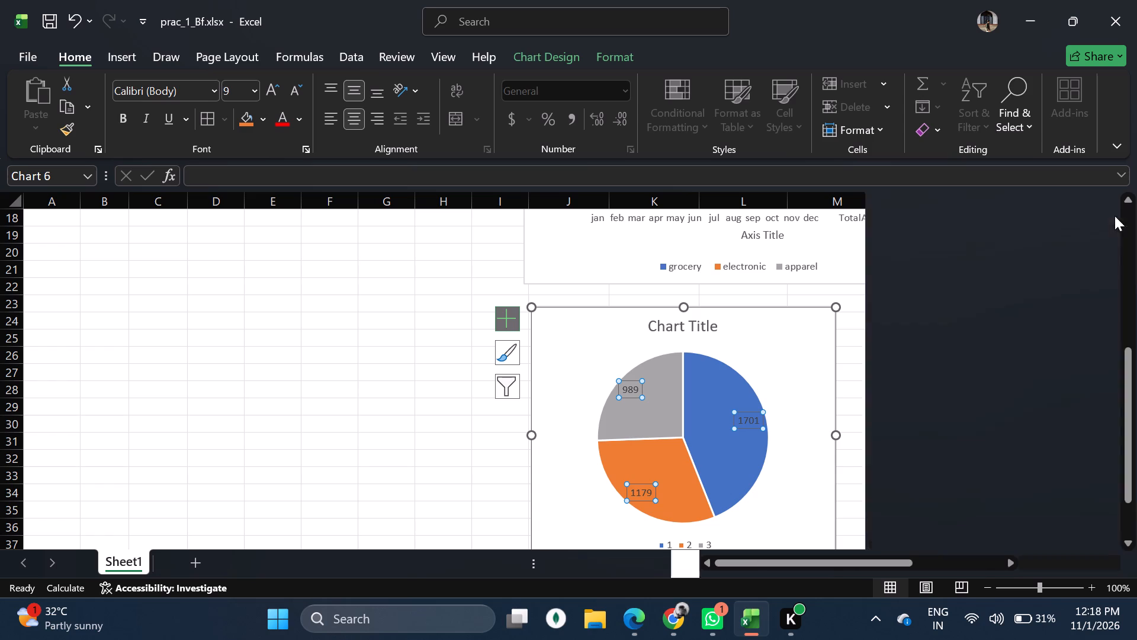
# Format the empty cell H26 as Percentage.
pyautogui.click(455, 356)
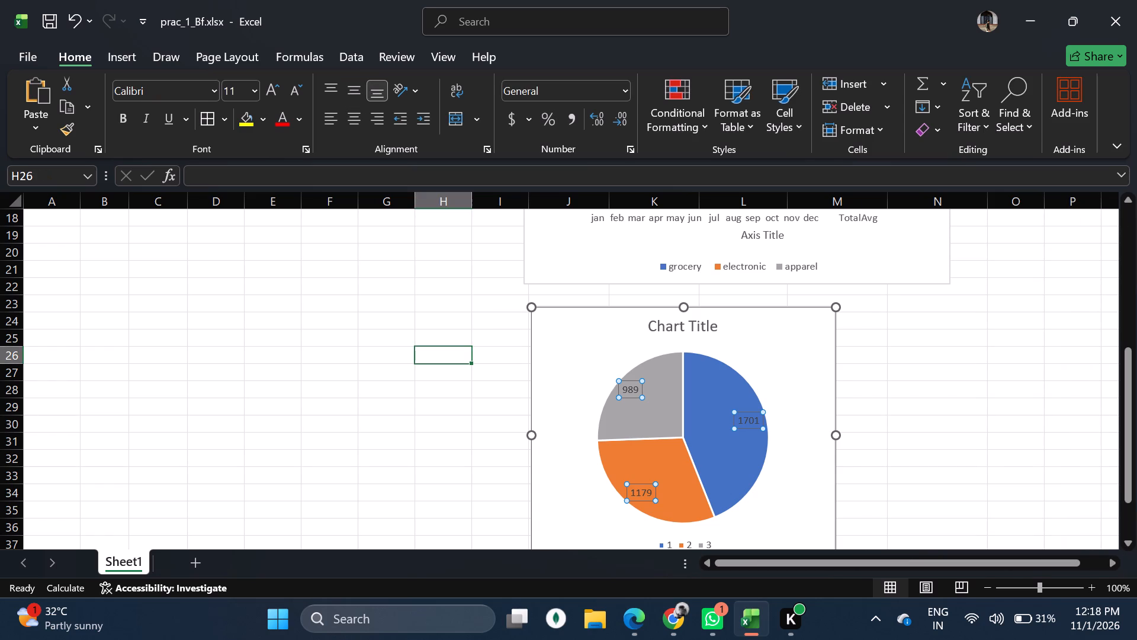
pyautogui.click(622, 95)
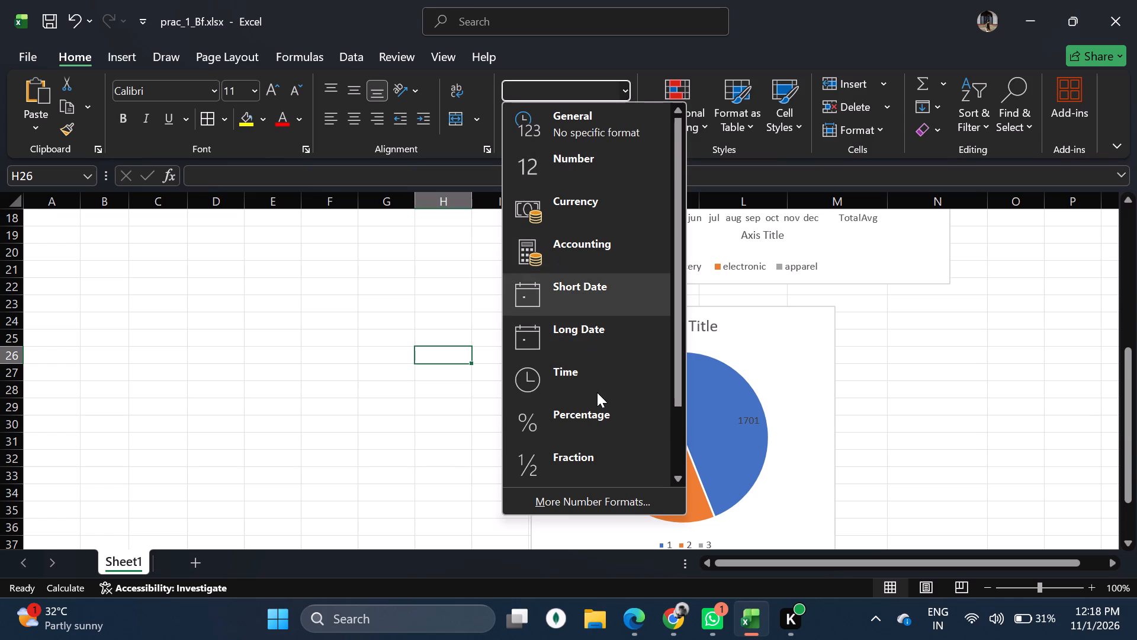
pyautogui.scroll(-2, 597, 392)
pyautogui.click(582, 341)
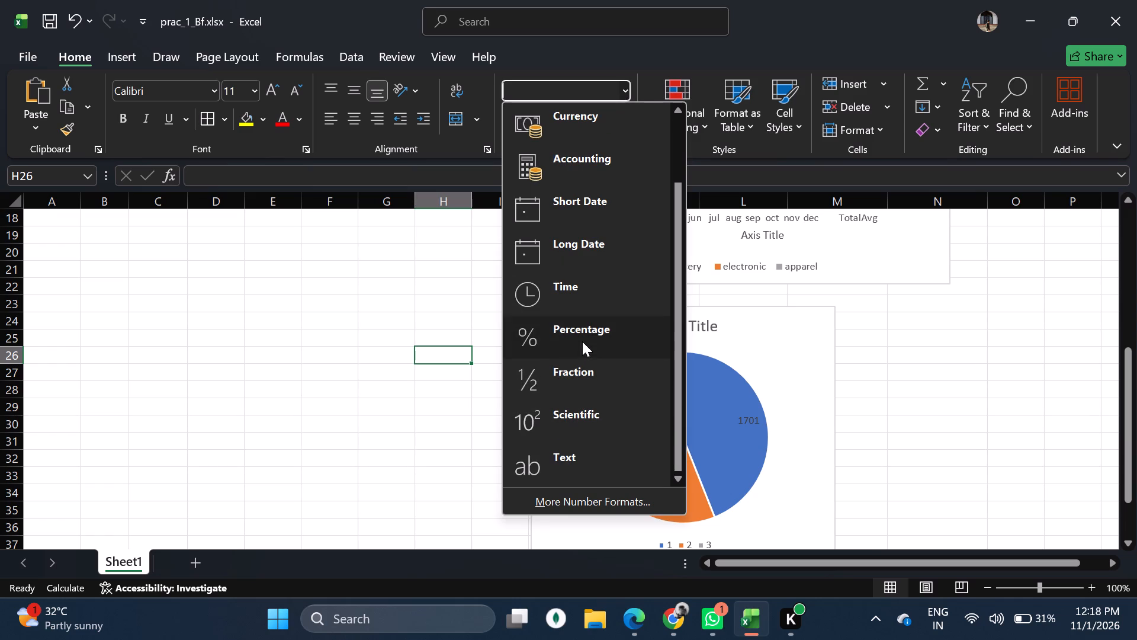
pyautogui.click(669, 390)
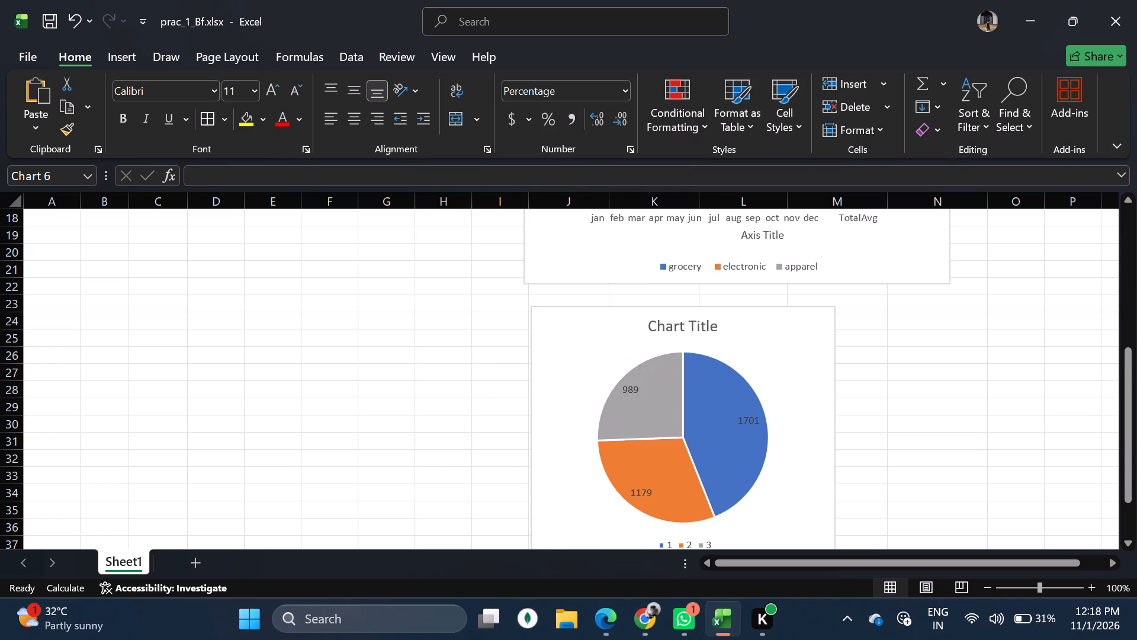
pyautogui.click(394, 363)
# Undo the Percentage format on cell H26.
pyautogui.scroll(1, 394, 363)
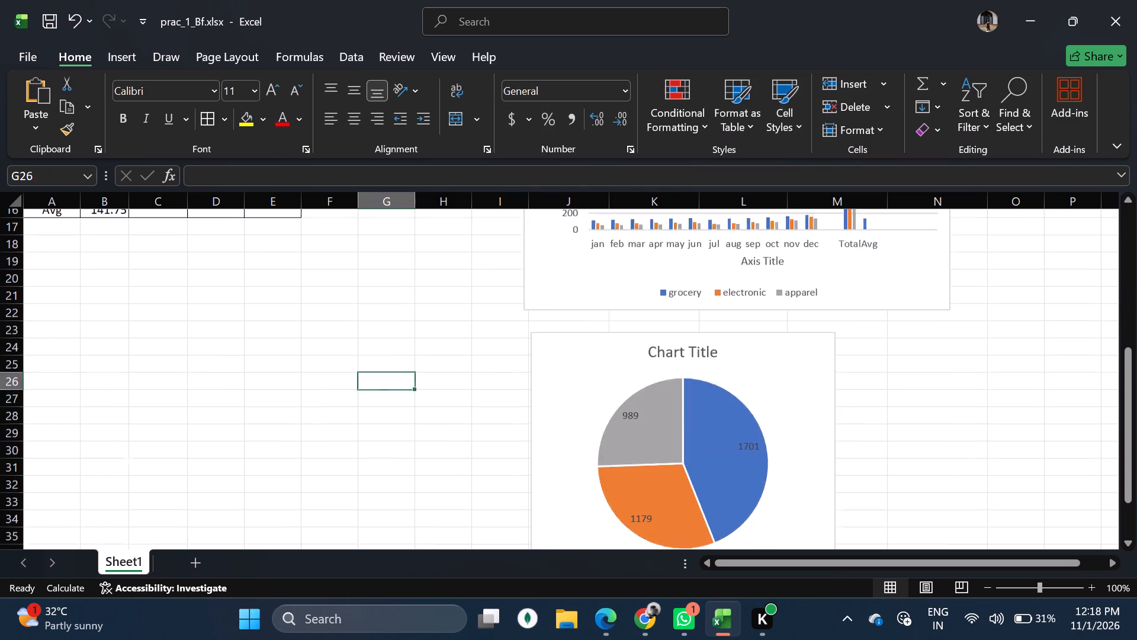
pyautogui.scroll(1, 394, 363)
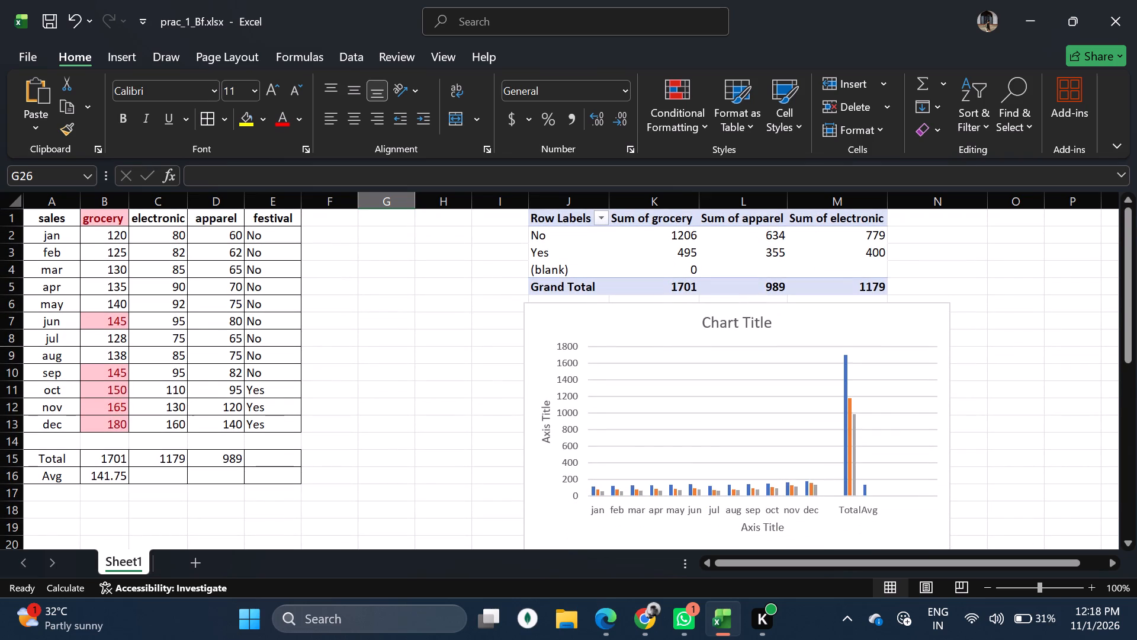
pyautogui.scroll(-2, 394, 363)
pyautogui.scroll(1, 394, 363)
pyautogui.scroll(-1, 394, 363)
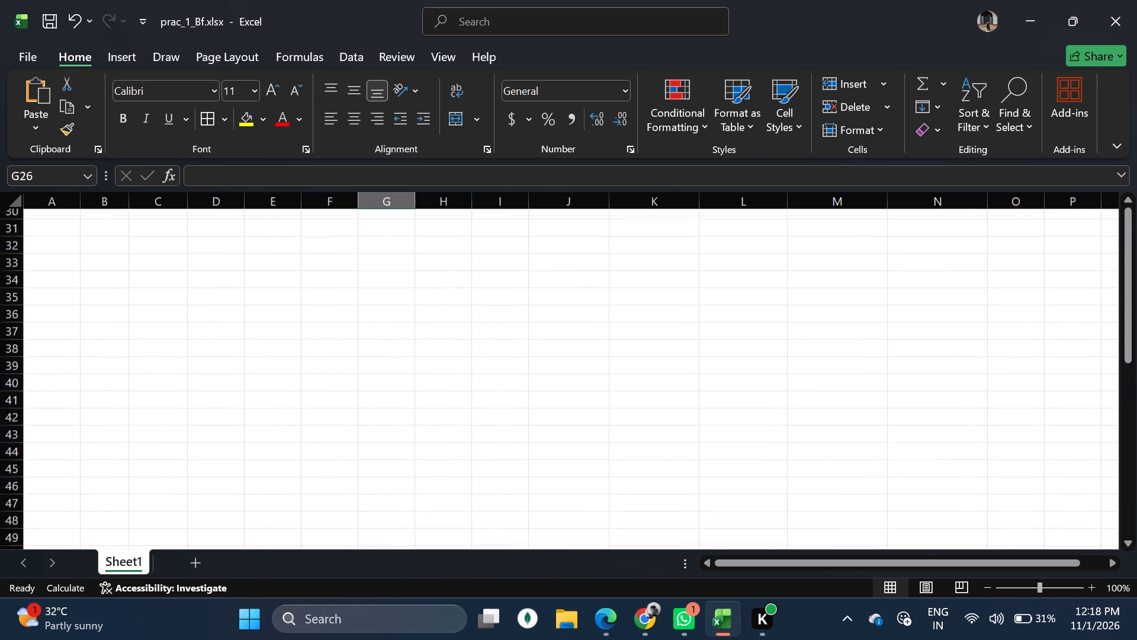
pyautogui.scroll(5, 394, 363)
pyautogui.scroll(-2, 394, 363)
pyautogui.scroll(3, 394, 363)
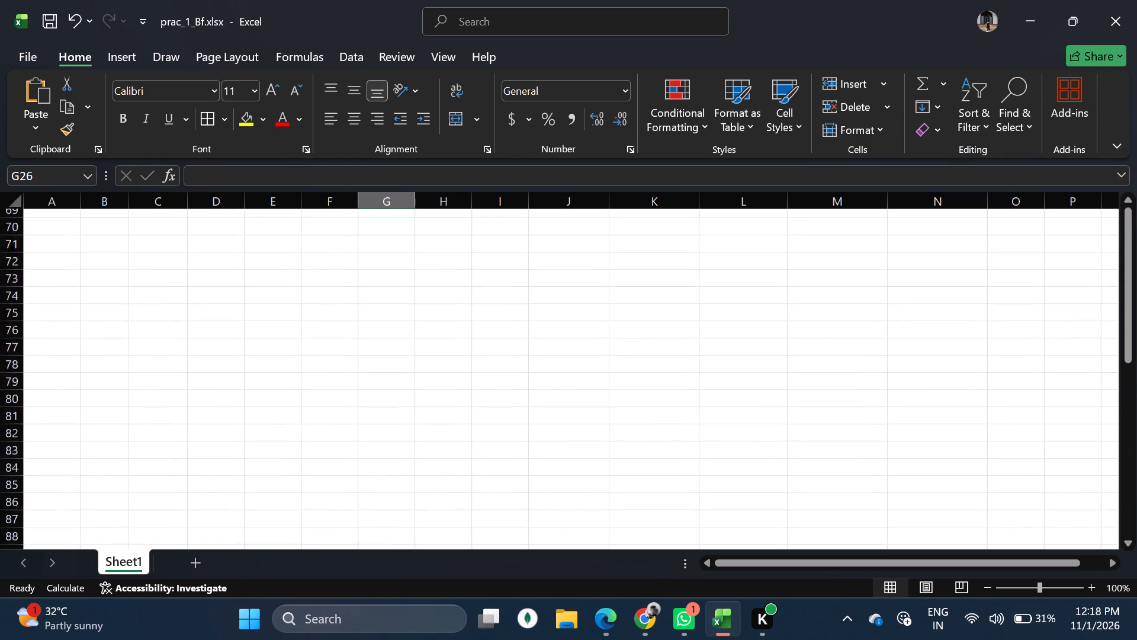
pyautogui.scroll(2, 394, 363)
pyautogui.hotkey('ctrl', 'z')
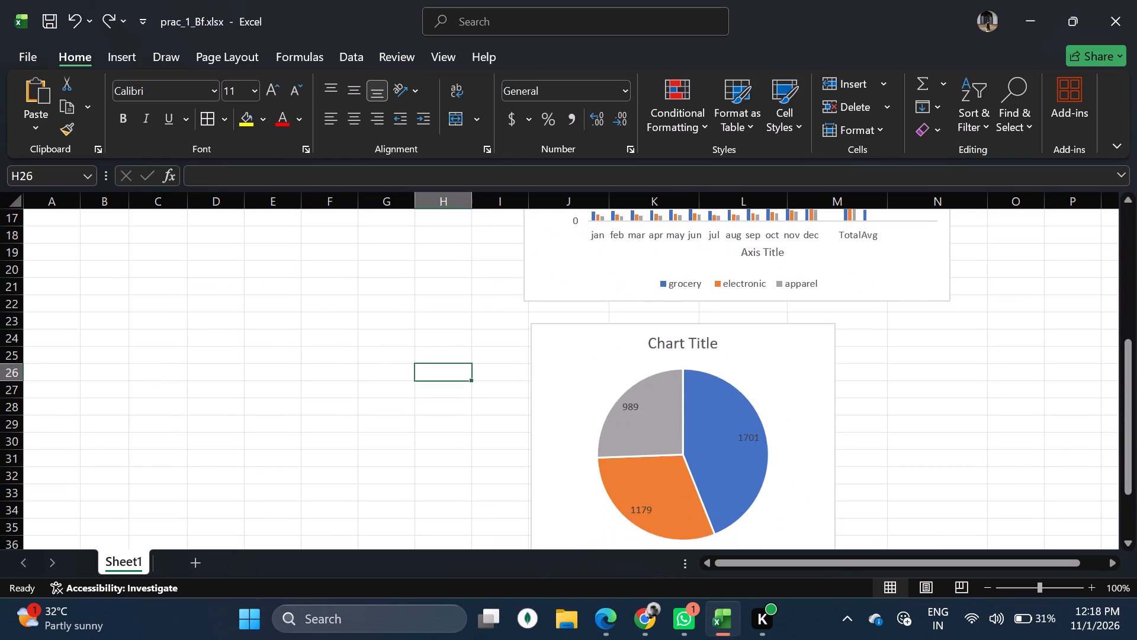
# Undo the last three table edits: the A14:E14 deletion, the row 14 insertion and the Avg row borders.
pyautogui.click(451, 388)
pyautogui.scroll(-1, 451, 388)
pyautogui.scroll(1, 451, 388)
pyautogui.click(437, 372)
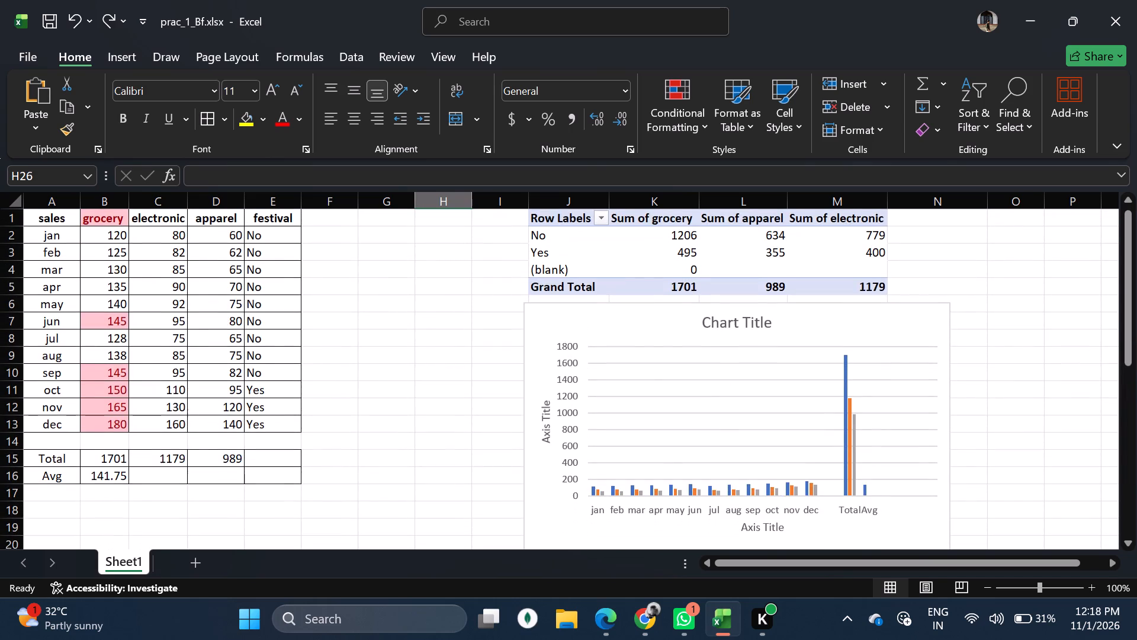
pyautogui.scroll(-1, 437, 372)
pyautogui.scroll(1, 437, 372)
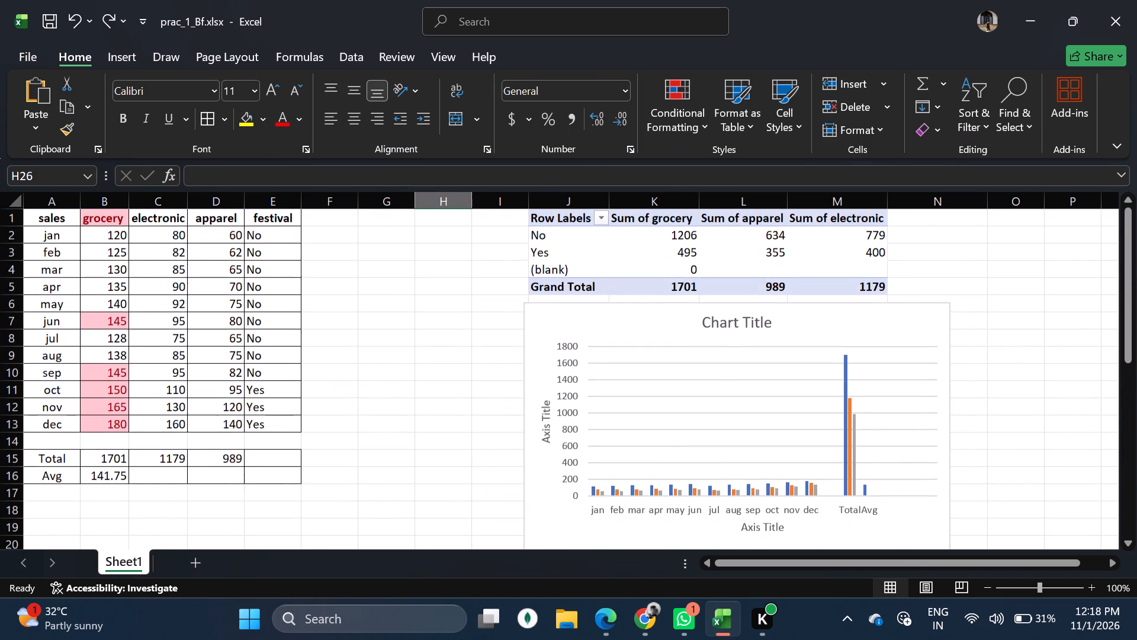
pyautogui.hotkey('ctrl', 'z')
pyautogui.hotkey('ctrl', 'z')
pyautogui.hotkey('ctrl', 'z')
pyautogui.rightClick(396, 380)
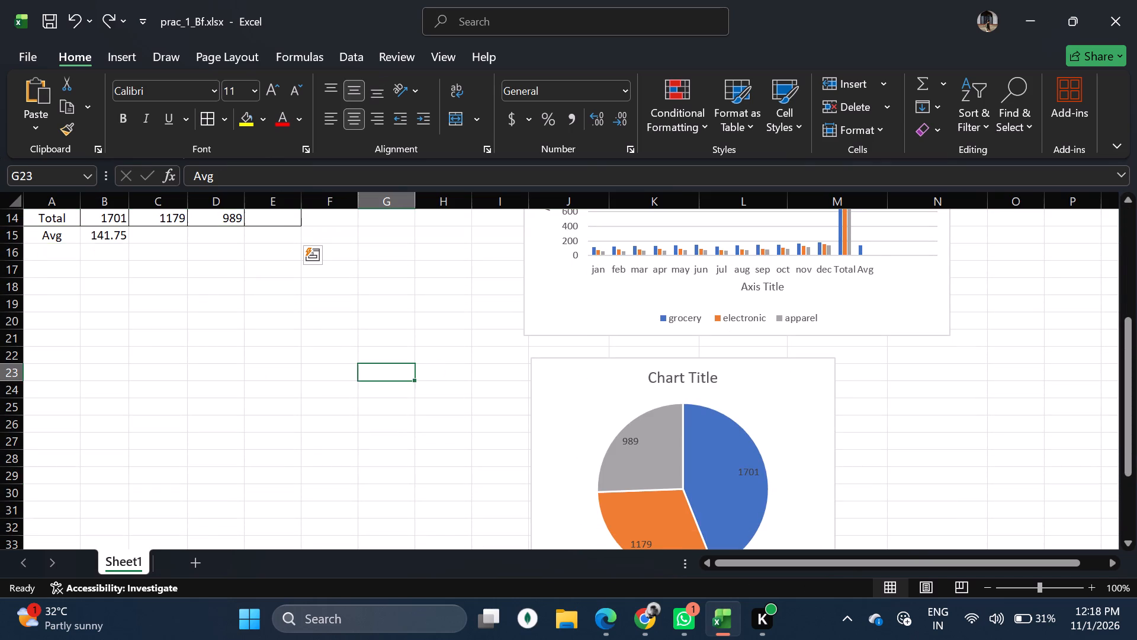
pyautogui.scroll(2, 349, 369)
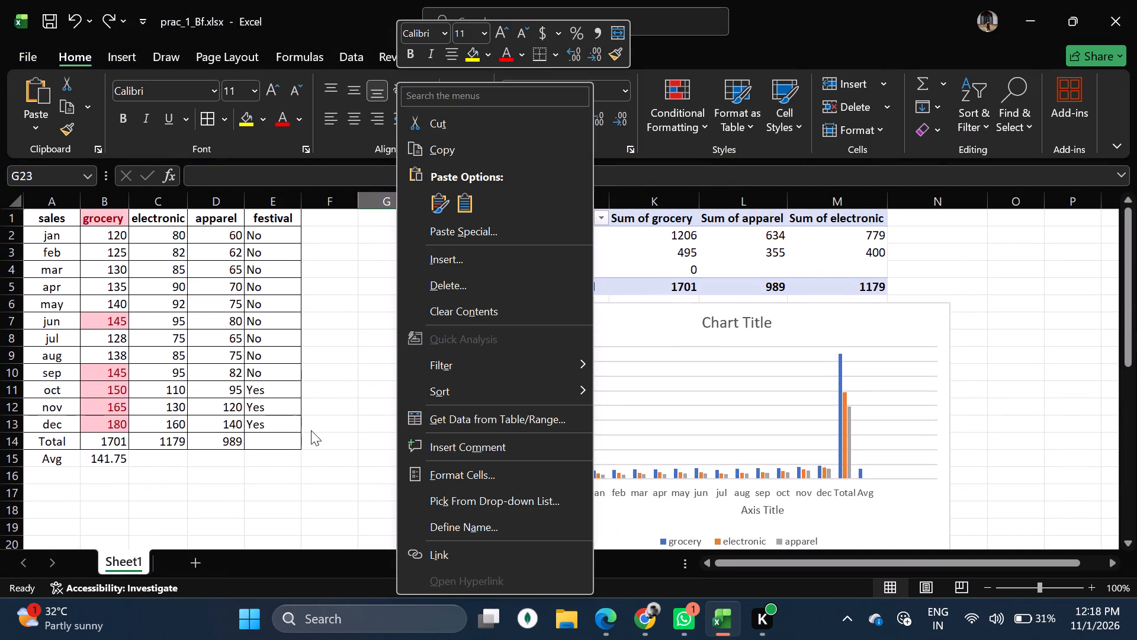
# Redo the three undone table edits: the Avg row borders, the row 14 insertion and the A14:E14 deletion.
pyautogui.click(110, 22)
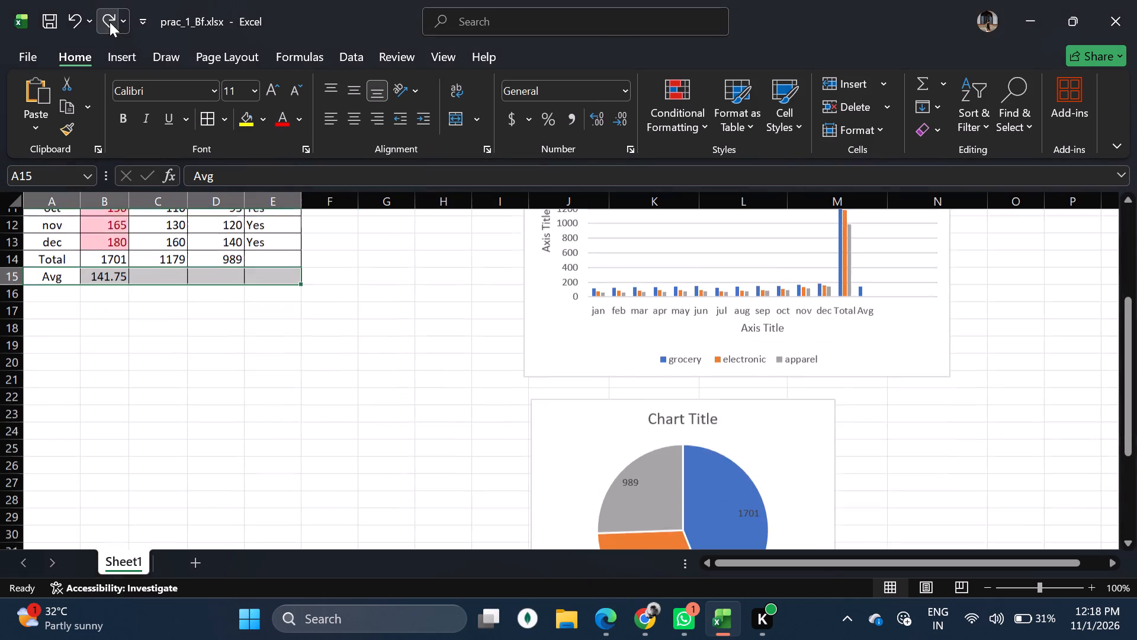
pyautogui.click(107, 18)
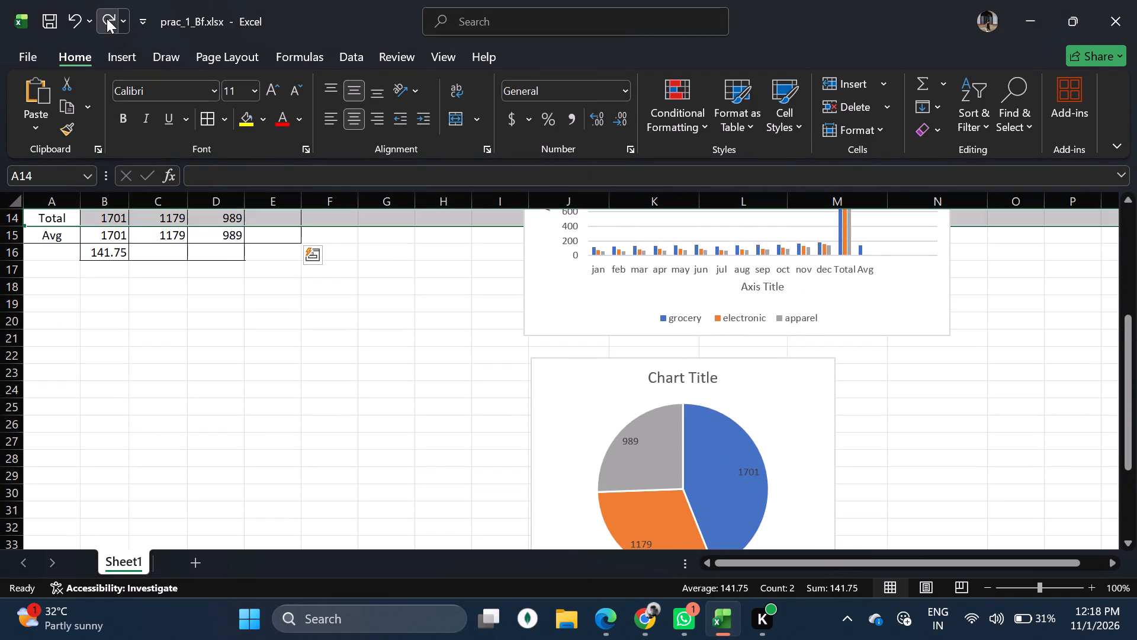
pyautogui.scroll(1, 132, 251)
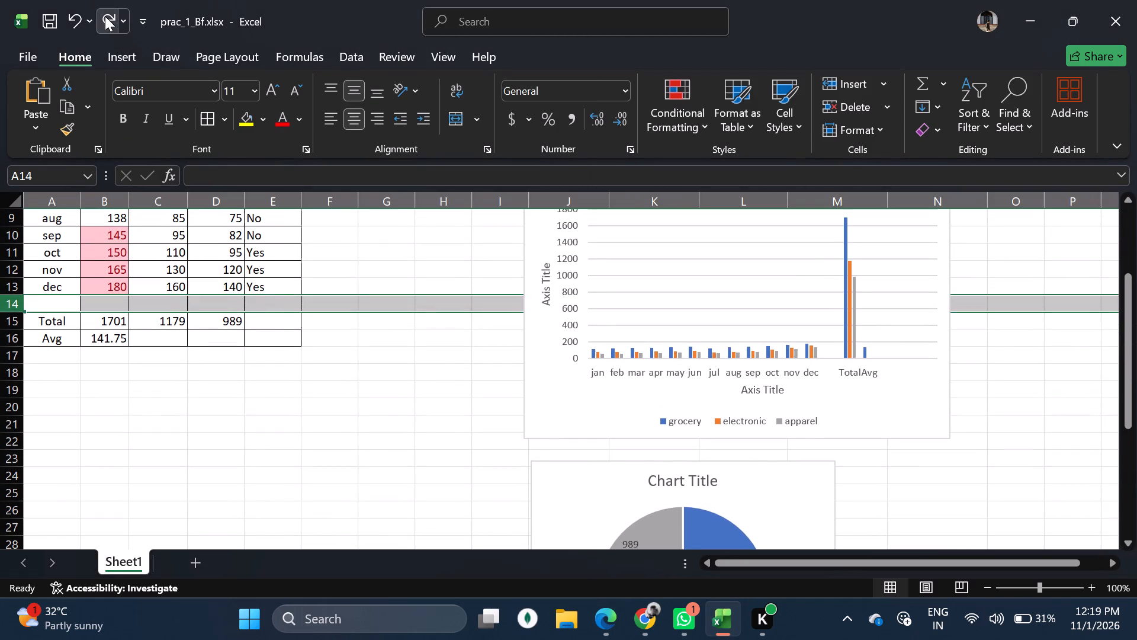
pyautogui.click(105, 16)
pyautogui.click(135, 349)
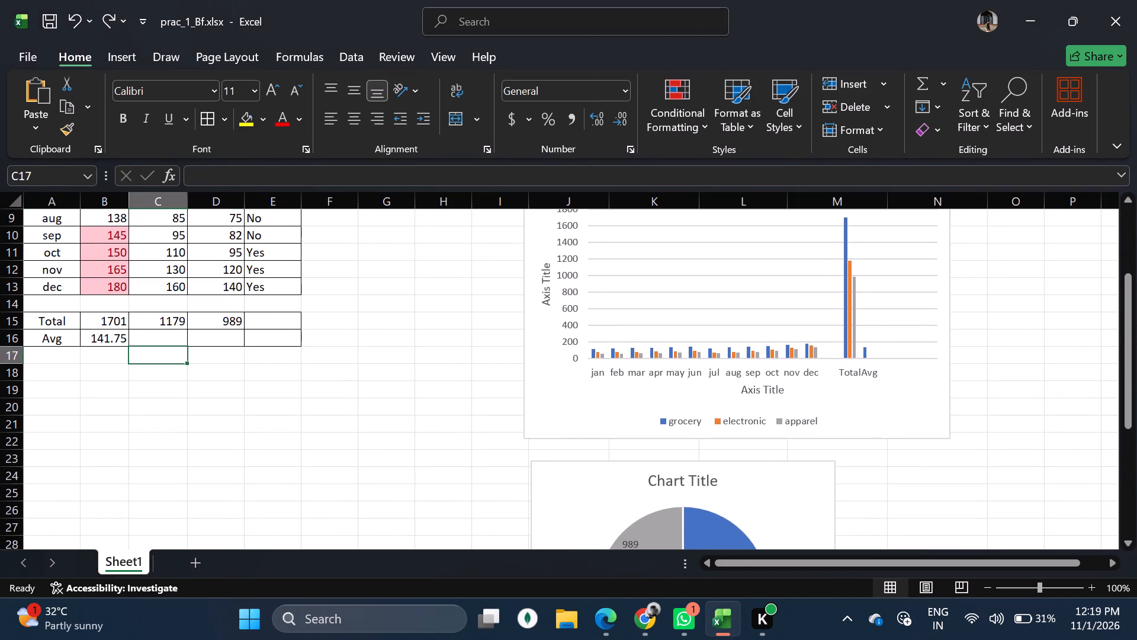
# Move the pie chart directly below the sales table, with its top edge at about row 18 in columns A to F.
pyautogui.click(322, 396)
pyautogui.moveTo(567, 494); pyautogui.dragTo(343, 441)
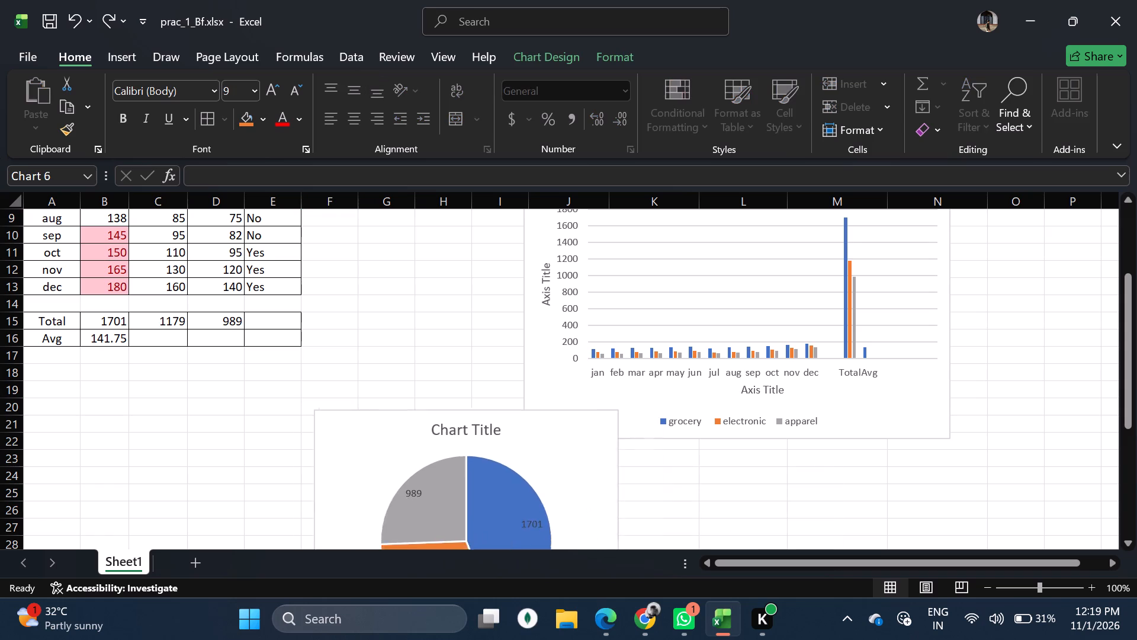
pyautogui.moveTo(343, 441); pyautogui.dragTo(66, 397)
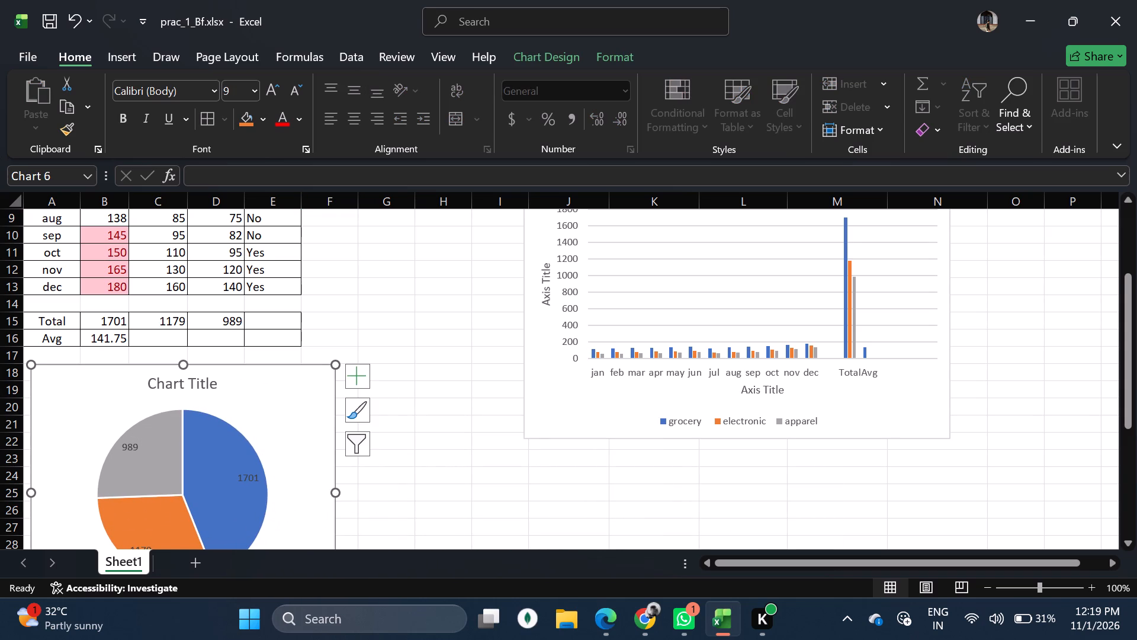
pyautogui.click(448, 357)
pyautogui.scroll(-1, 448, 357)
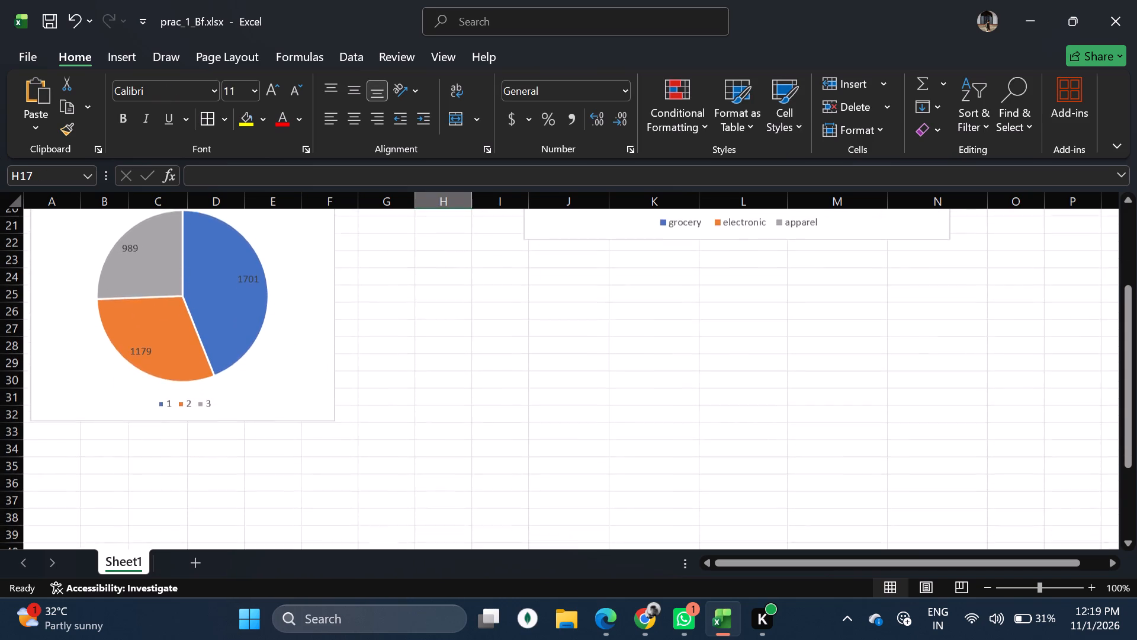
pyautogui.scroll(2, 458, 388)
pyautogui.scroll(-1, 458, 388)
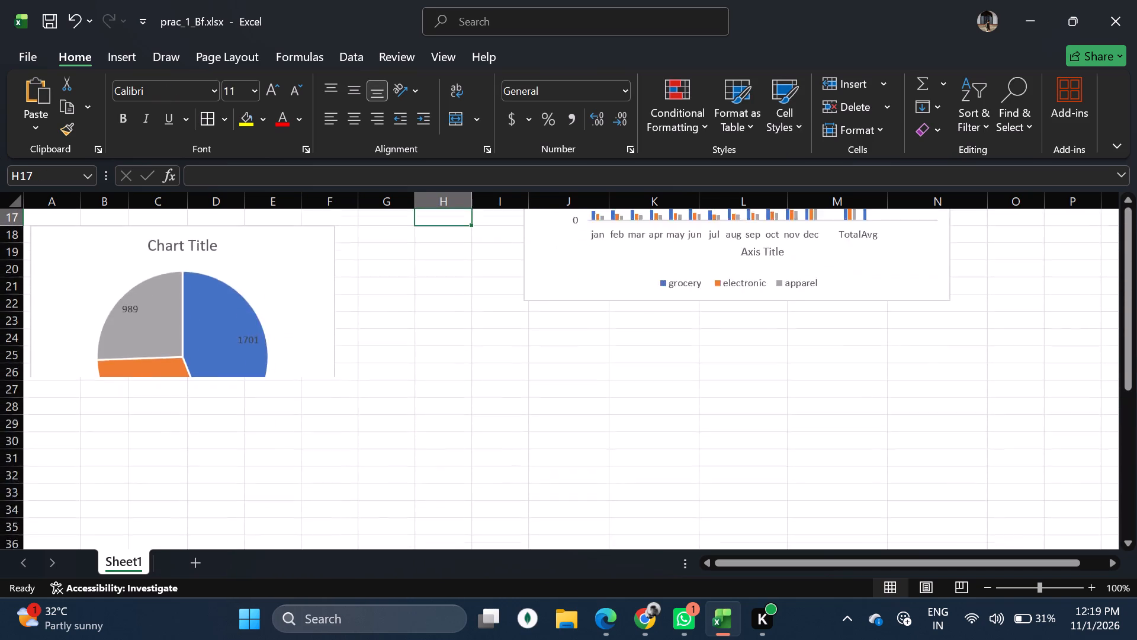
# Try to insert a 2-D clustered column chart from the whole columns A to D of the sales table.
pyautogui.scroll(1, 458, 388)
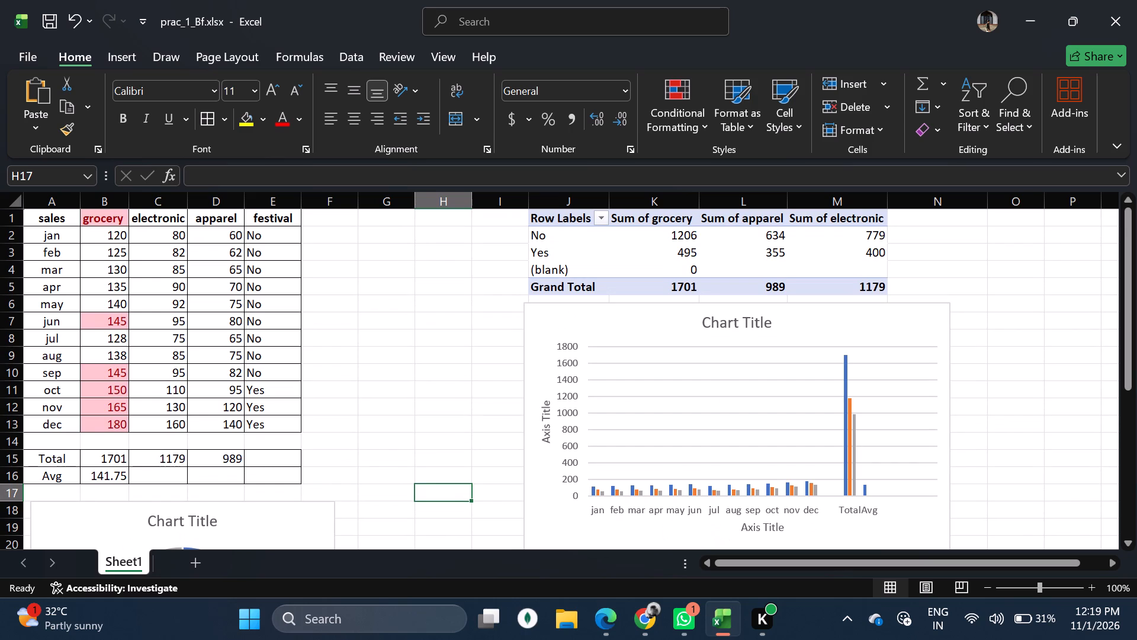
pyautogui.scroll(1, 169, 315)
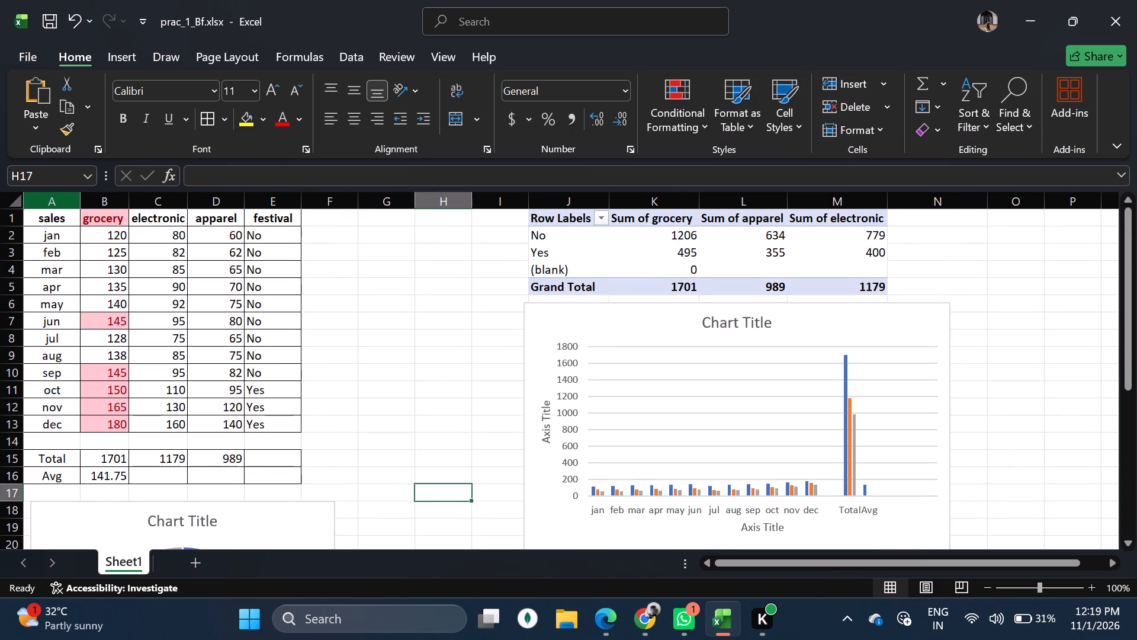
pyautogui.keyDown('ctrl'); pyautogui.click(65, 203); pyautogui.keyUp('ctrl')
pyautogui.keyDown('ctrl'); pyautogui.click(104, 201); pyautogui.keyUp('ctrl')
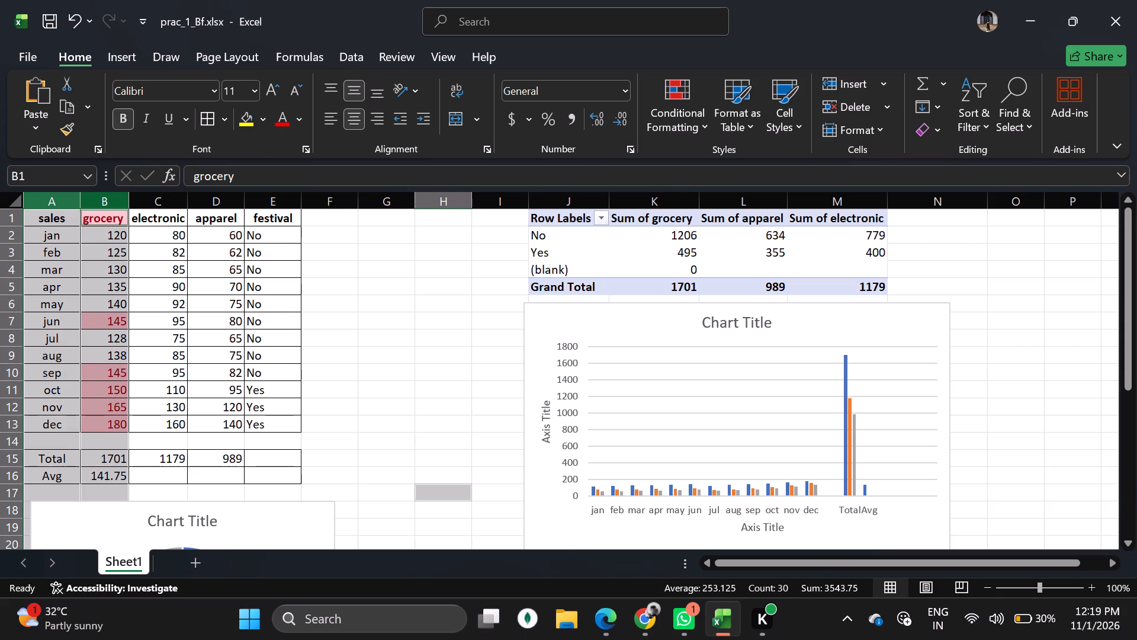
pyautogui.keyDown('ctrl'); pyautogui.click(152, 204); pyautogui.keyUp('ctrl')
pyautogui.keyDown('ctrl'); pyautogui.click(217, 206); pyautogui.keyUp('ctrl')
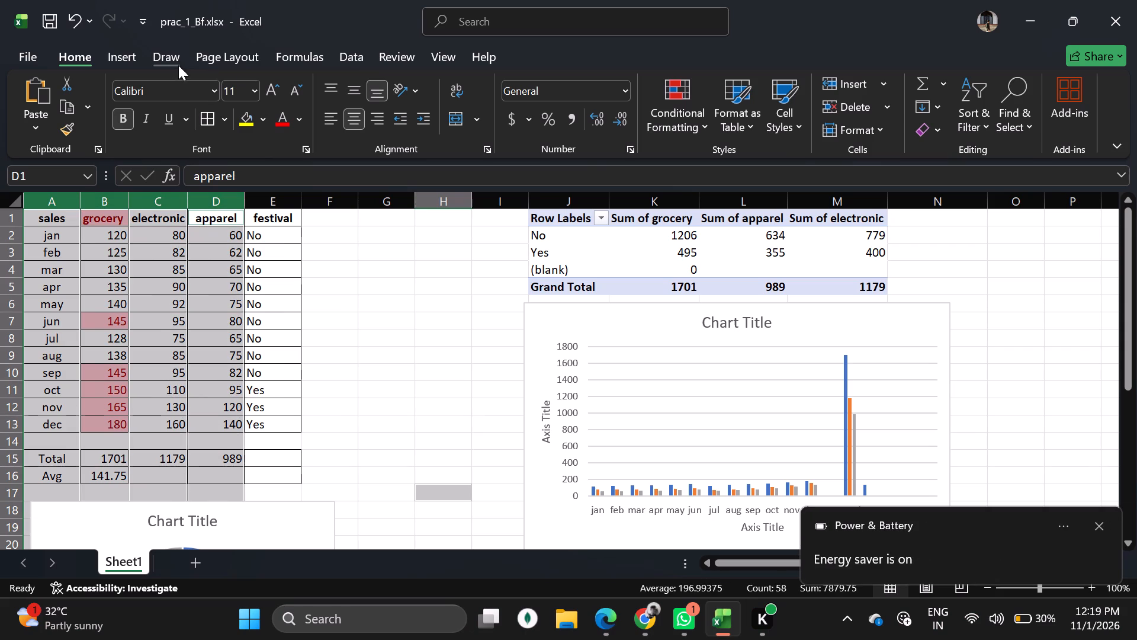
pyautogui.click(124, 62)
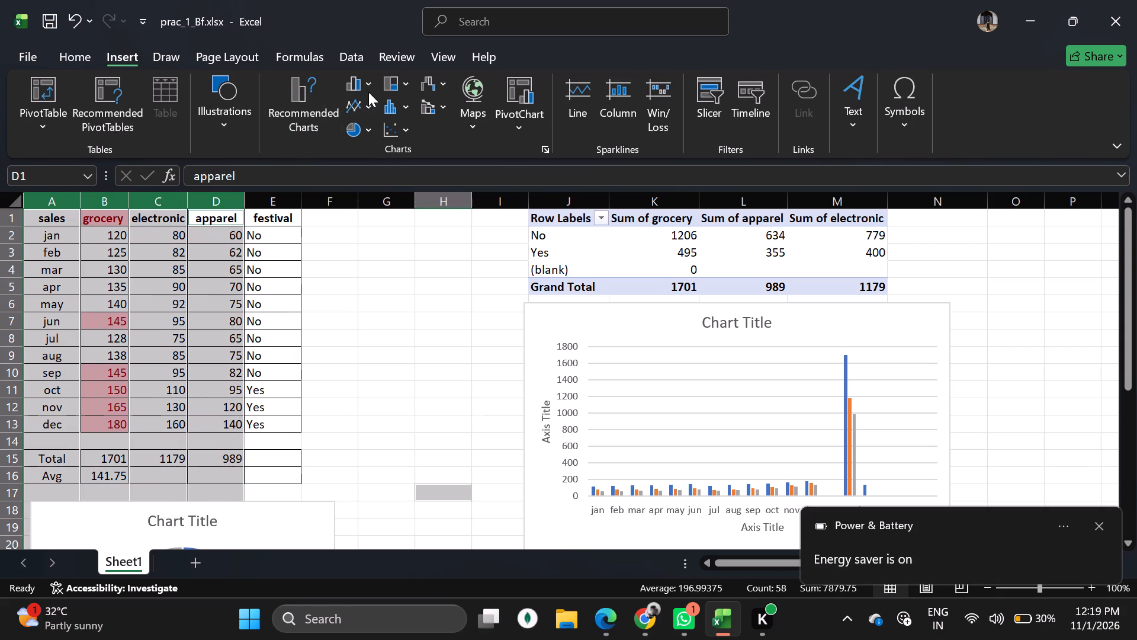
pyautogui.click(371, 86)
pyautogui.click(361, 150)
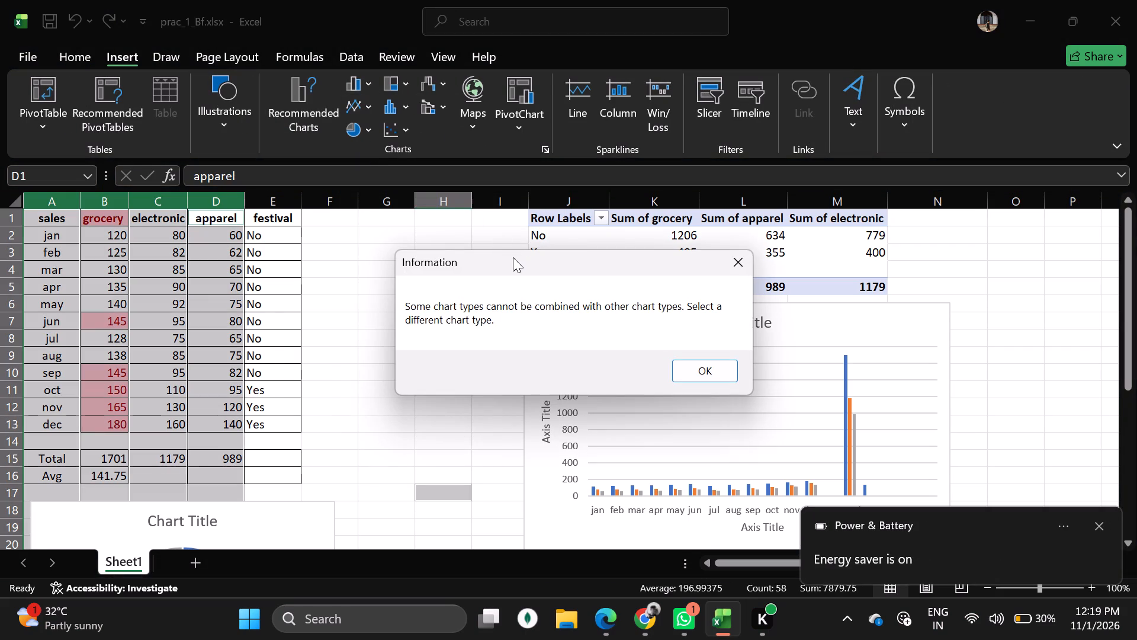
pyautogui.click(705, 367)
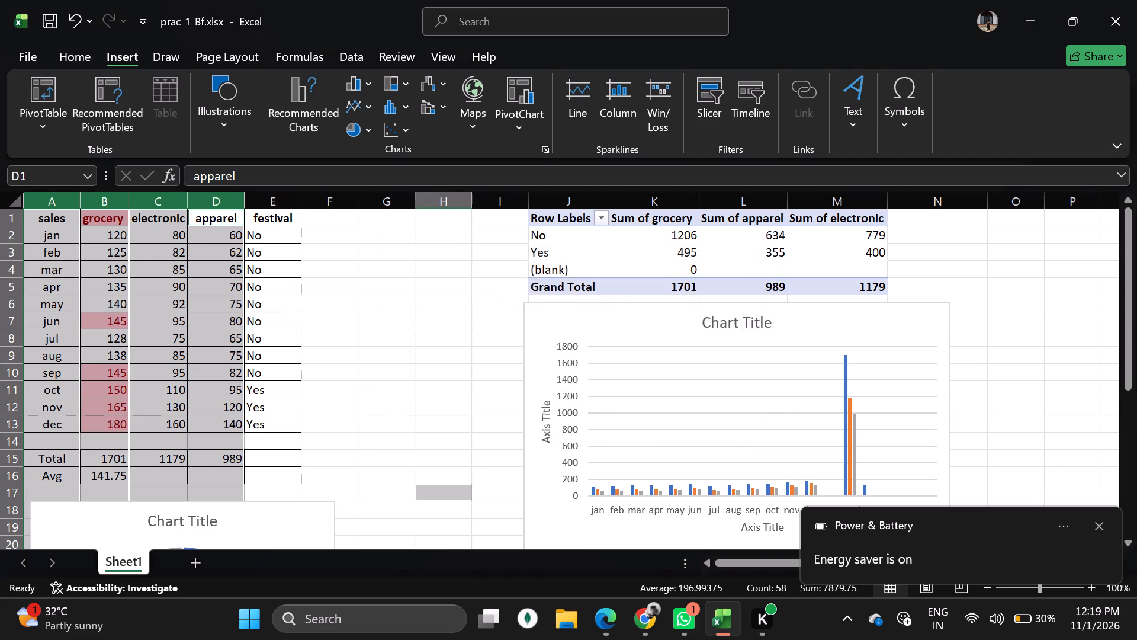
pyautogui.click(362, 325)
# Insert a 2-D clustered column chart of grocery, electronic and apparel sales for jan to dec, using only A1:D13.
pyautogui.click(63, 222)
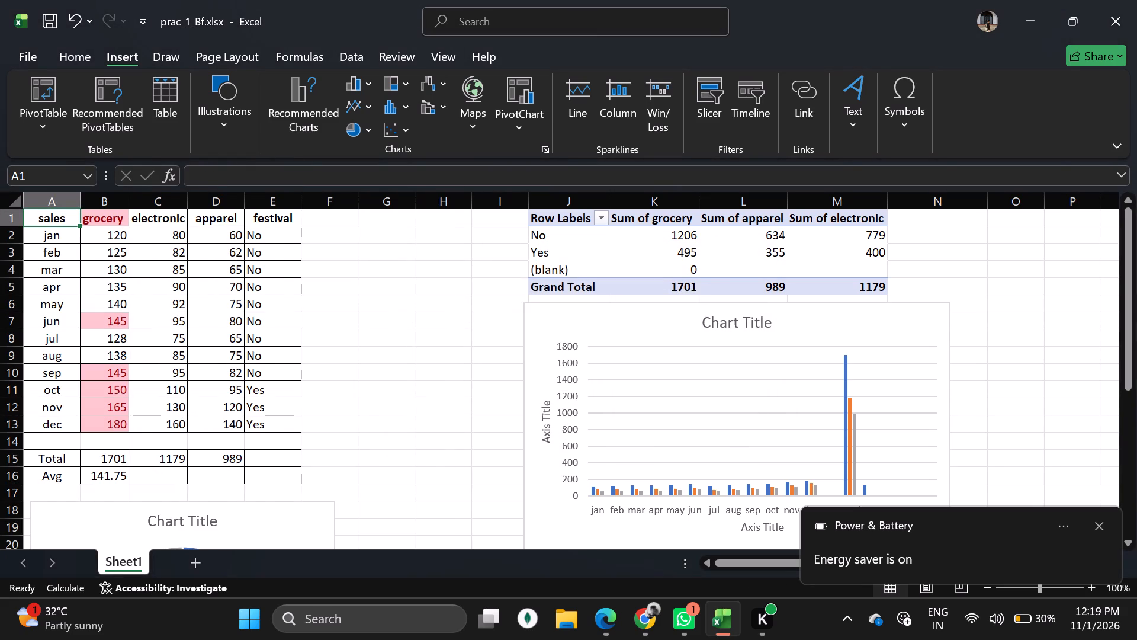
pyautogui.moveTo(56, 219); pyautogui.dragTo(68, 431)
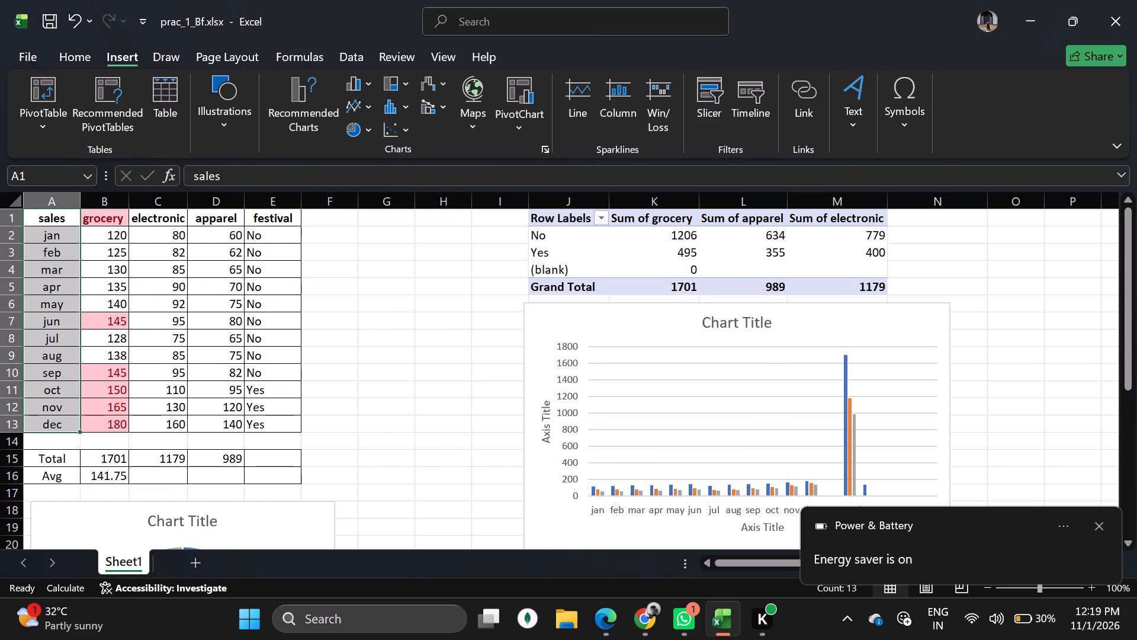
pyautogui.keyDown('ctrl'); pyautogui.moveTo(103, 217); pyautogui.dragTo(120, 431); pyautogui.keyUp('ctrl')
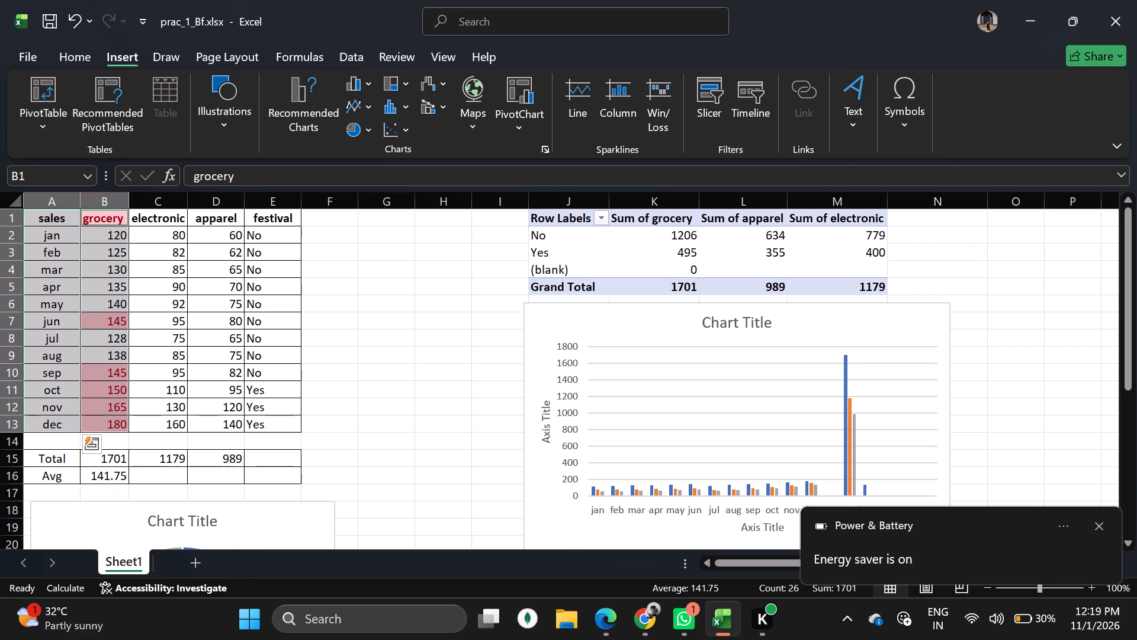
pyautogui.keyDown('ctrl'); pyautogui.moveTo(162, 216); pyautogui.dragTo(169, 420); pyautogui.keyUp('ctrl')
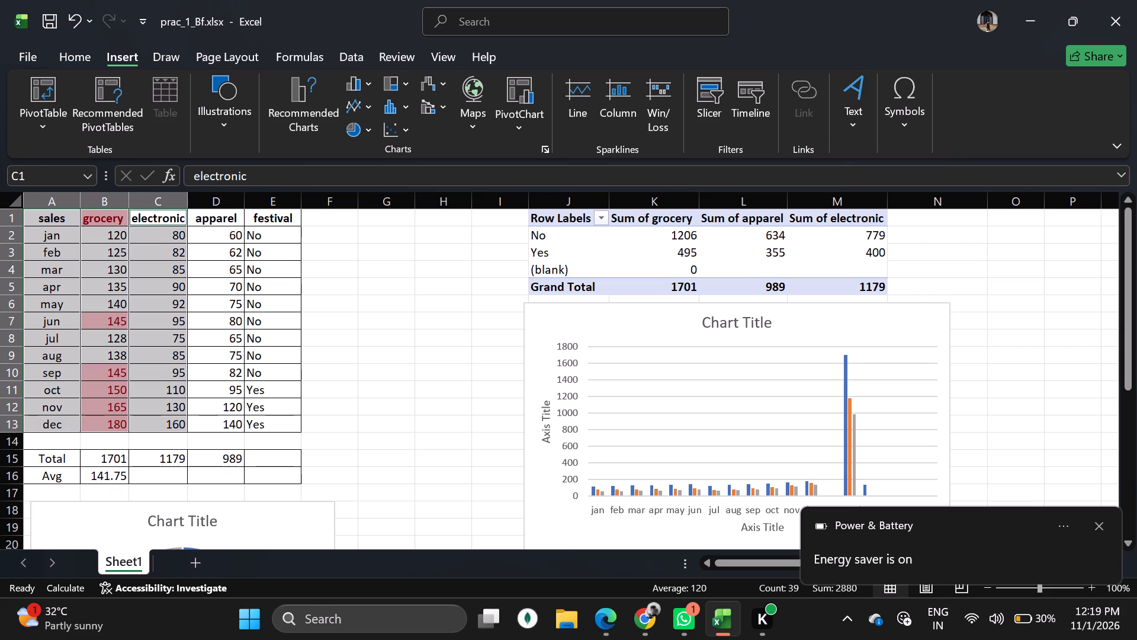
pyautogui.keyDown('ctrl'); pyautogui.moveTo(208, 218); pyautogui.dragTo(224, 415); pyautogui.keyUp('ctrl')
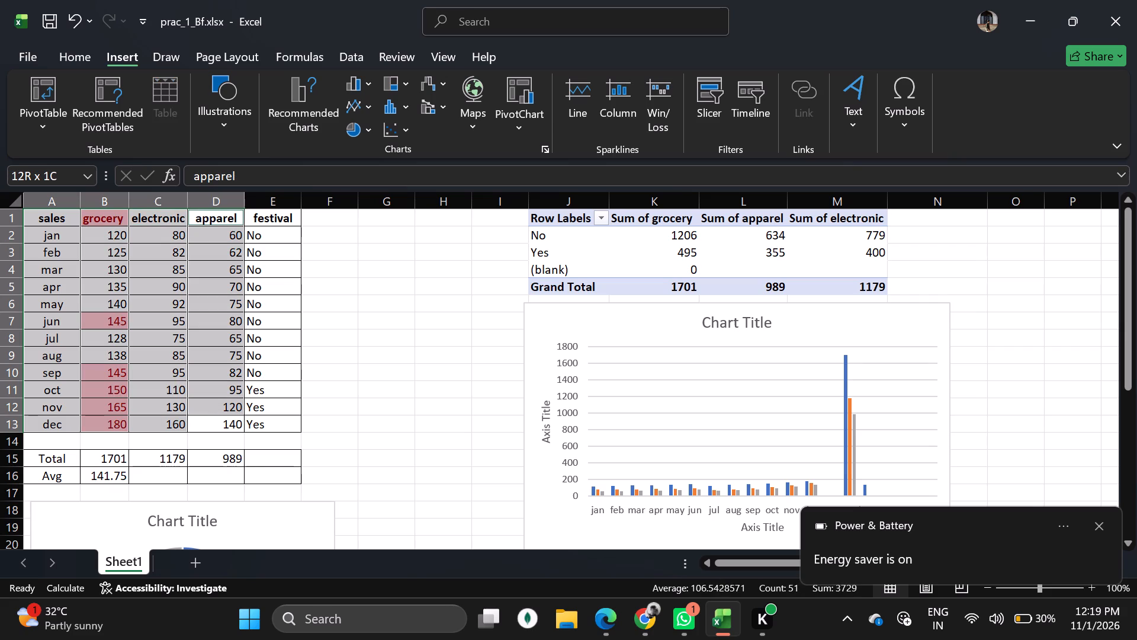
pyautogui.keyDown('ctrl'); pyautogui.moveTo(224, 415); pyautogui.dragTo(224, 424); pyautogui.keyUp('ctrl')
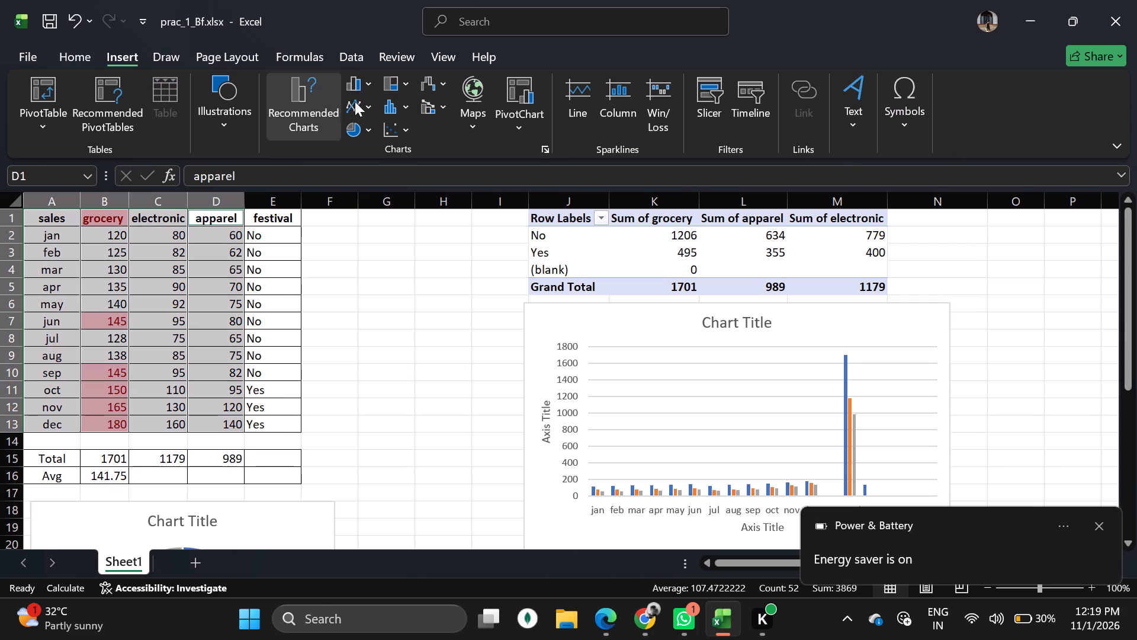
pyautogui.click(370, 88)
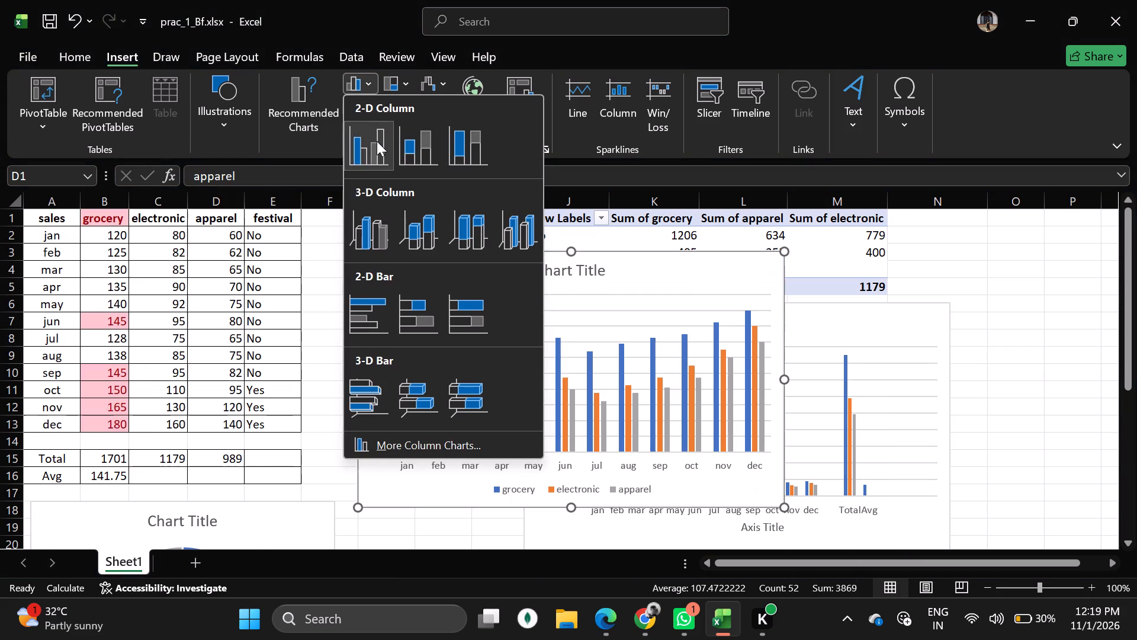
pyautogui.click(377, 141)
# Select the old column chart that includes Total and Avg, and bring up its available commands.
pyautogui.click(898, 320)
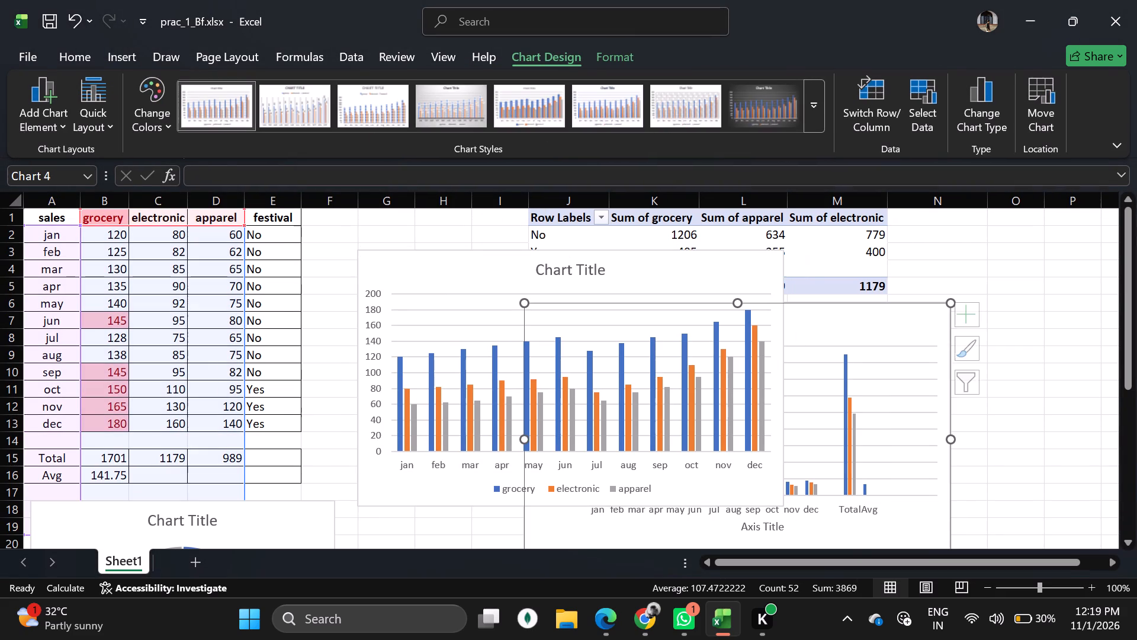
pyautogui.rightClick(896, 341)
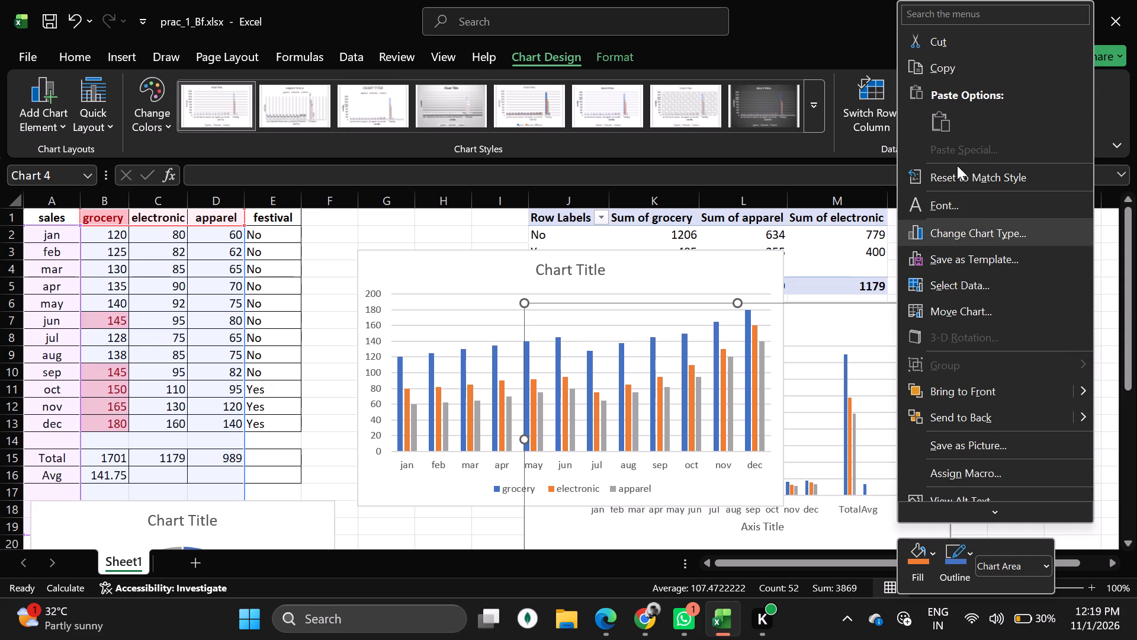
# Cut the old column chart that includes Total and Avg out of the sheet.
pyautogui.click(957, 47)
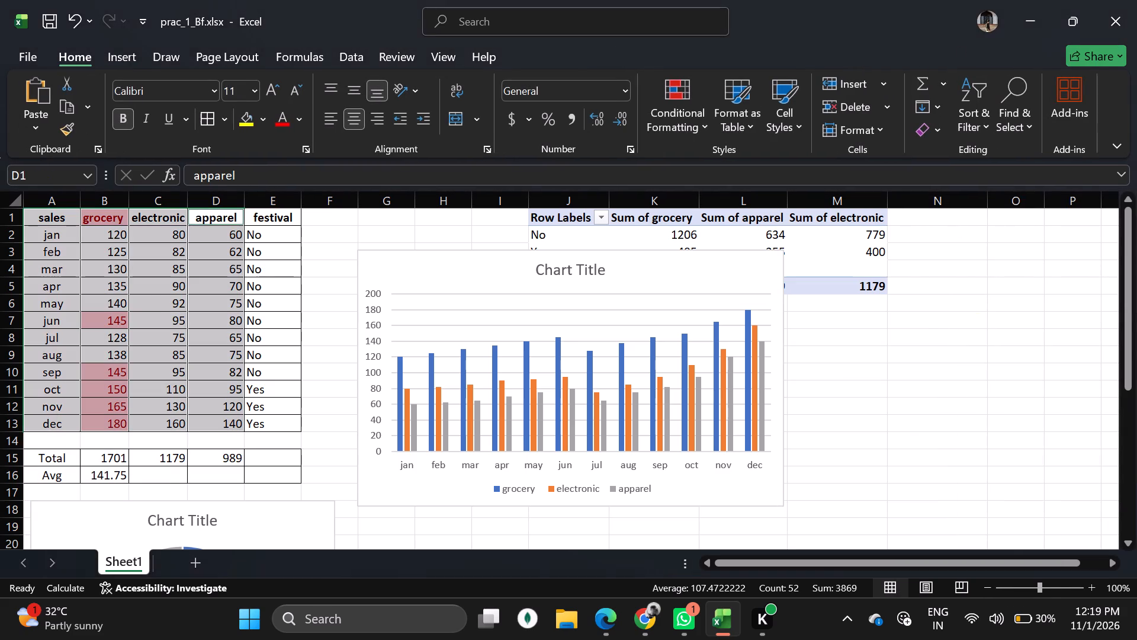
# Move the new column chart directly below the pivot table, with its top edge at about row 6 in columns I to N.
pyautogui.moveTo(642, 271); pyautogui.dragTo(770, 328)
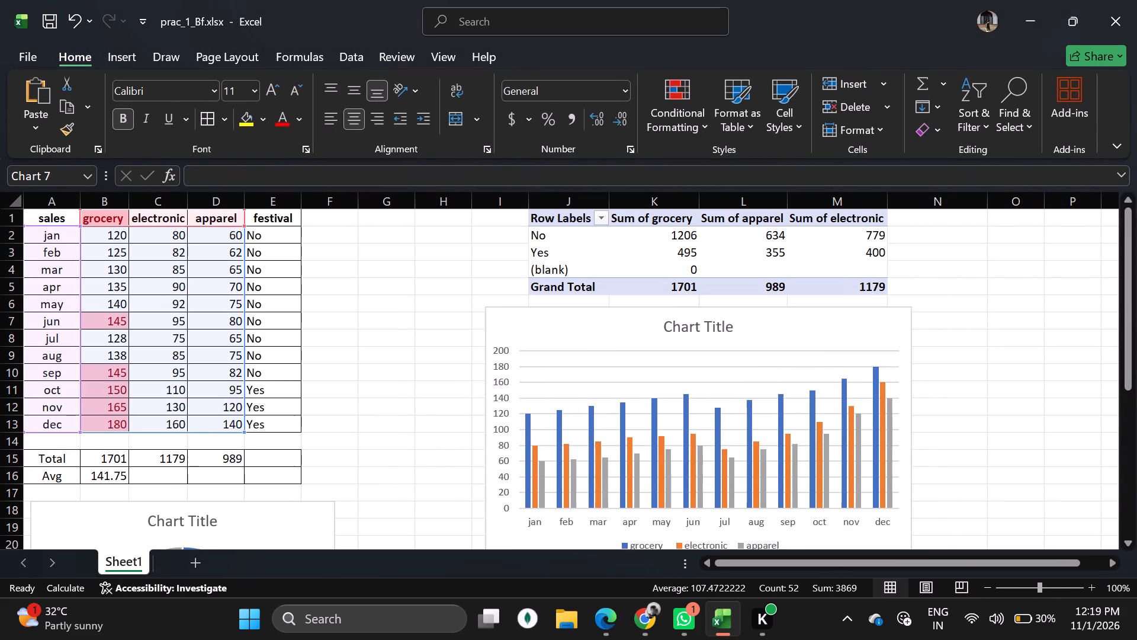
pyautogui.moveTo(770, 328); pyautogui.dragTo(798, 327)
pyautogui.click(372, 345)
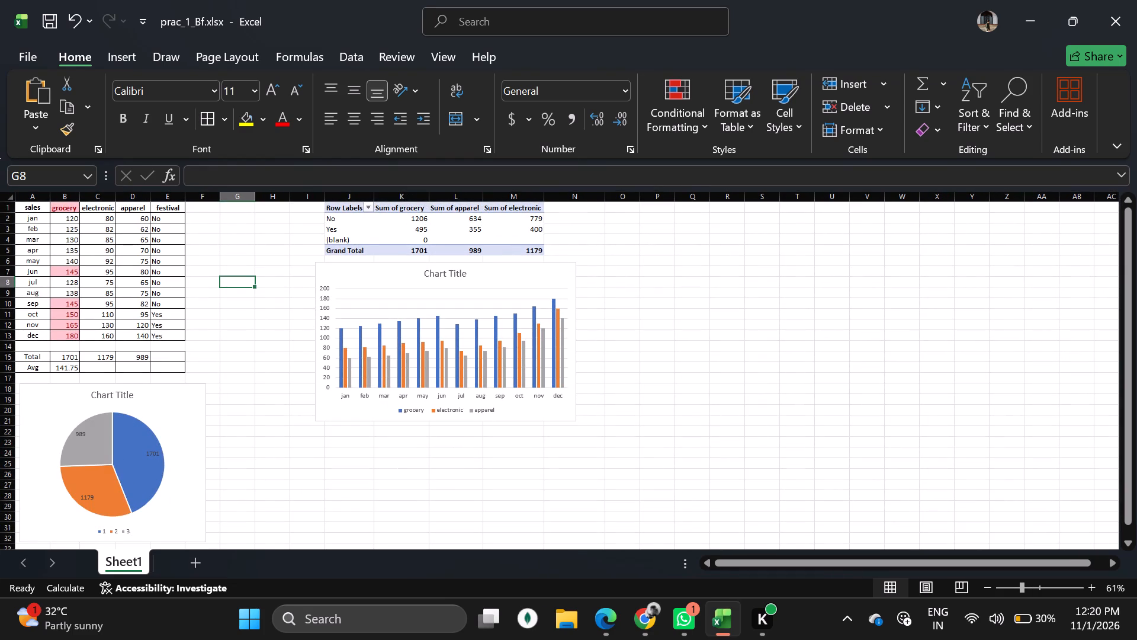
# Save the workbook with the rearranged pie and column charts.
pyautogui.scroll(-1, 347, 404)
pyautogui.scroll(3, 347, 404)
pyautogui.hotkey('ctrl', 's')
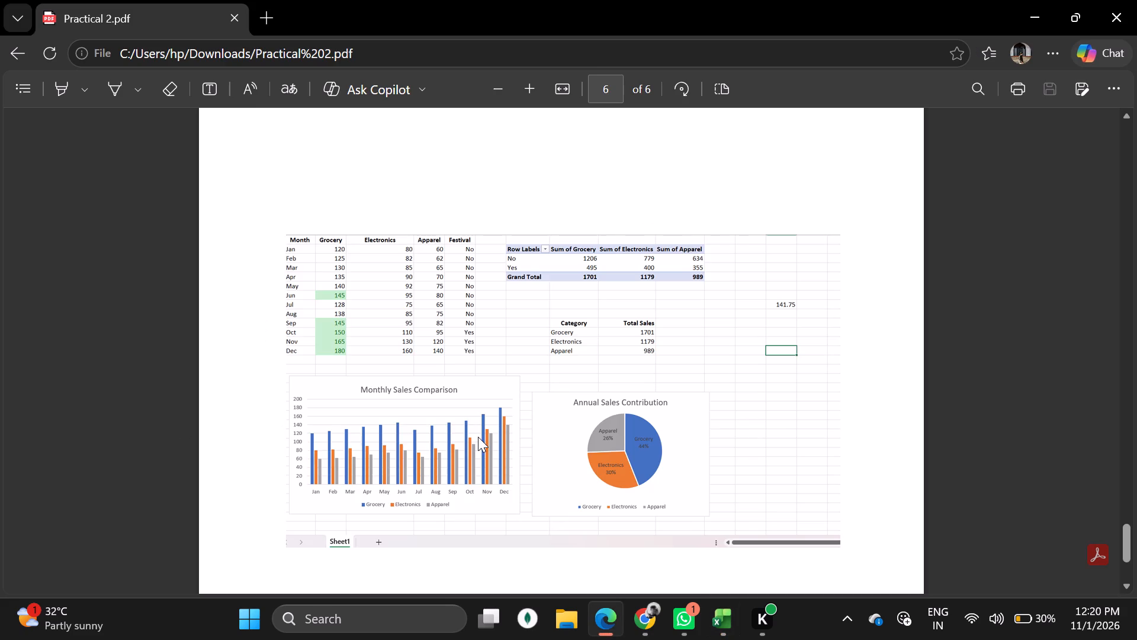
# Switch to Practical 2.pdf in Microsoft Edge and review the practical from the sample result and conclusion back to its title page.
pyautogui.scroll(-2, 478, 437)
pyautogui.scroll(3, 478, 437)
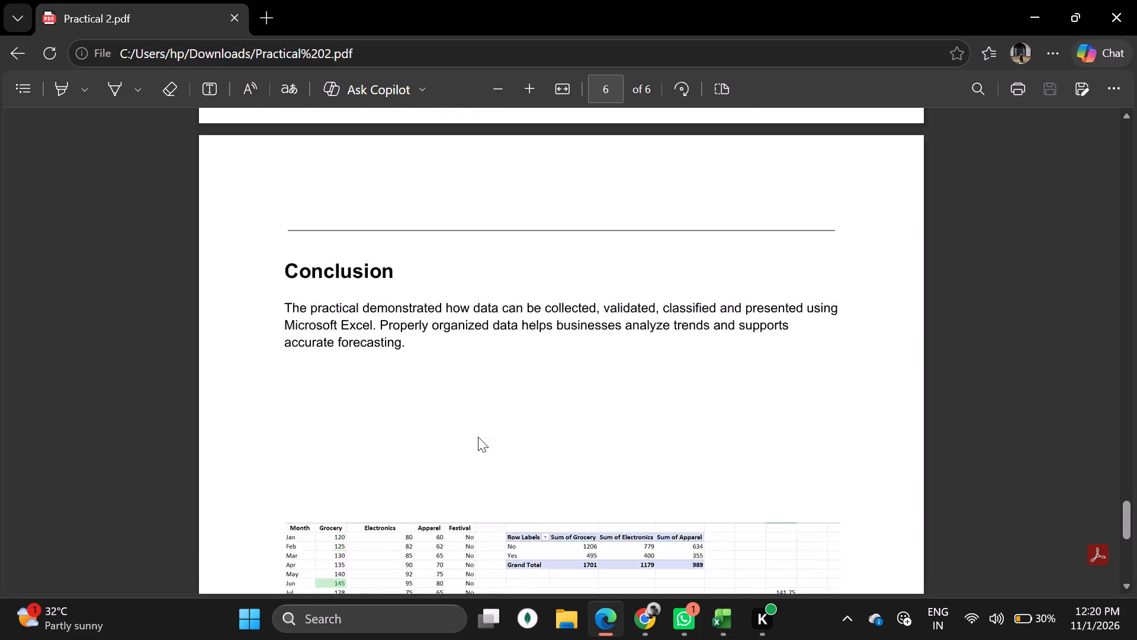
pyautogui.scroll(-8, 478, 437)
pyautogui.scroll(17, 478, 437)
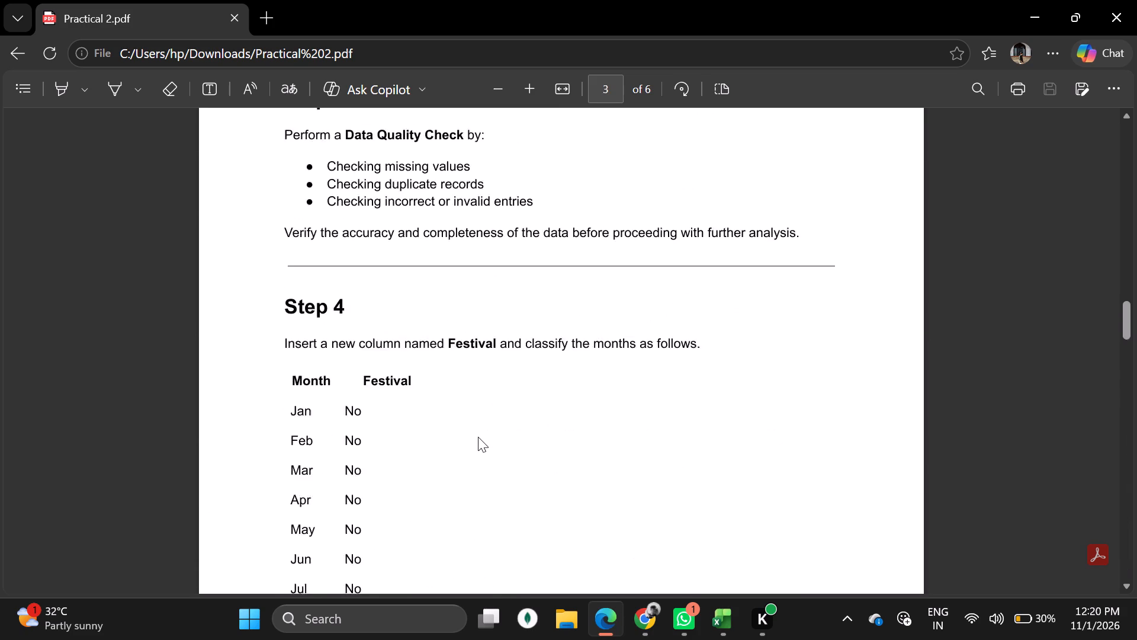
pyautogui.scroll(15, 478, 437)
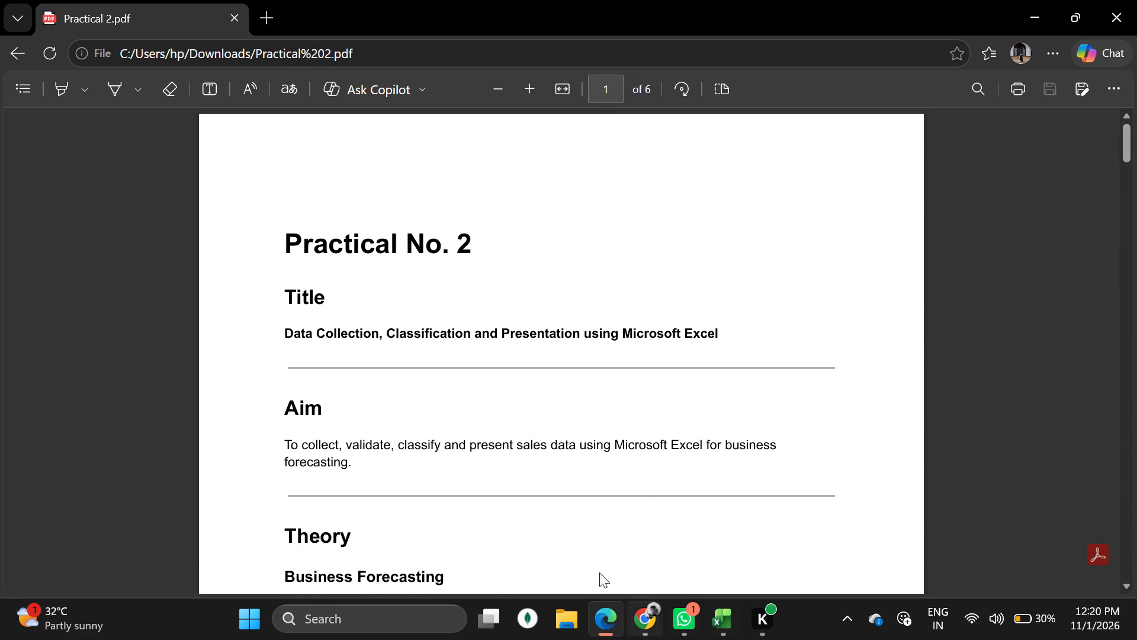